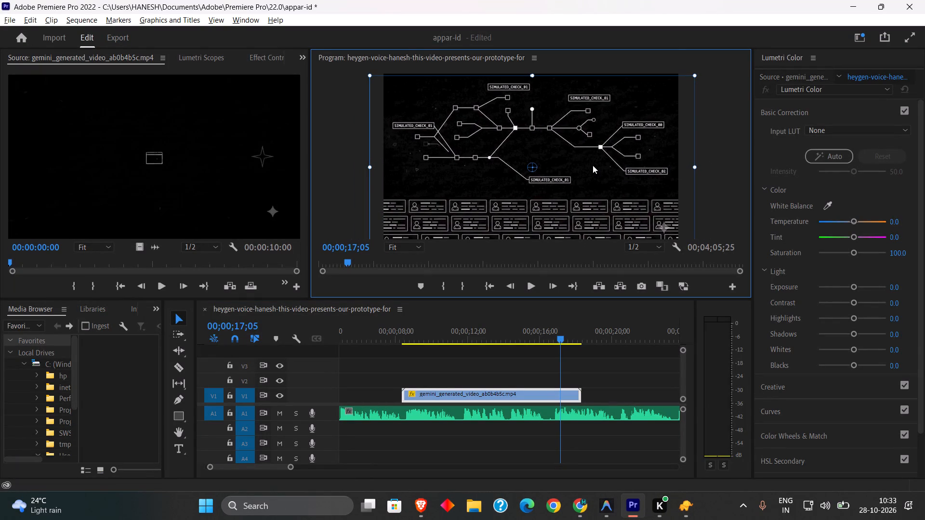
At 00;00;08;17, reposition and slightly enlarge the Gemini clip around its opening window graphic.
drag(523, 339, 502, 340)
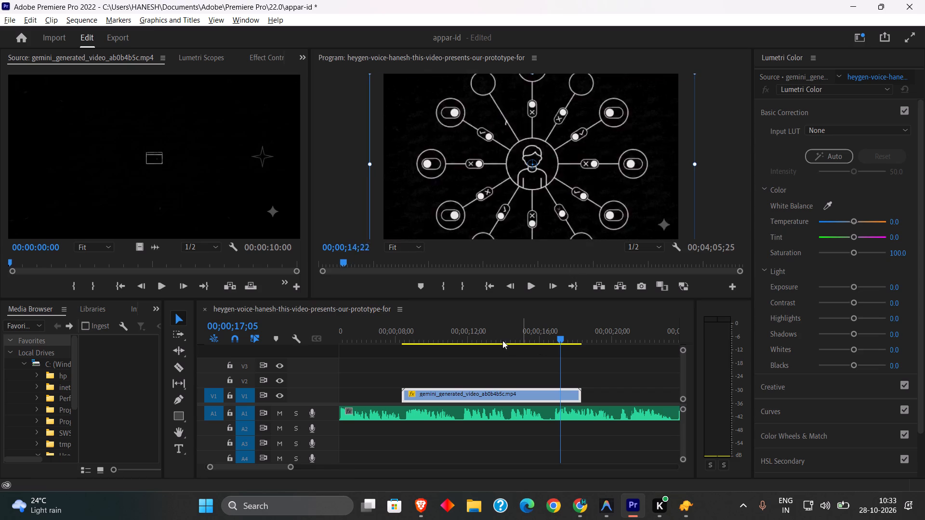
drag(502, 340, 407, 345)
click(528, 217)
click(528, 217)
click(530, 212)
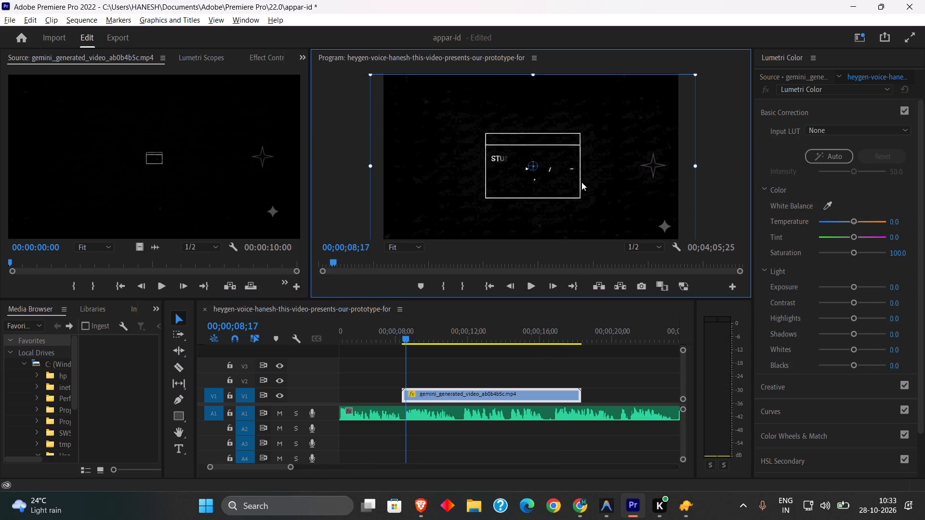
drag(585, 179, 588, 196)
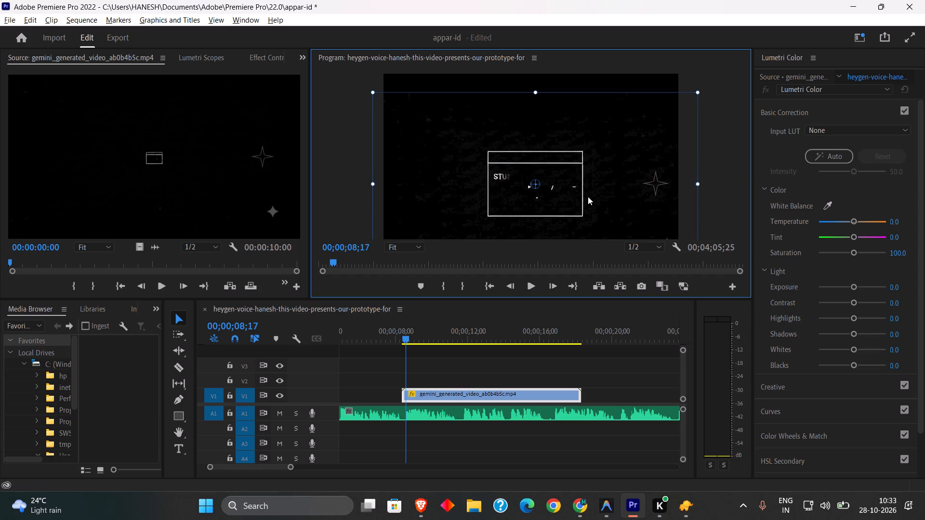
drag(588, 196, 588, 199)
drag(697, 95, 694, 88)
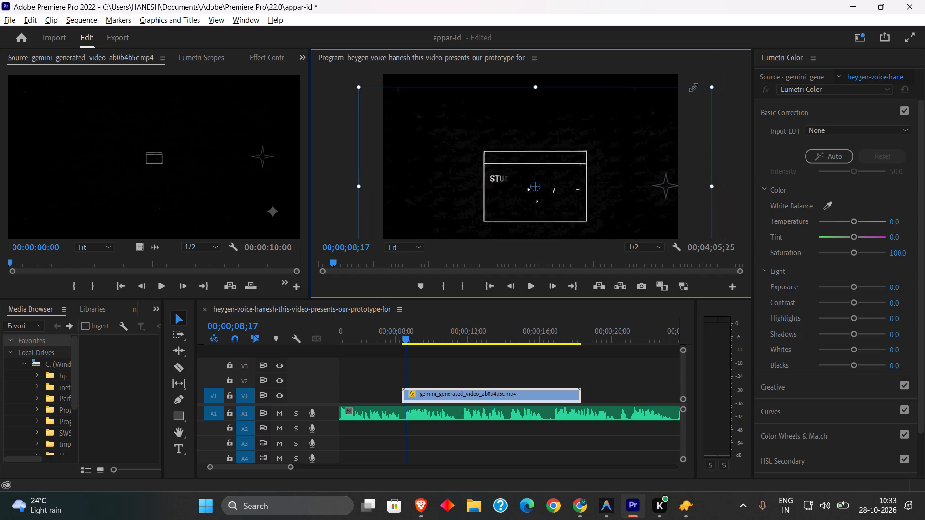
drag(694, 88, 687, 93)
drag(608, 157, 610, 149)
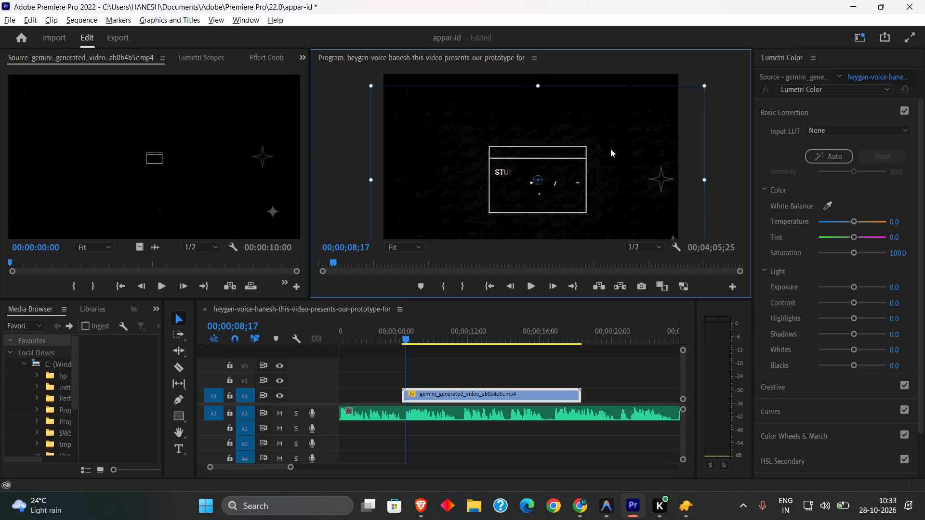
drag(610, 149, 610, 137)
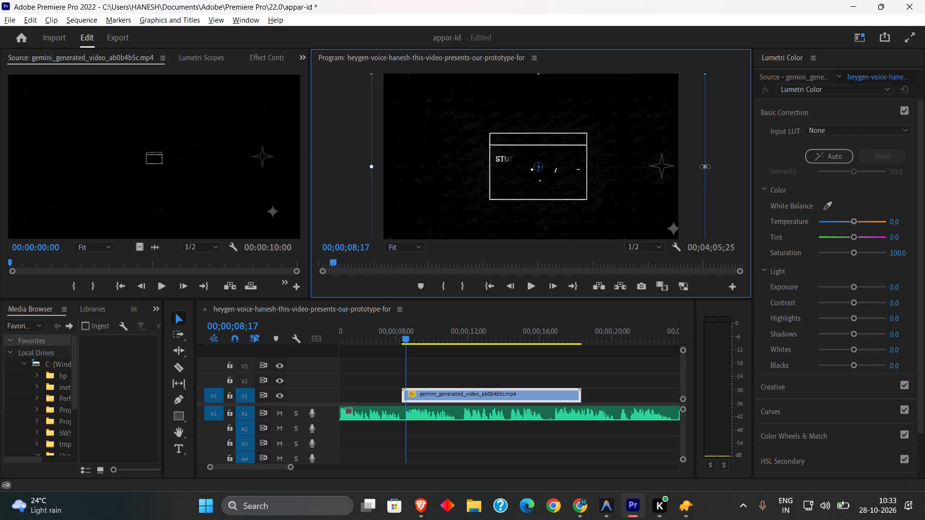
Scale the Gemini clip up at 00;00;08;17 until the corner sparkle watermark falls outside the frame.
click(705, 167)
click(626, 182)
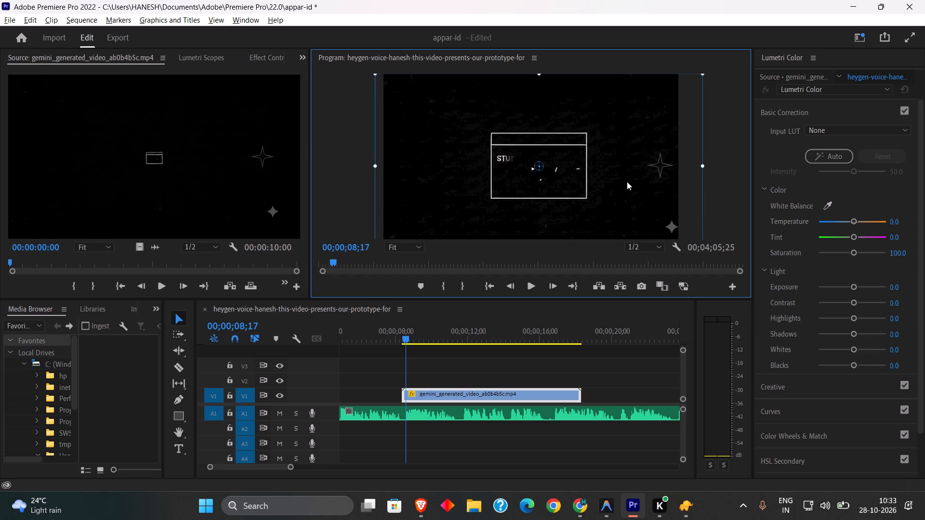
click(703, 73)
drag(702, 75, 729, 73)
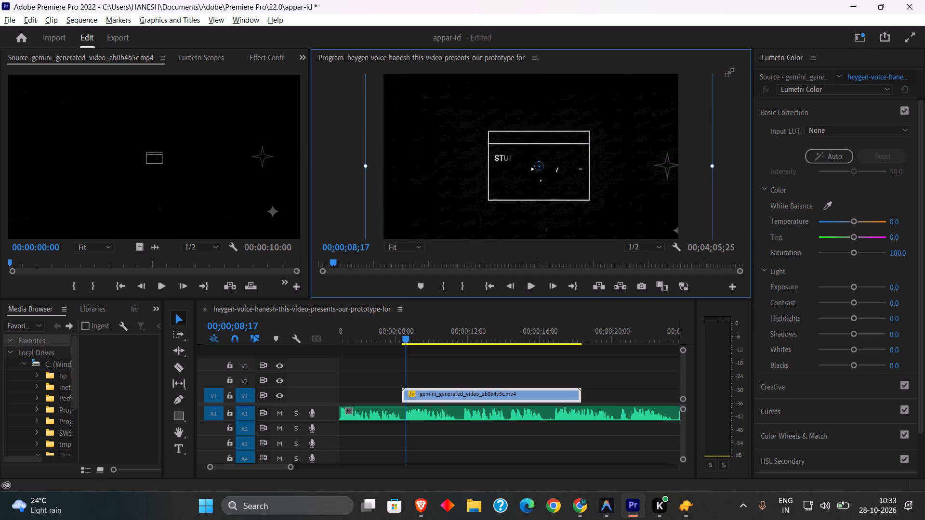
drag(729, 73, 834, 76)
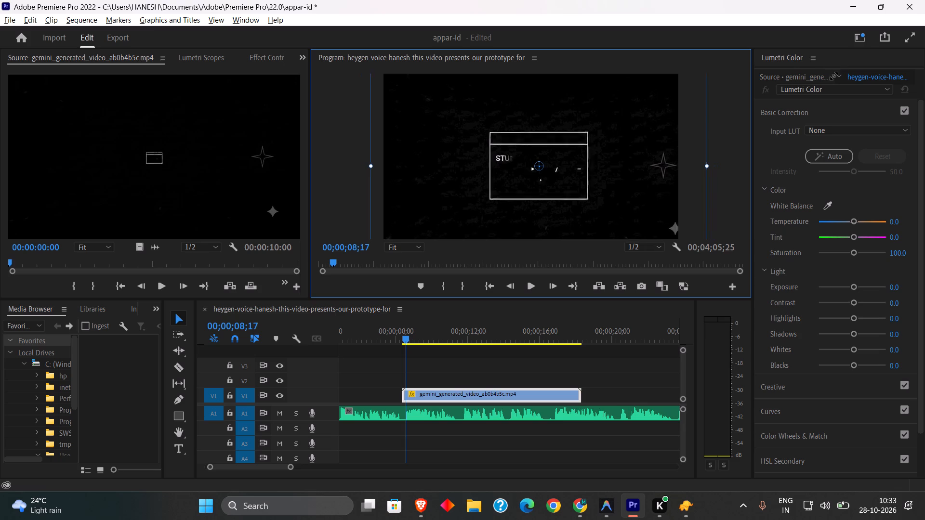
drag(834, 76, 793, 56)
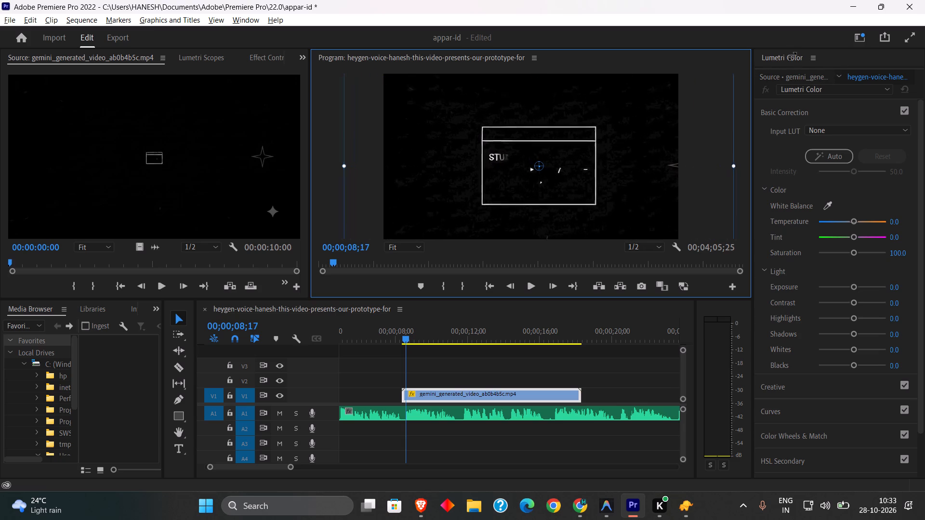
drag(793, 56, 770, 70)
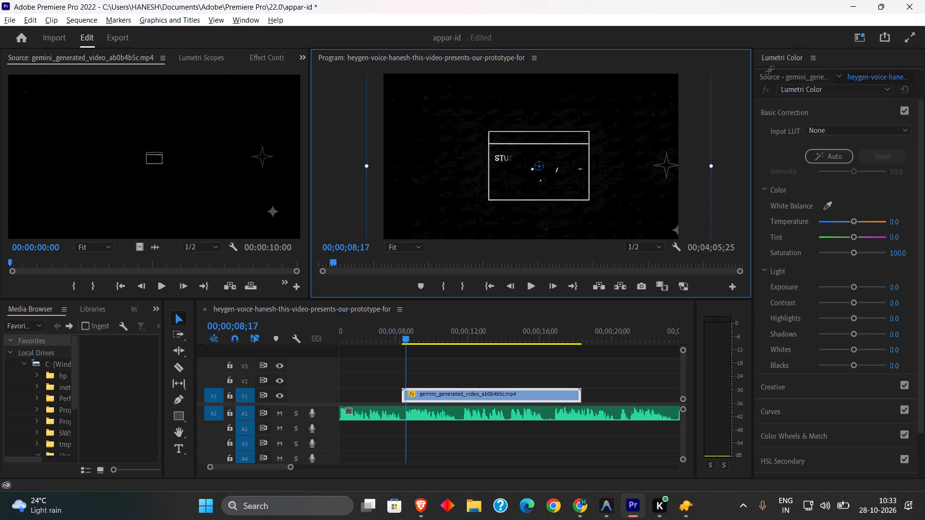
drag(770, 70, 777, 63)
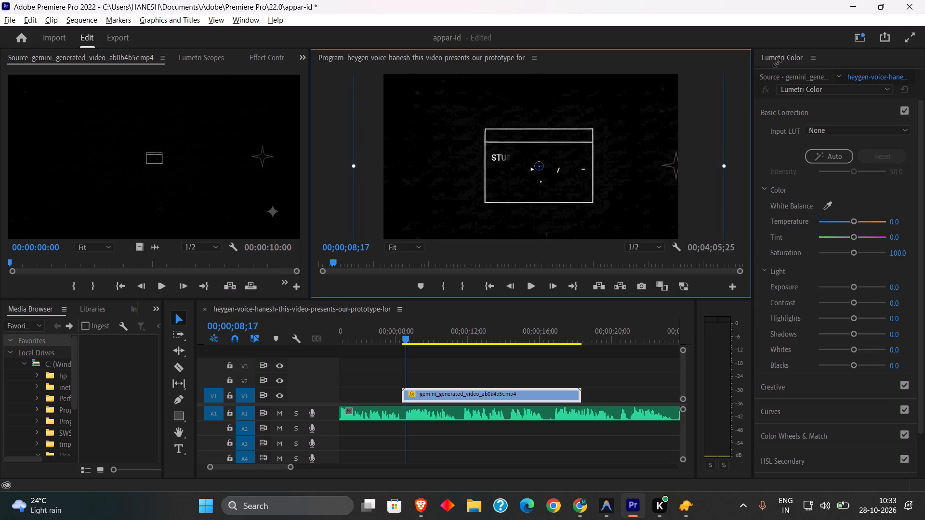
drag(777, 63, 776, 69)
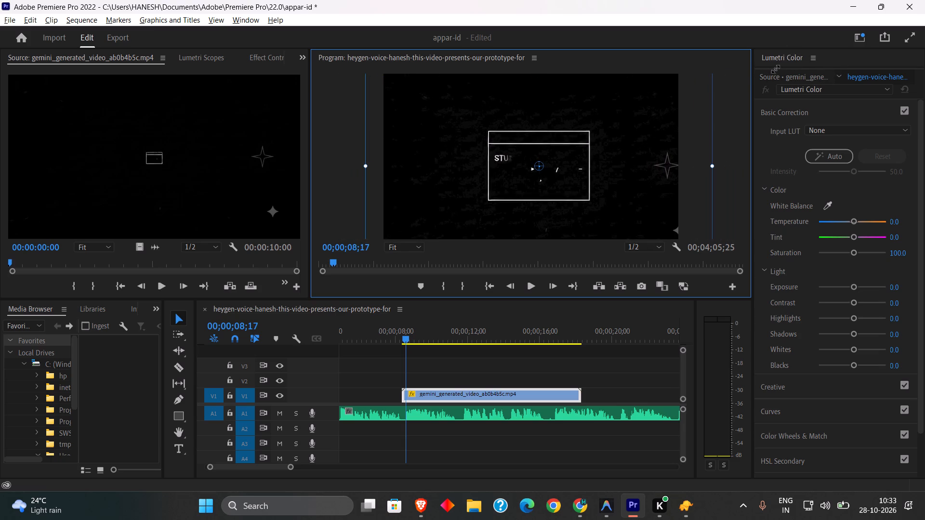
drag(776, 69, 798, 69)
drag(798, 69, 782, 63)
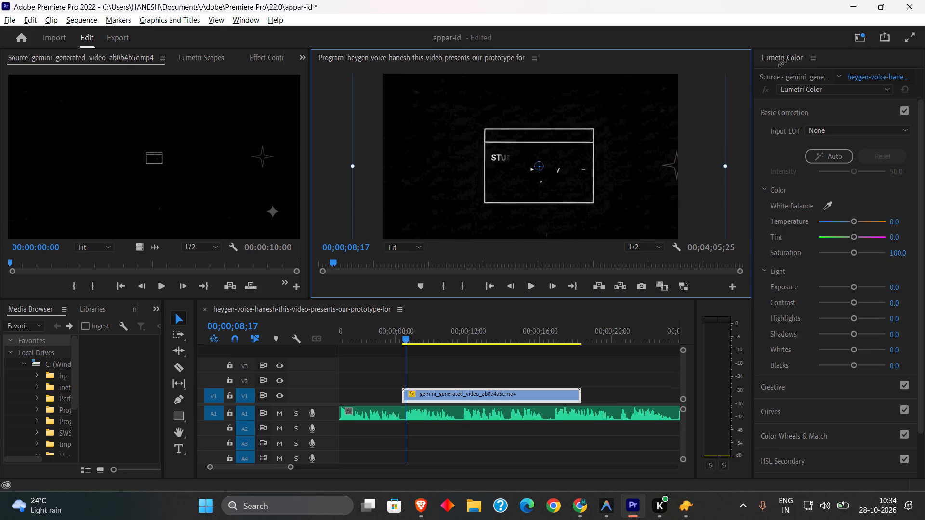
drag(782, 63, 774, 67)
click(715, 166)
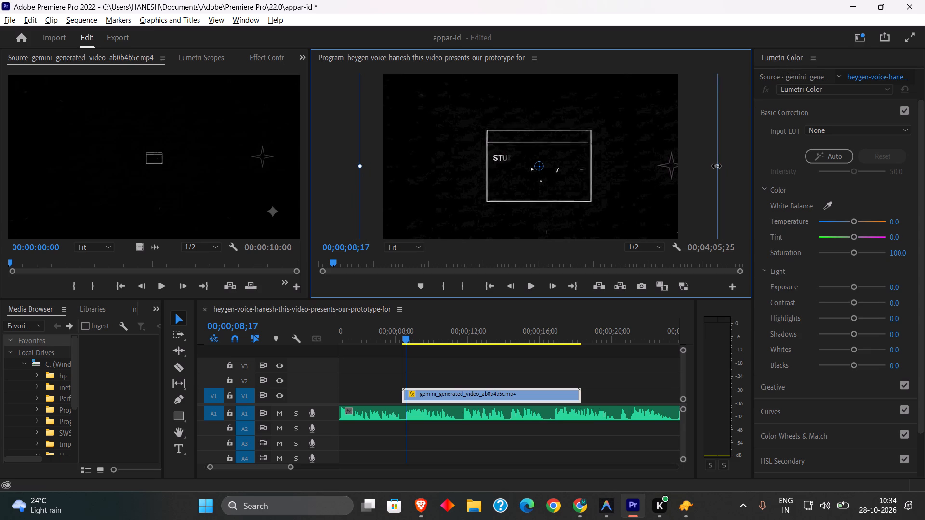
Play on to 00;00;10;16, shift the clip up to centre the STUDENT_ID scene, and enlarge it so the dashed border nearly fills the frame.
click(534, 285)
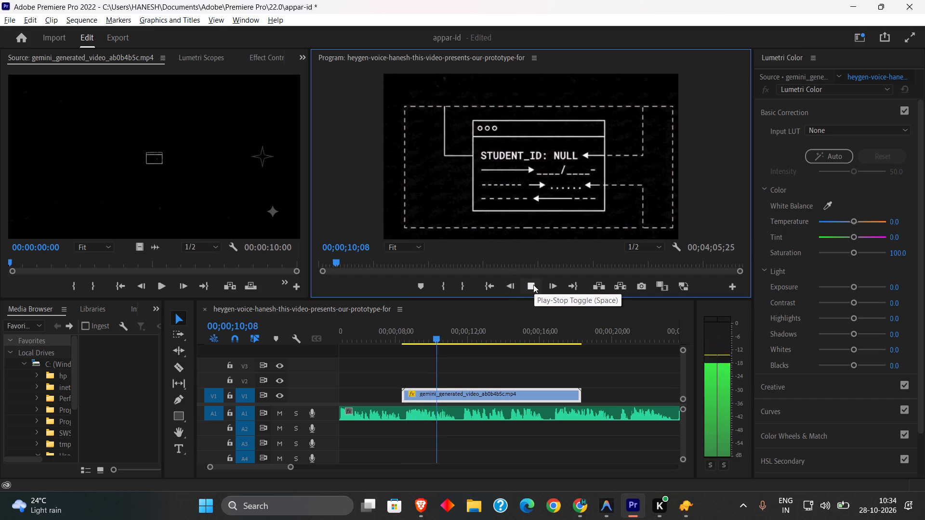
click(533, 285)
click(556, 189)
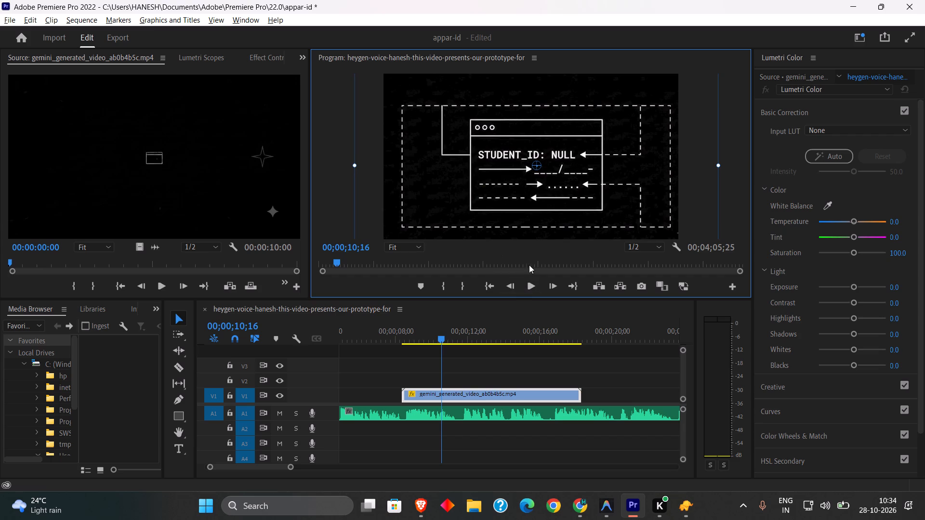
drag(535, 208, 534, 205)
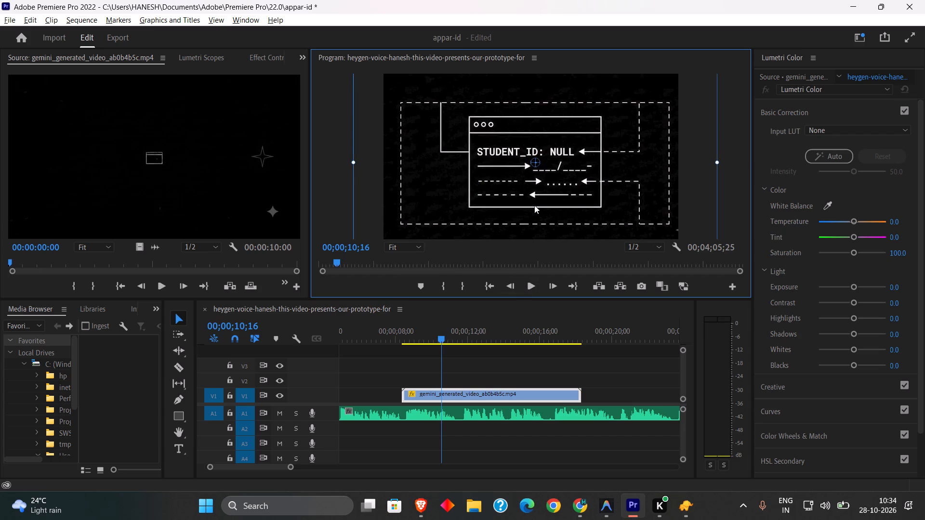
drag(534, 205, 534, 200)
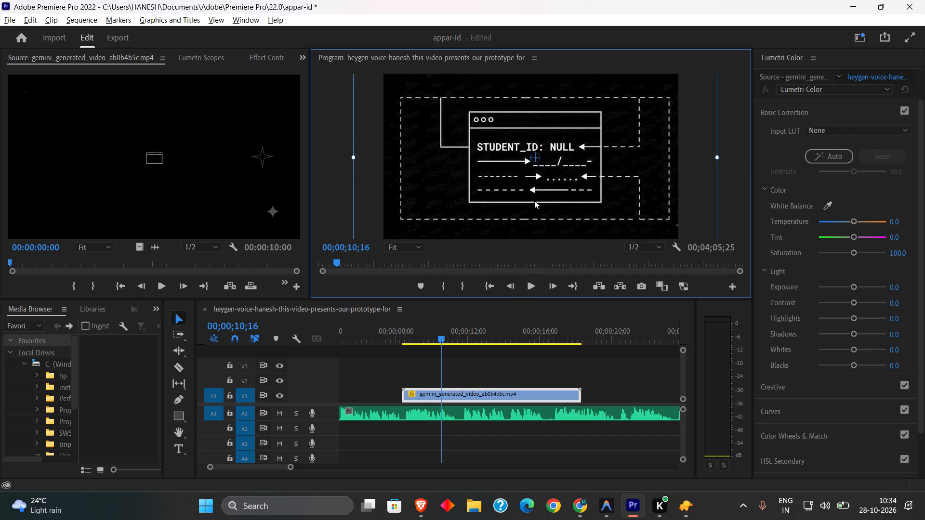
drag(534, 200, 532, 200)
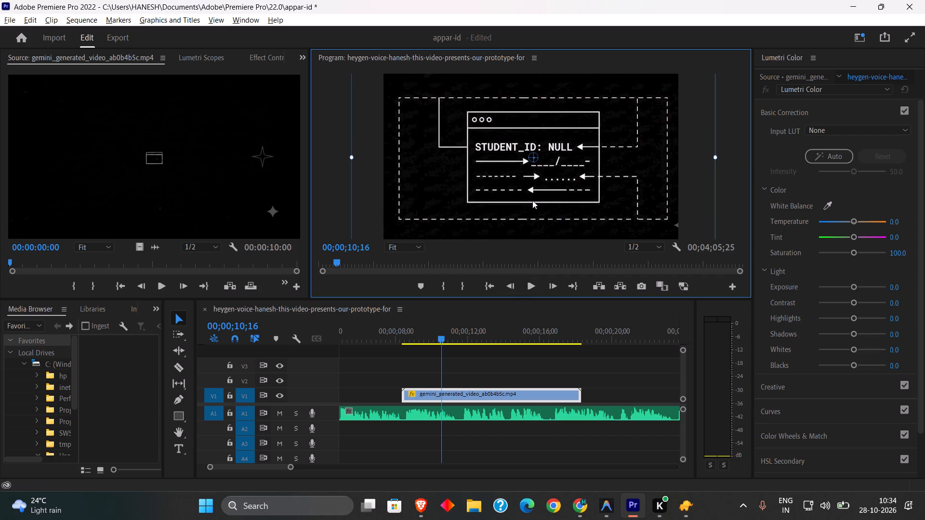
drag(532, 200, 531, 200)
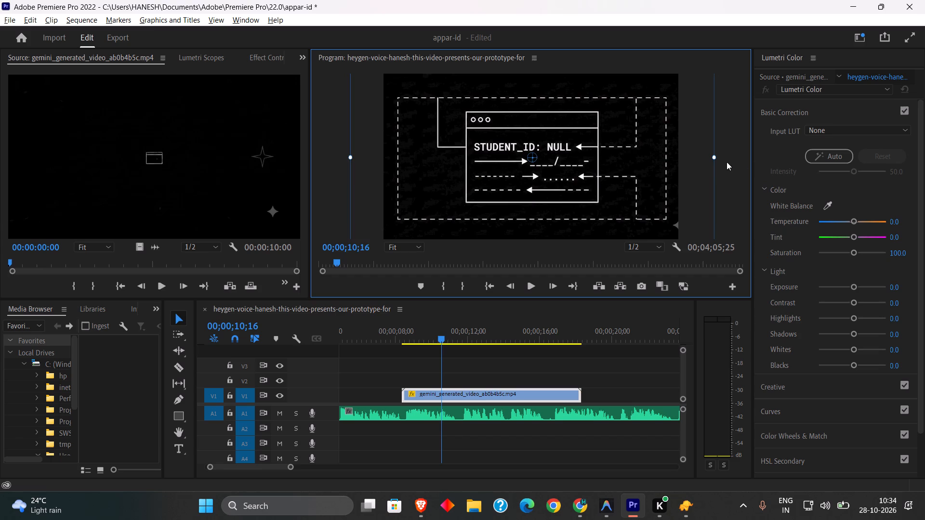
drag(715, 156, 725, 156)
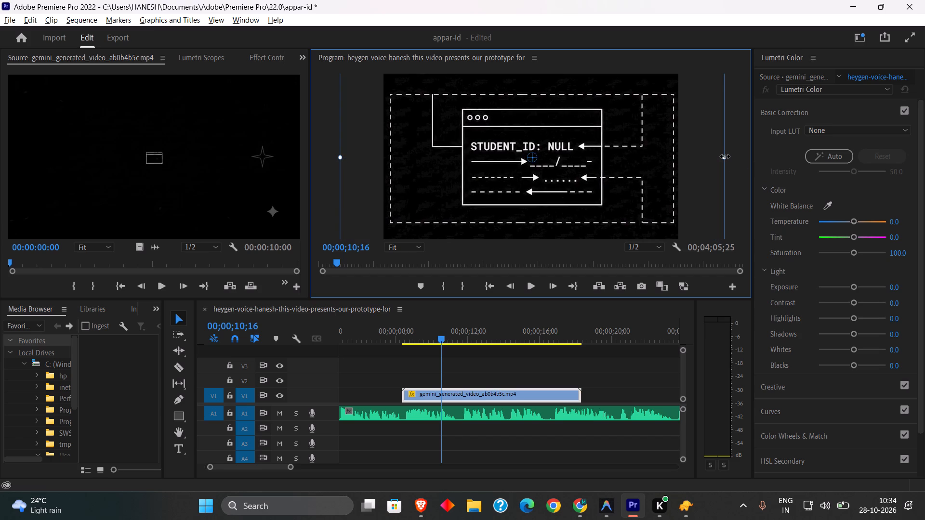
drag(725, 156, 724, 156)
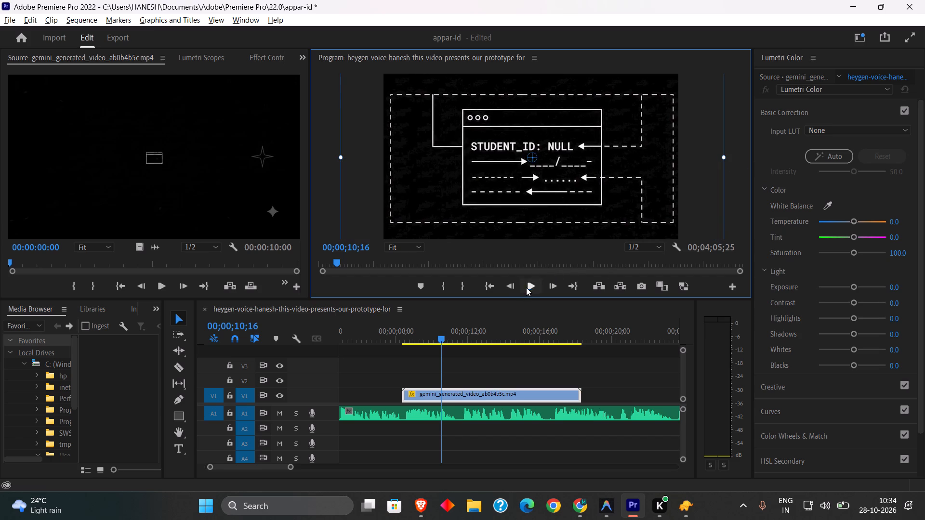
Play on to 00;00;12;19 and scale the clip down so the school building and the whole table fit inside the frame.
click(526, 287)
click(526, 287)
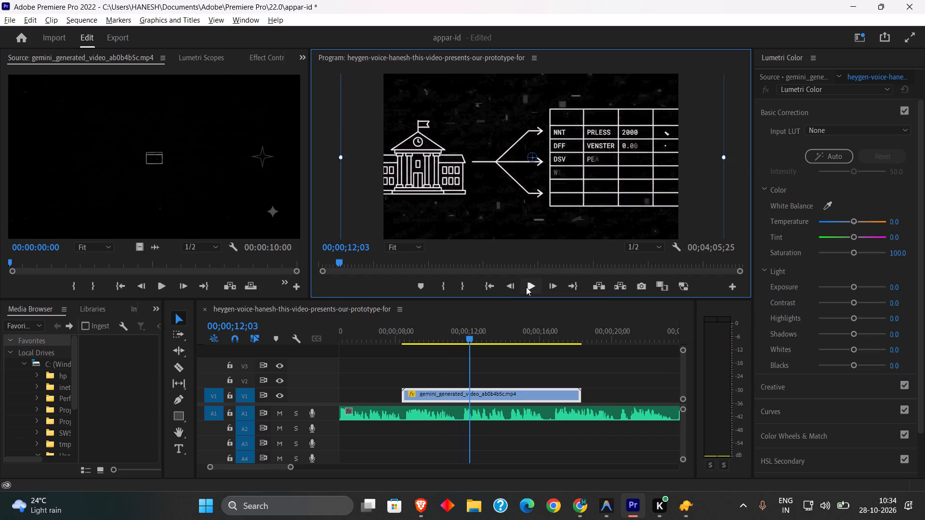
click(526, 287)
click(526, 287)
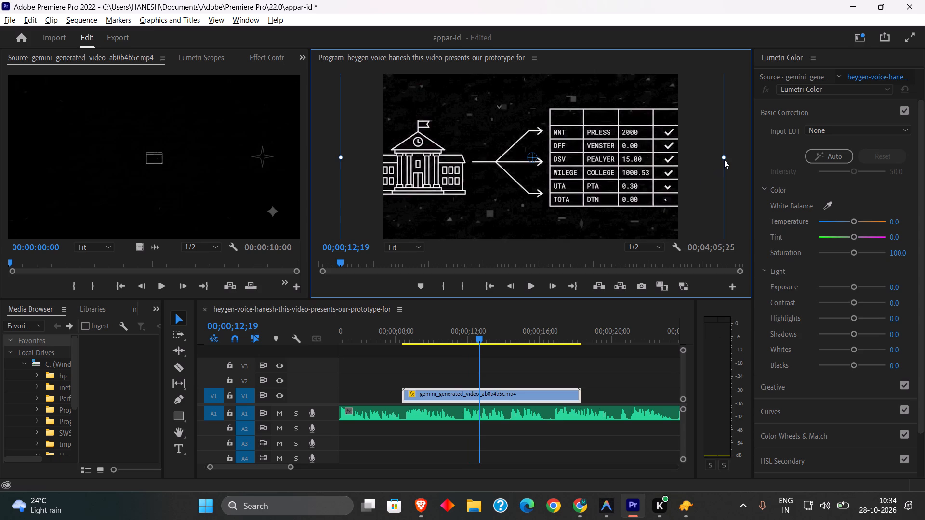
drag(725, 157, 705, 156)
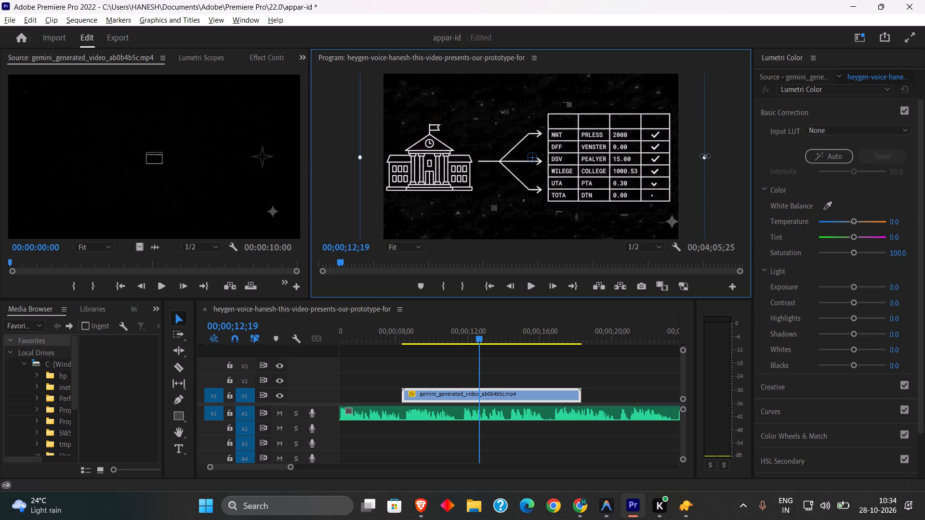
drag(705, 156, 706, 156)
drag(706, 156, 702, 156)
Play the rest of the clip to about 00;00;17;05, and replay it from just before its start to check the framing.
click(538, 285)
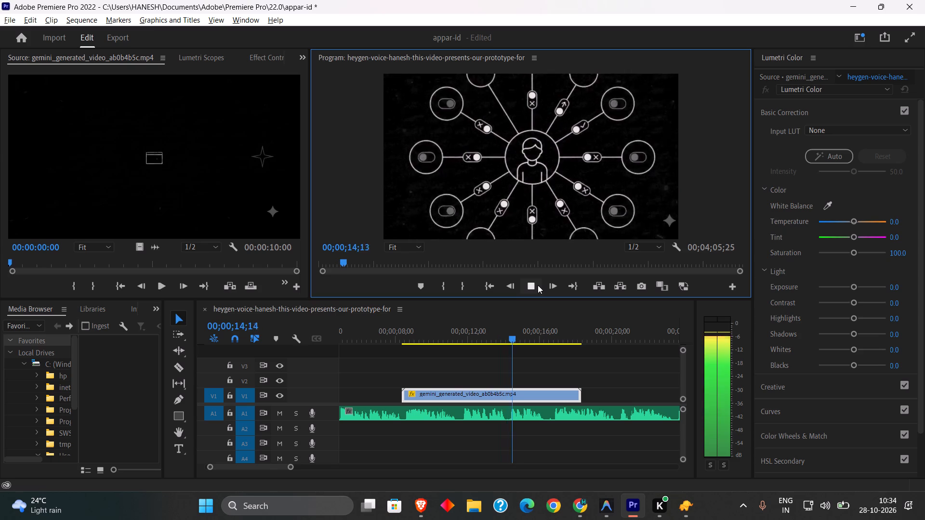
click(538, 285)
click(538, 285)
click(538, 285)
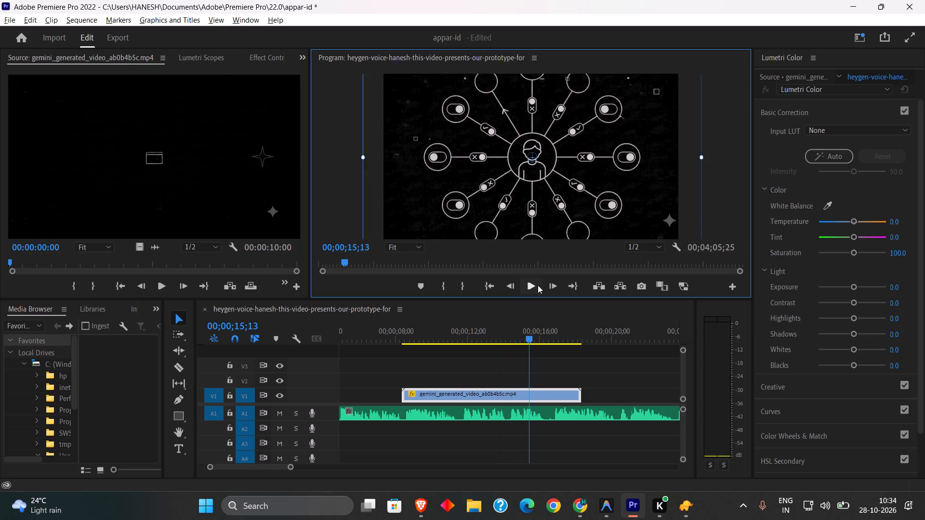
click(538, 285)
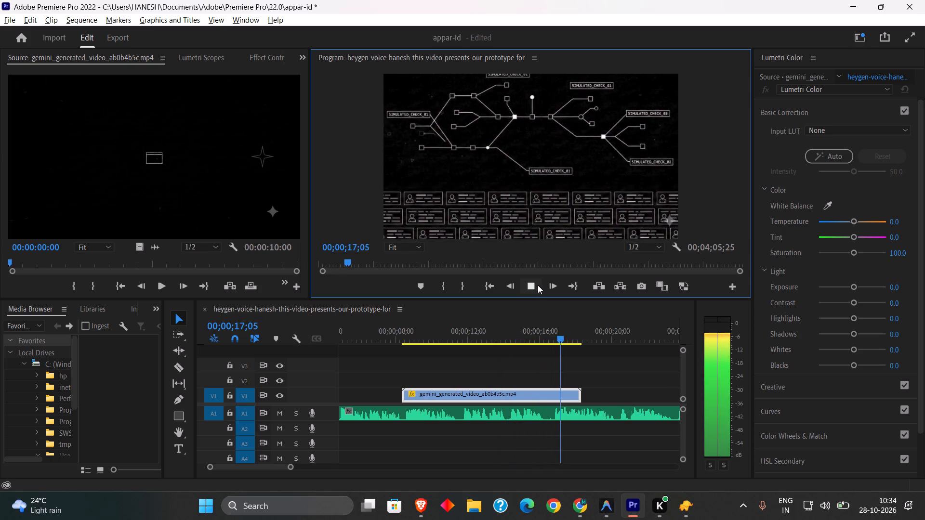
click(538, 285)
drag(515, 325, 417, 335)
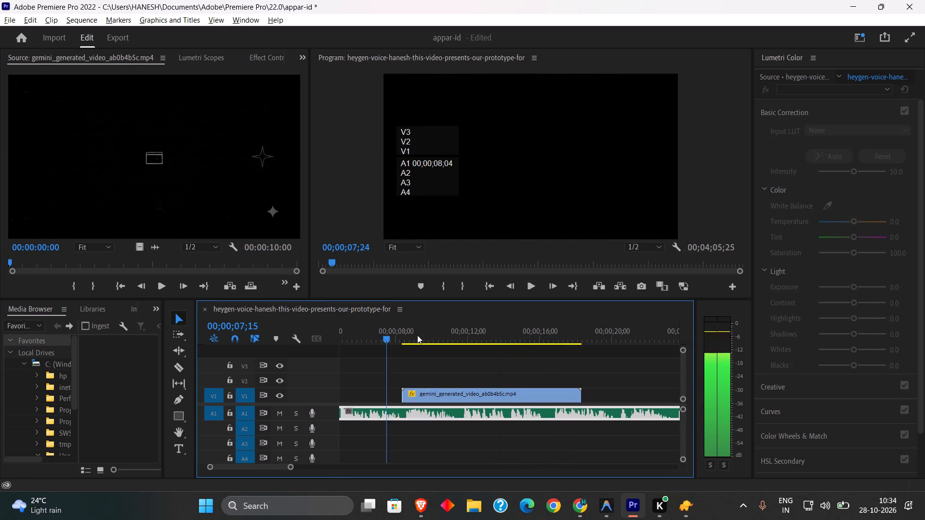
drag(417, 335, 401, 328)
key(space)
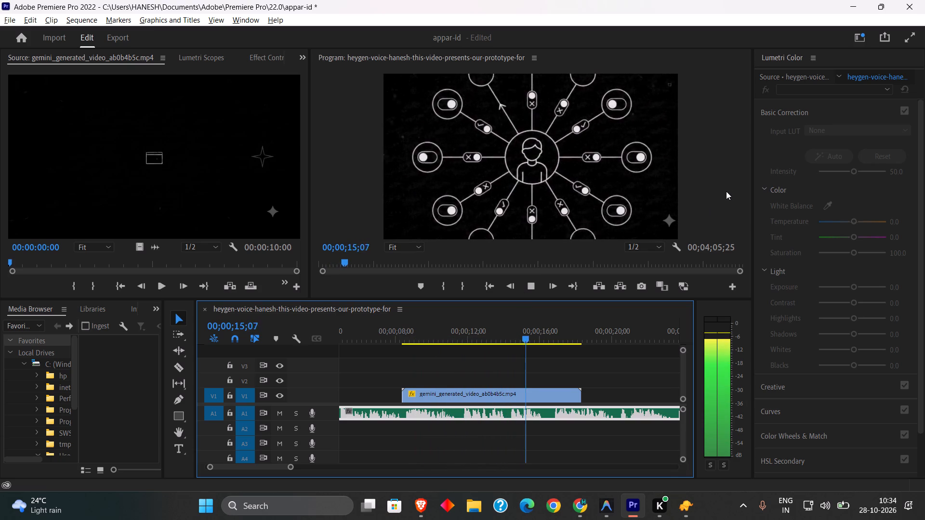
key(space)
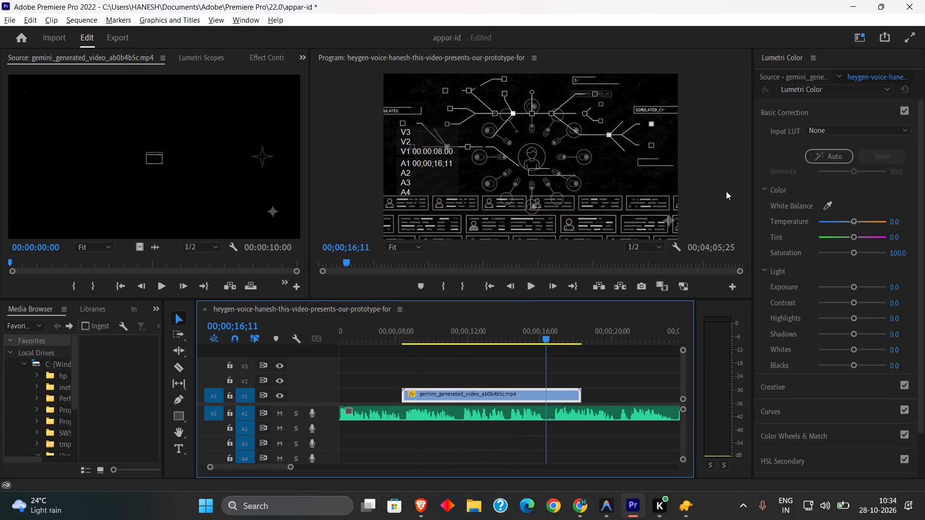
Switch to Chrome and open the appar-id GitHub tab showing 14-demo-video-script.md beside the APAAR Workspace.
key(alt+Tab)
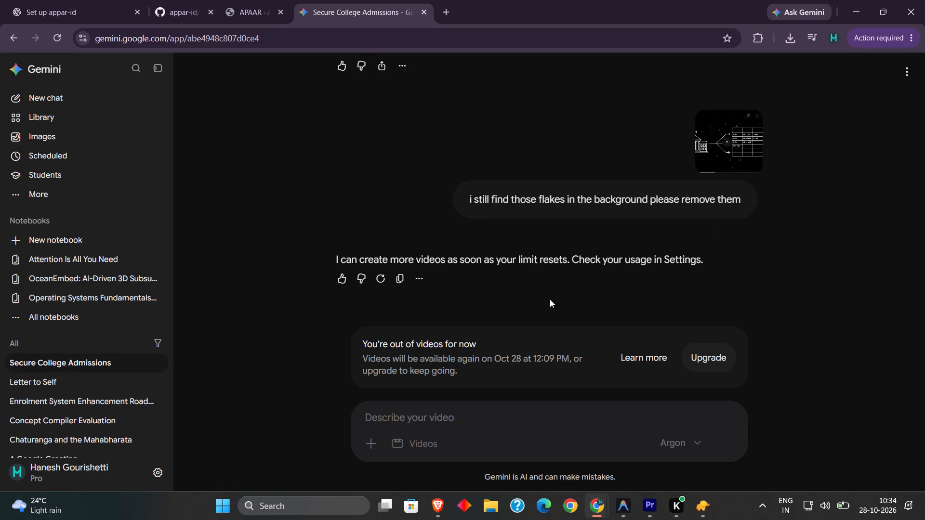
click(73, 20)
click(204, 1)
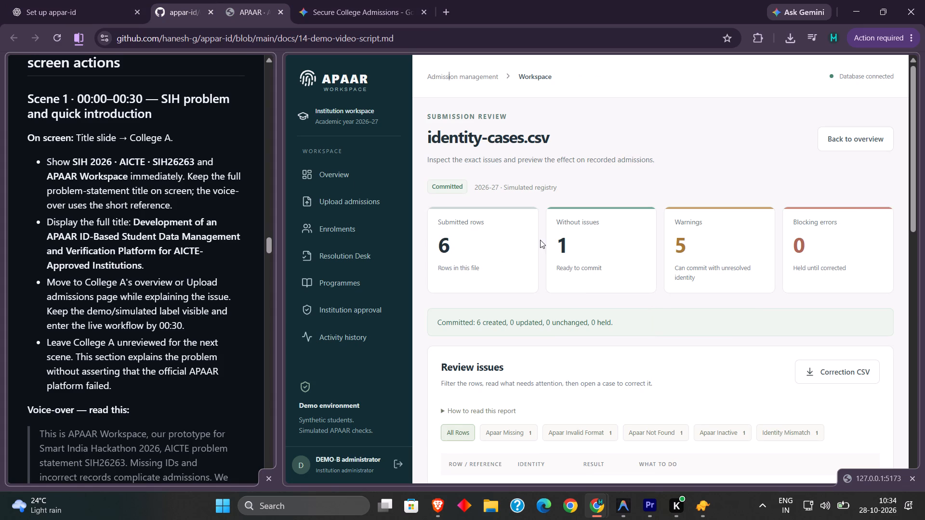
Open a separate Chrome window with the profile labelled "dont ever open".
scroll(540, 240, down, 3)
click(564, 506)
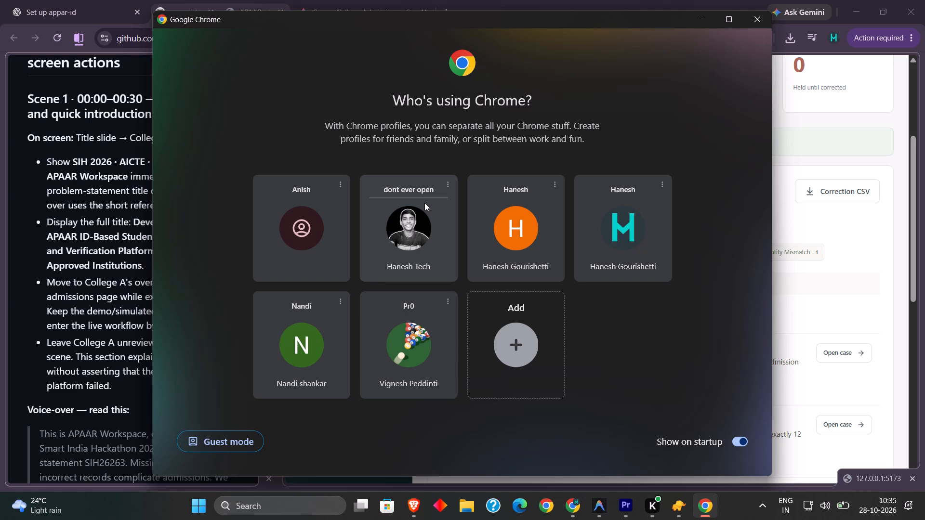
click(413, 242)
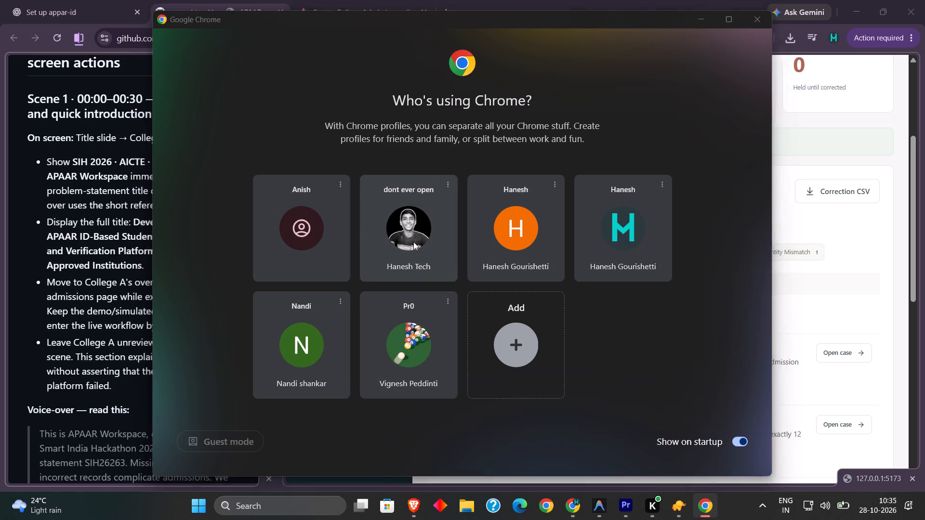
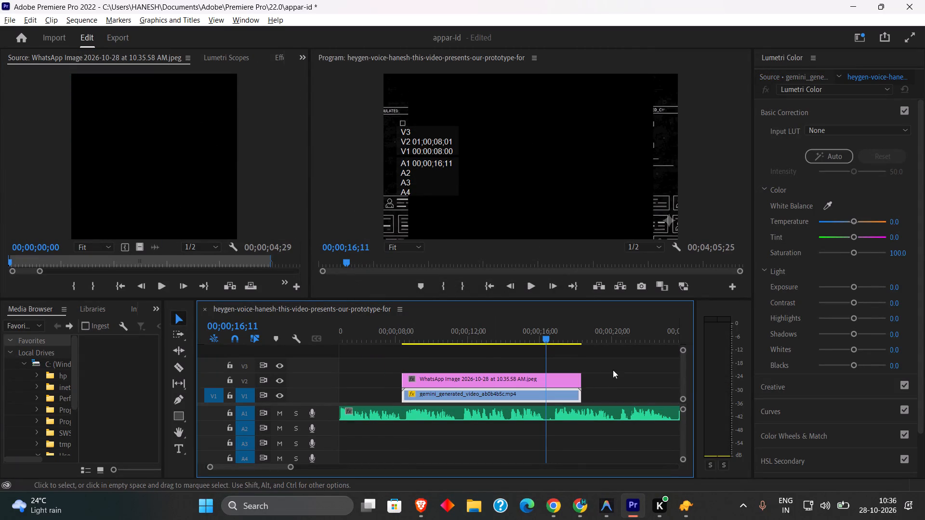
Shift the black WhatsApp image on V2 up in the frame and scale it down to a small patch.
click(509, 380)
triple_click(605, 120)
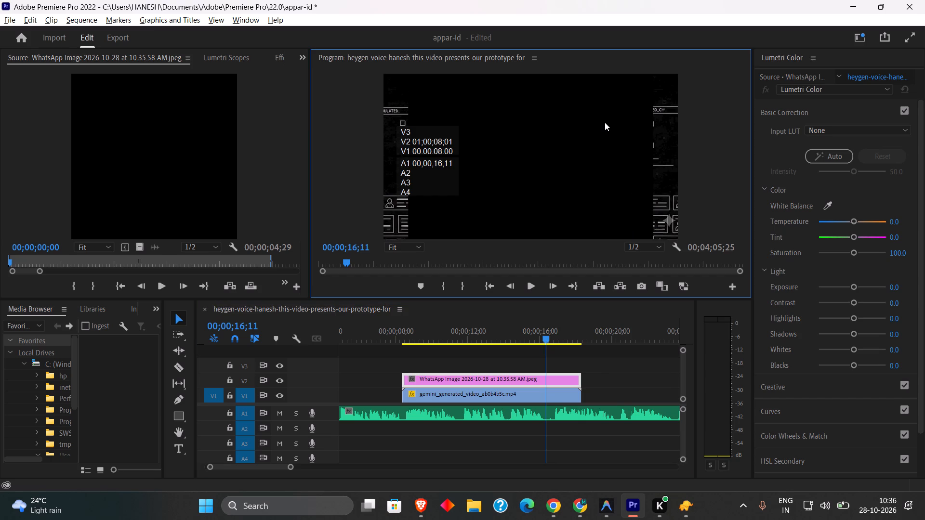
drag(622, 202, 613, 140)
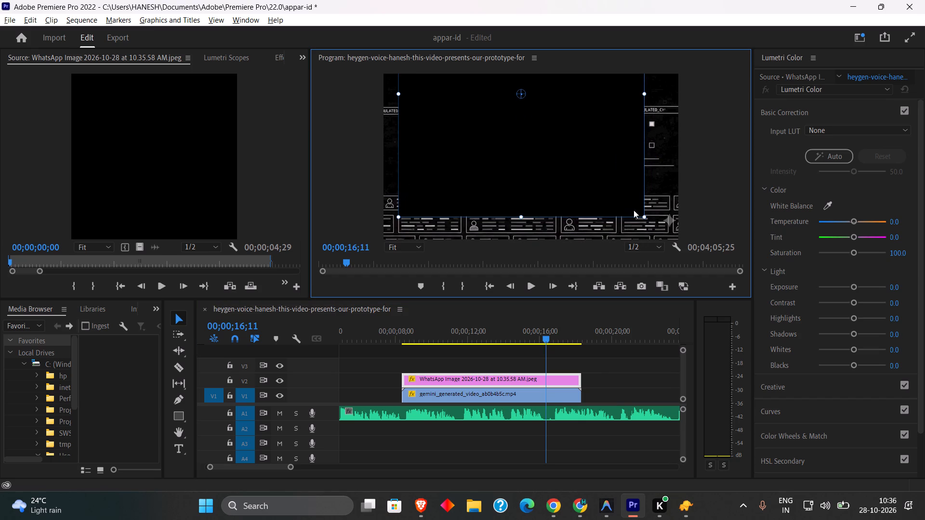
drag(645, 217, 565, 110)
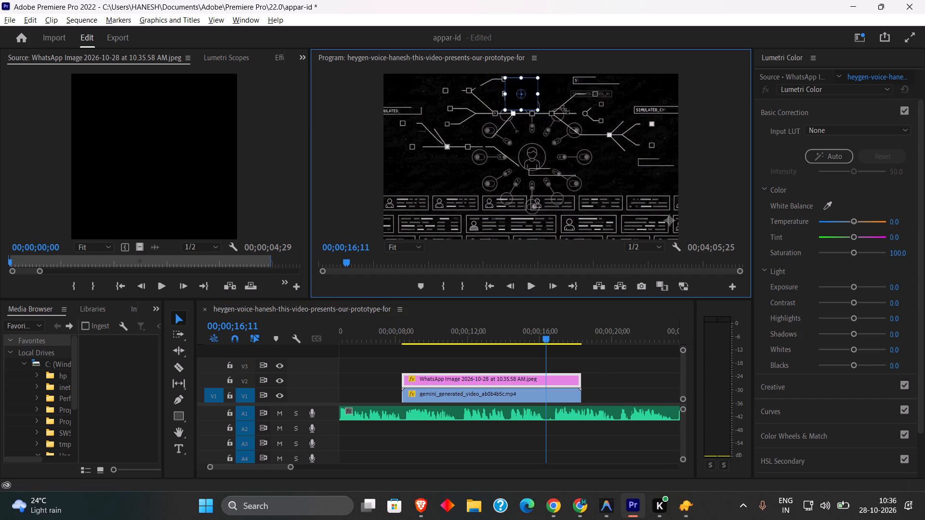
drag(565, 110, 558, 105)
Go to 00;00;09;08 and move the small black patch over the sparkle watermark in the video's lower-right corner.
drag(512, 338, 425, 330)
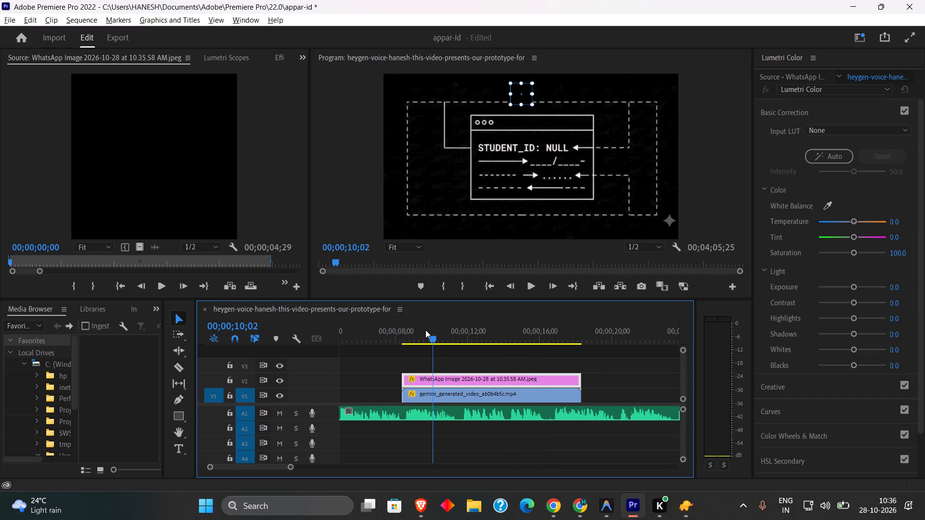
drag(425, 330, 419, 329)
drag(524, 94, 560, 136)
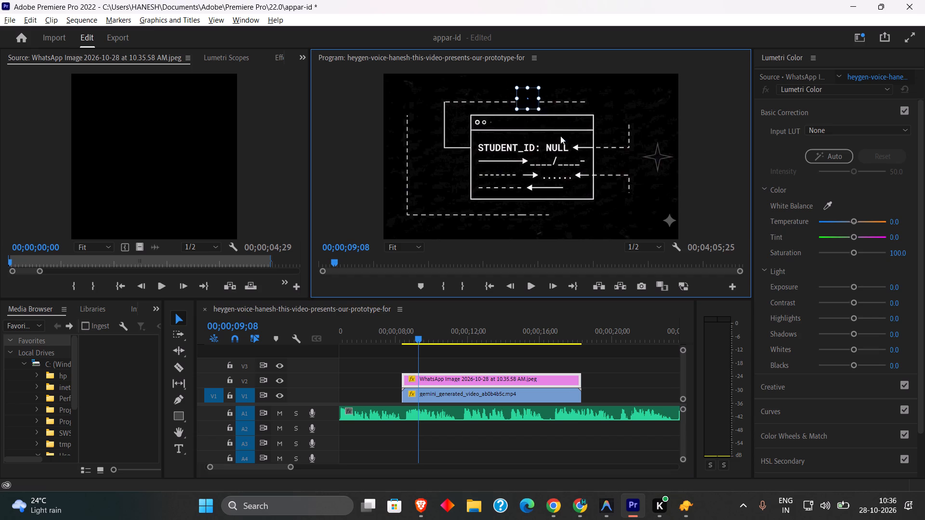
drag(560, 136, 674, 221)
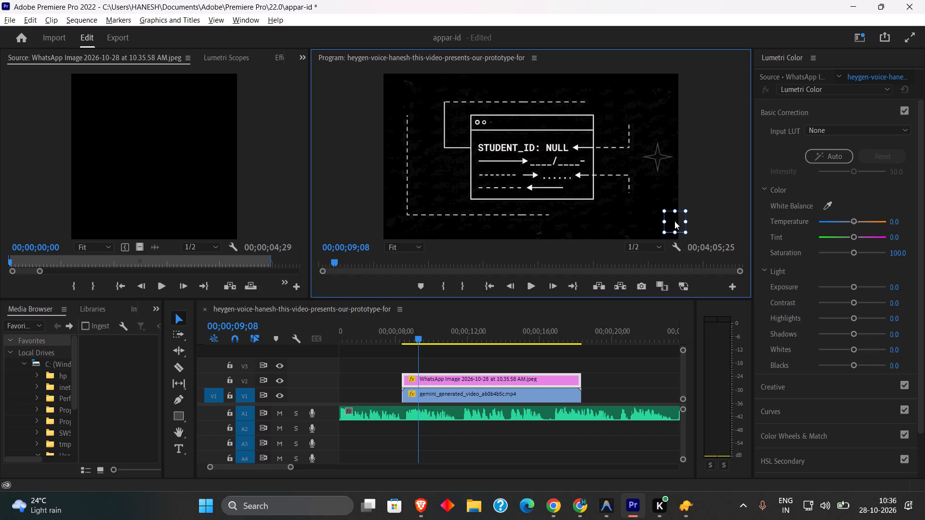
drag(674, 221, 673, 224)
Shrink the black patch slightly and nudge it until it sits centred over the sparkle watermark, just covering it.
drag(684, 235, 680, 231)
drag(680, 231, 679, 231)
drag(674, 226, 670, 222)
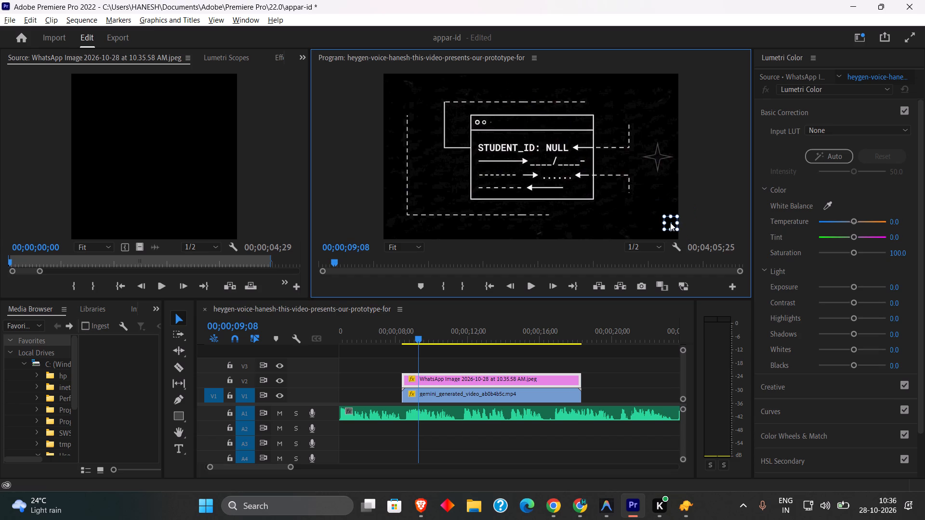
drag(670, 222, 669, 221)
drag(669, 214, 669, 221)
drag(669, 214, 669, 219)
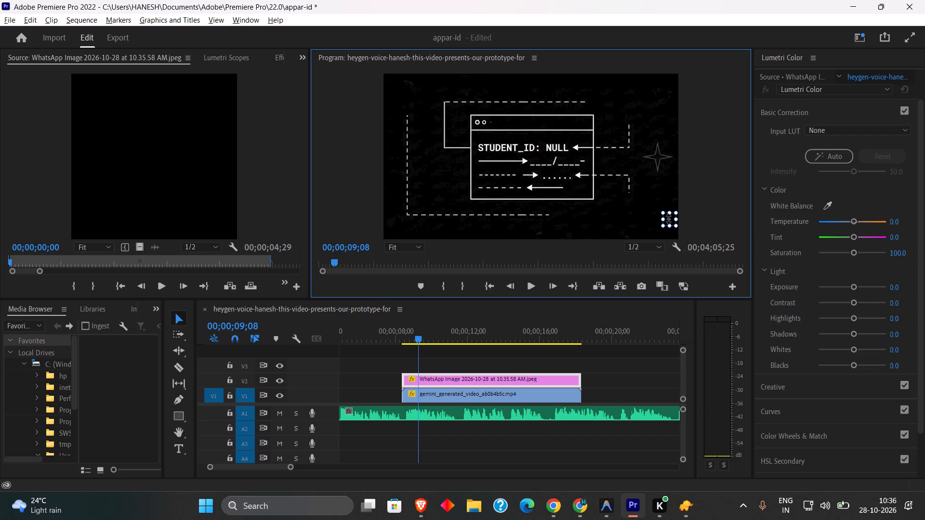
drag(669, 219, 669, 221)
click(675, 228)
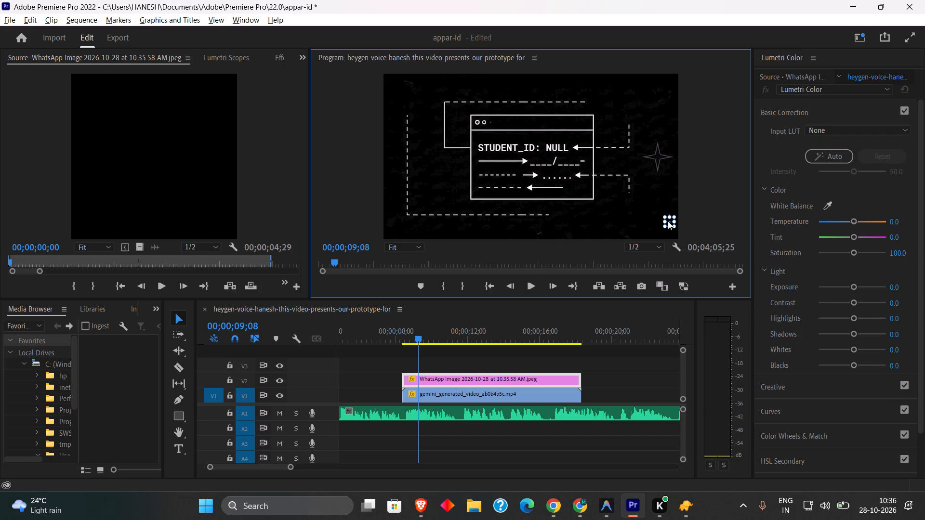
Select the small WhatsApp image patch on V2 and enlarge it slightly over the watermark in the frame's lower-right corner.
click(668, 221)
click(686, 220)
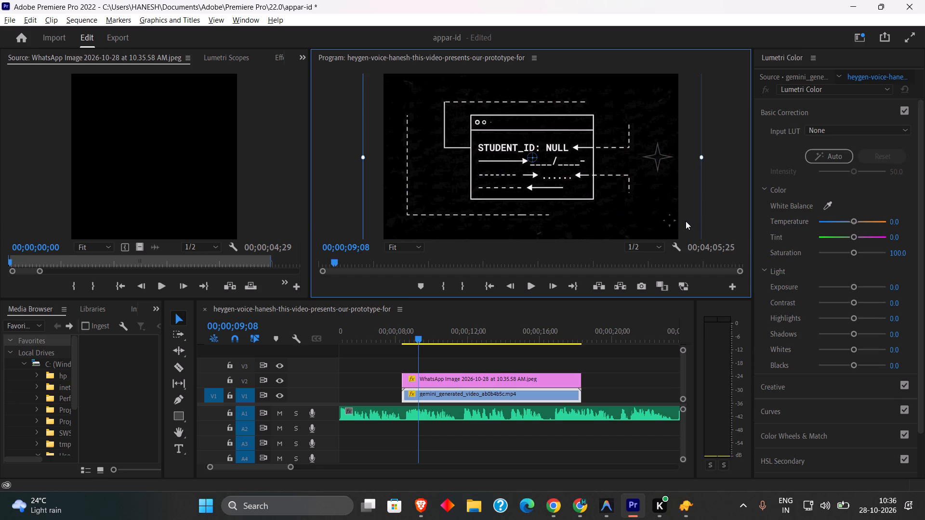
click(670, 220)
double_click(670, 221)
double_click(669, 221)
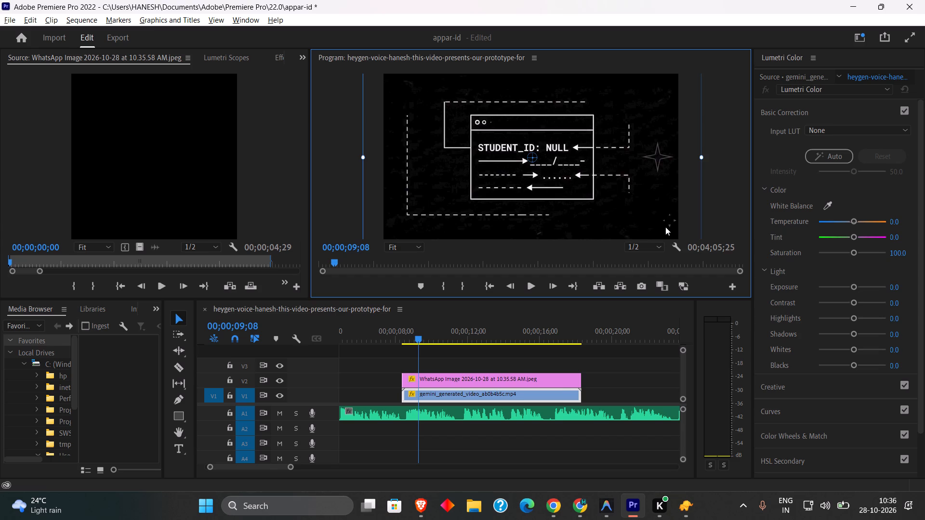
click(557, 382)
double_click(667, 219)
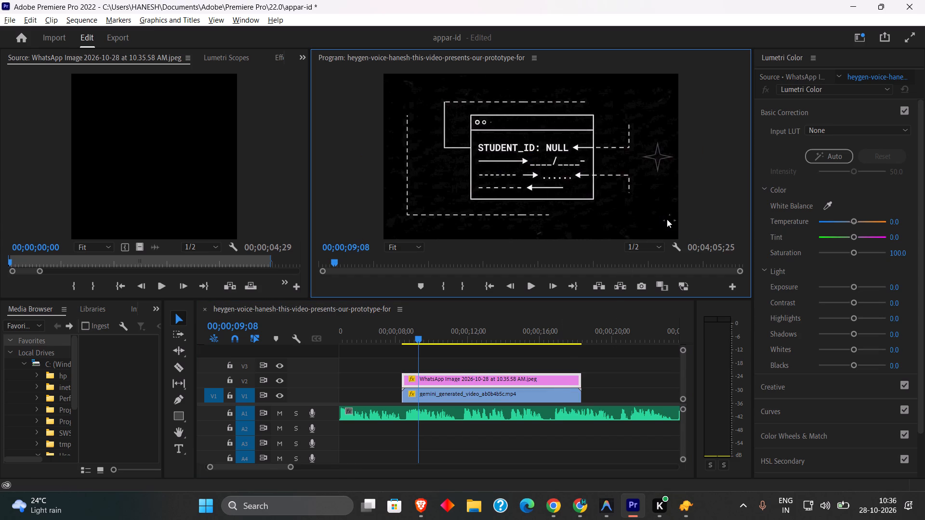
click(673, 225)
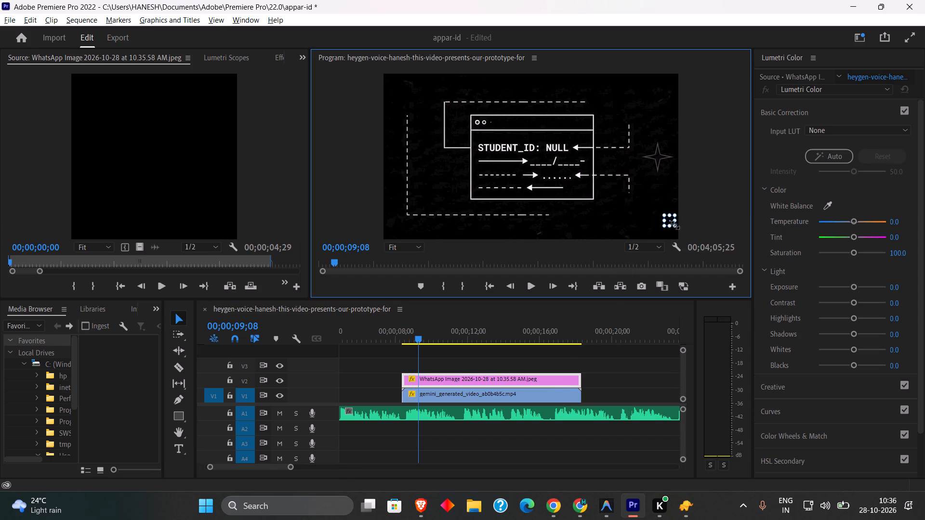
click(701, 217)
Reselect the V2 image patch and stretch it a little further over the watermark, then deselect it to check the coverage.
double_click(668, 217)
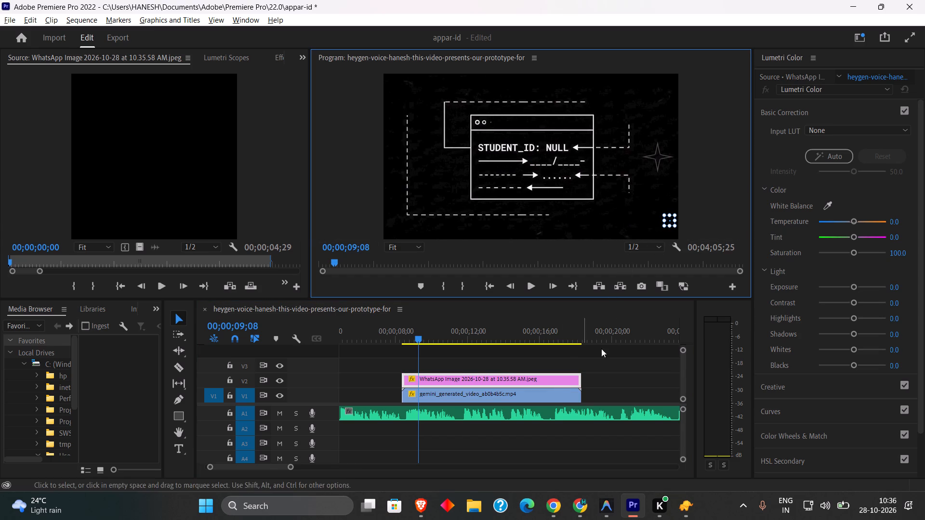
click(675, 225)
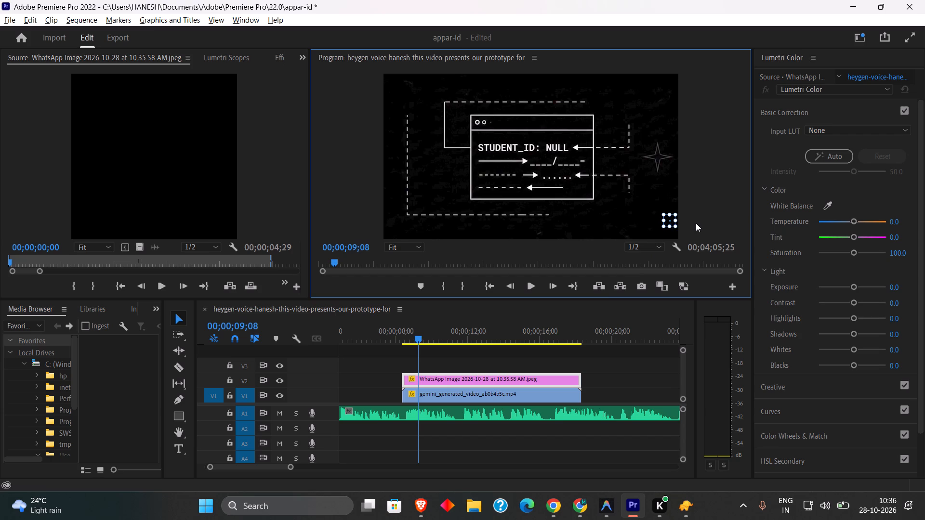
click(696, 223)
double_click(671, 221)
click(670, 221)
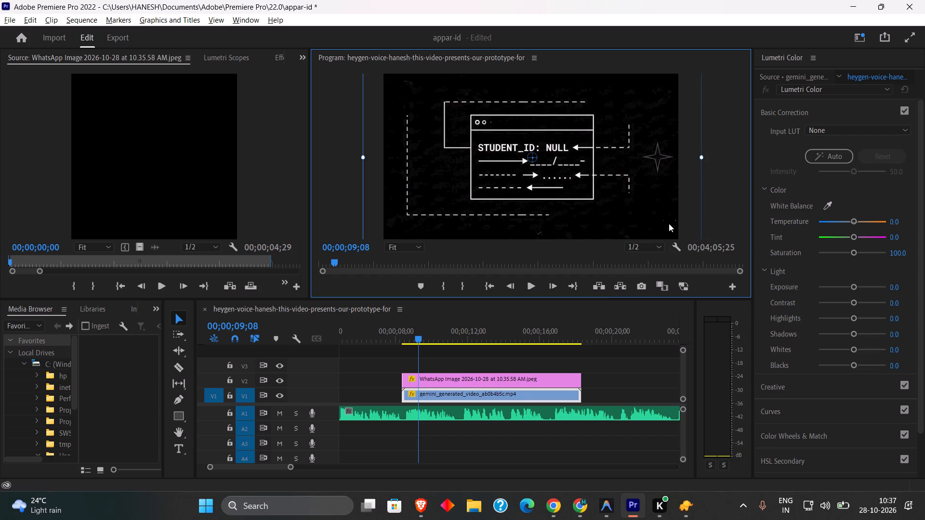
click(556, 375)
double_click(669, 221)
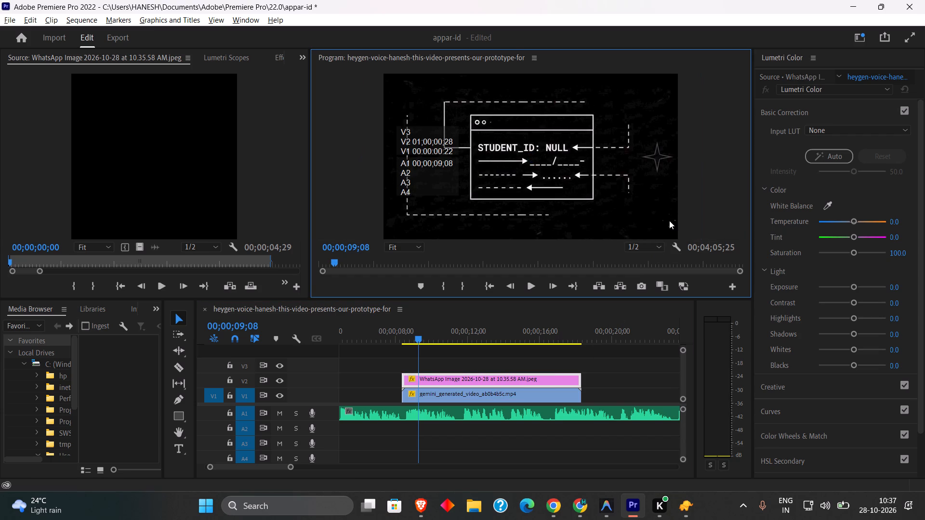
click(675, 227)
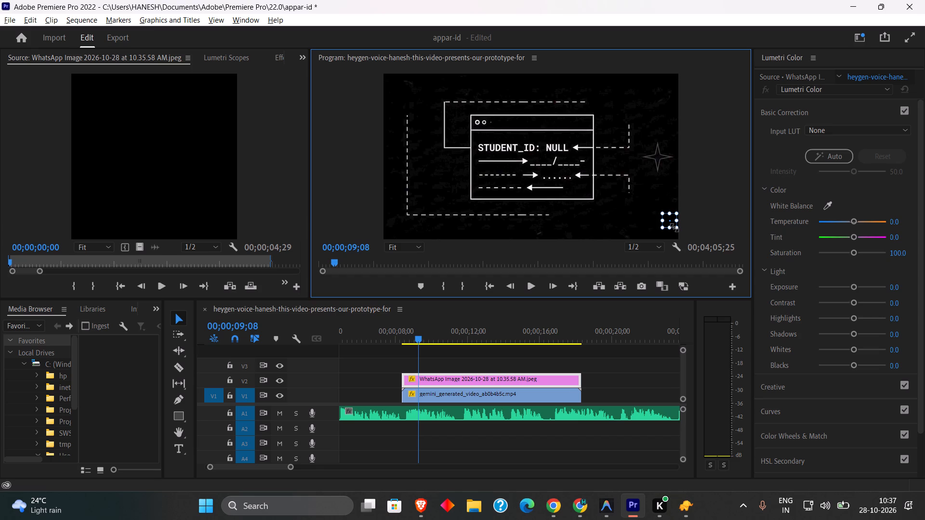
click(691, 221)
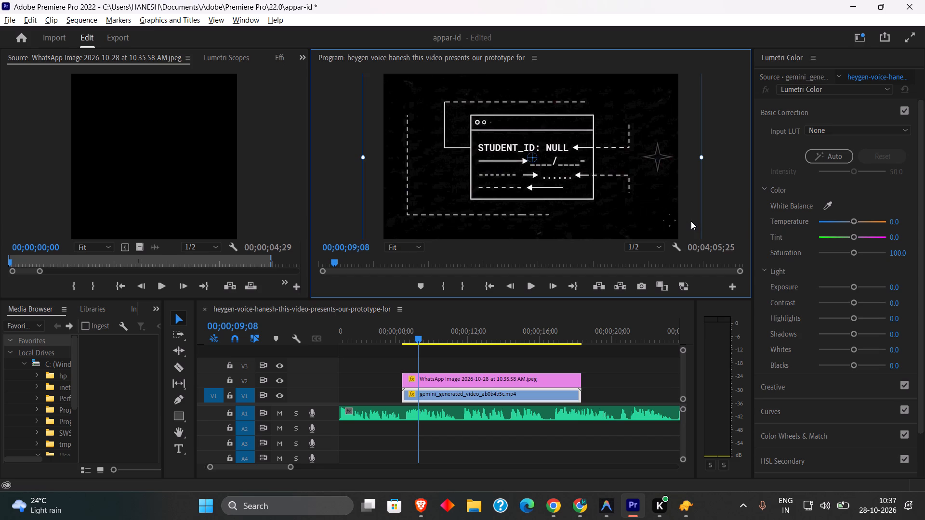
Reselect the V2 image patch and nudge it slightly back to the left so it sits centred over the watermark specks.
double_click(668, 222)
click(547, 376)
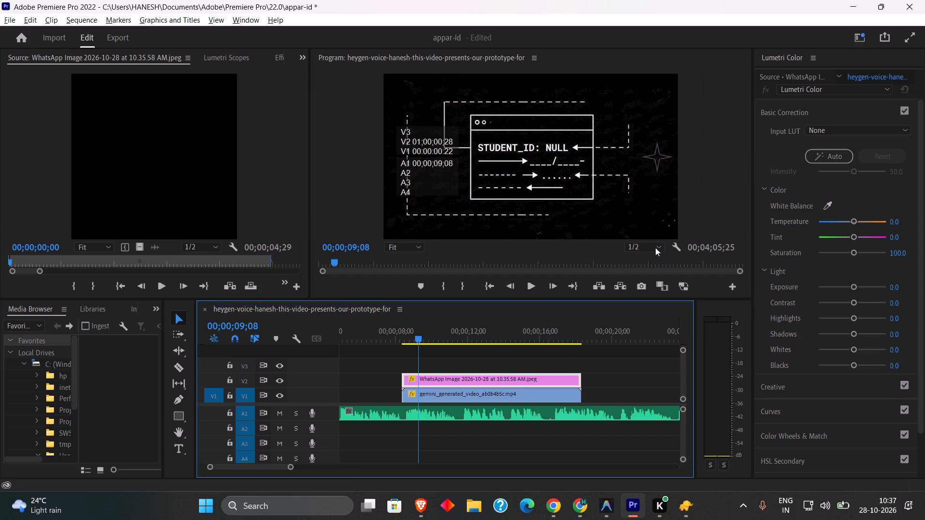
click(671, 221)
double_click(671, 221)
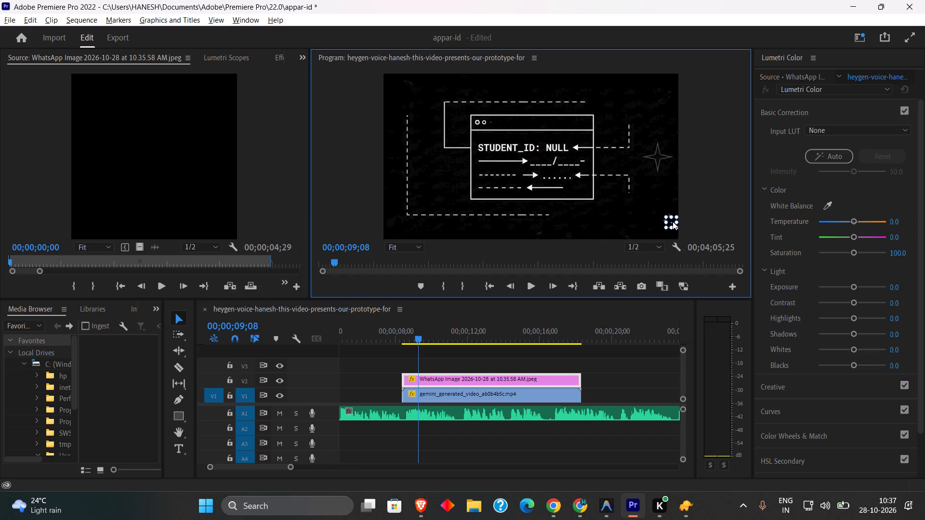
drag(673, 221, 668, 220)
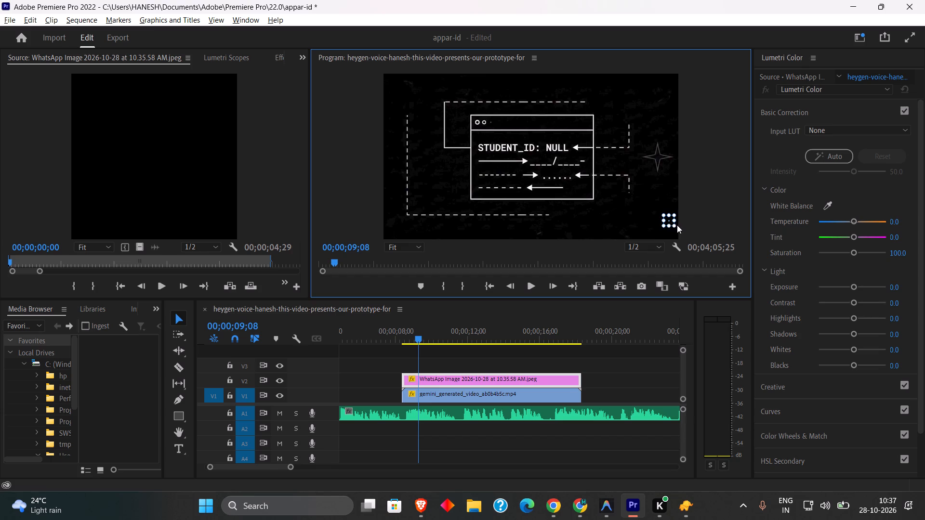
click(678, 225)
double_click(669, 221)
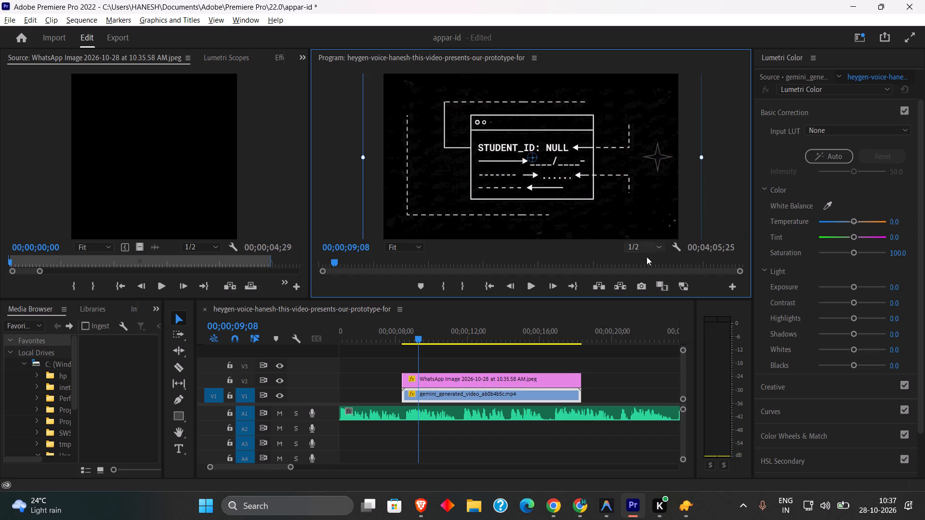
Adjust the size of the V2 image patch once more so it hides the remaining watermark specks in the STUDENT_ID scene.
click(565, 377)
click(670, 218)
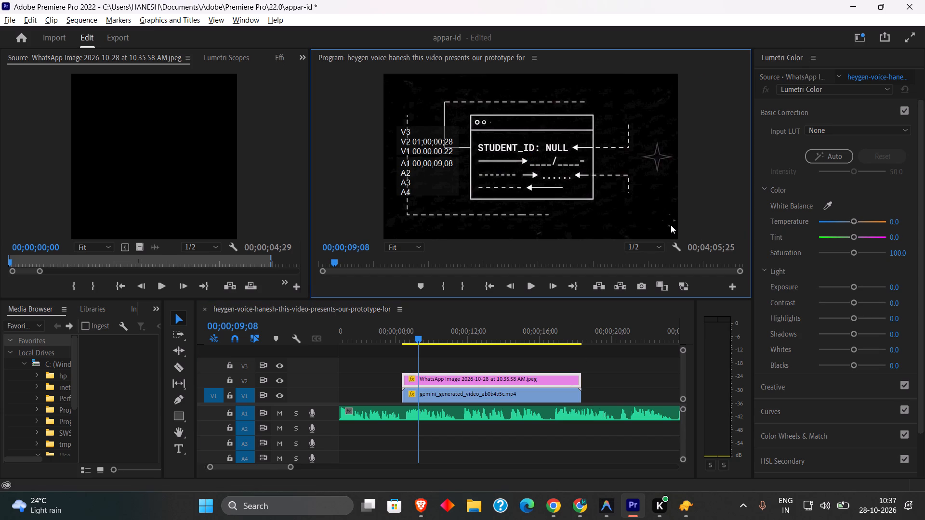
double_click(670, 221)
click(673, 225)
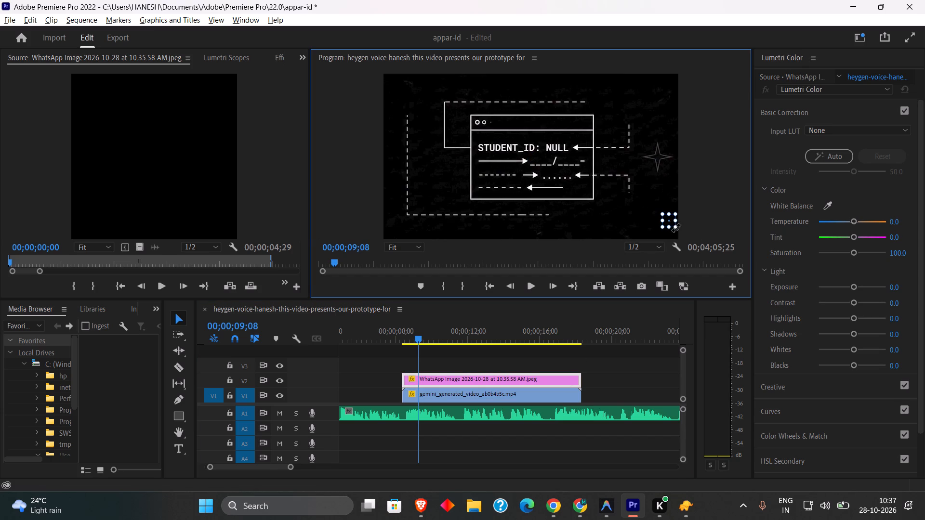
click(680, 228)
click(670, 221)
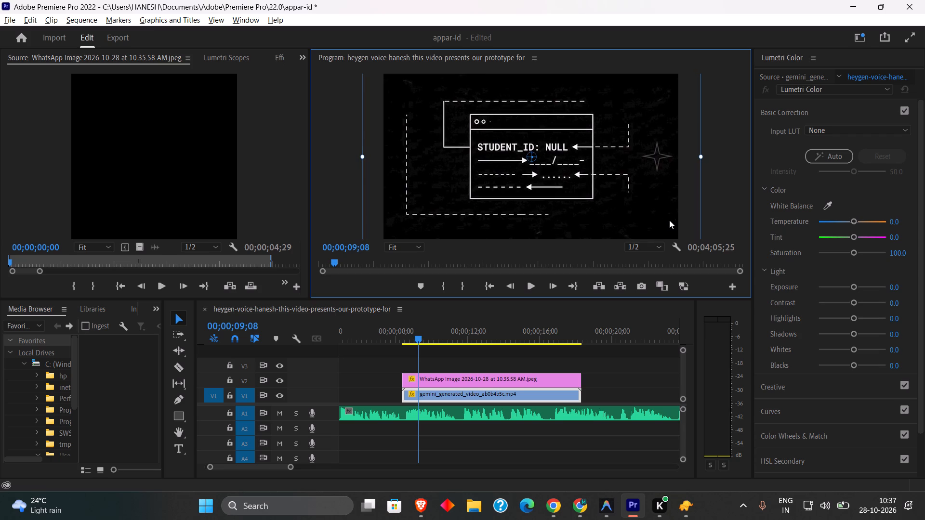
Play the Gemini clip from its start to about 00;00;16;18, and replay the toggle-network scene around 00;00;15;08 to check its timing.
drag(519, 334, 474, 338)
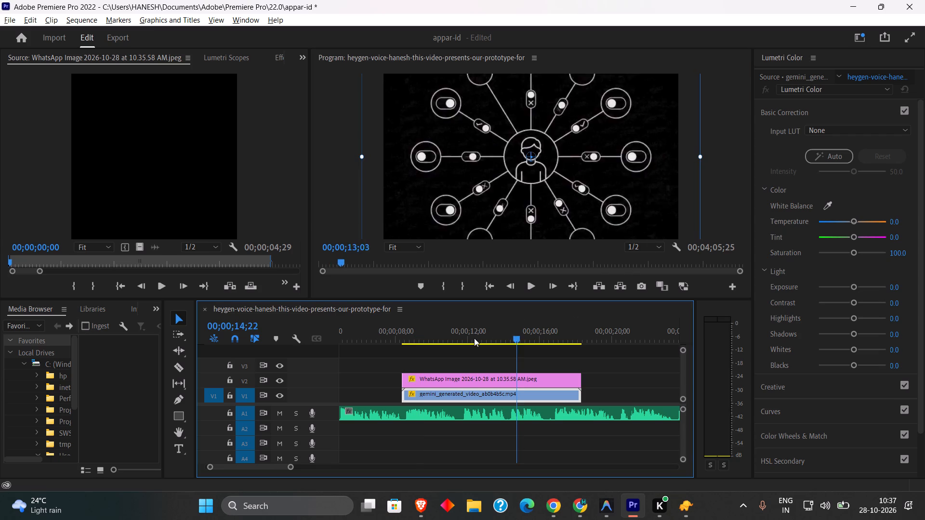
drag(474, 338, 404, 332)
key(space)
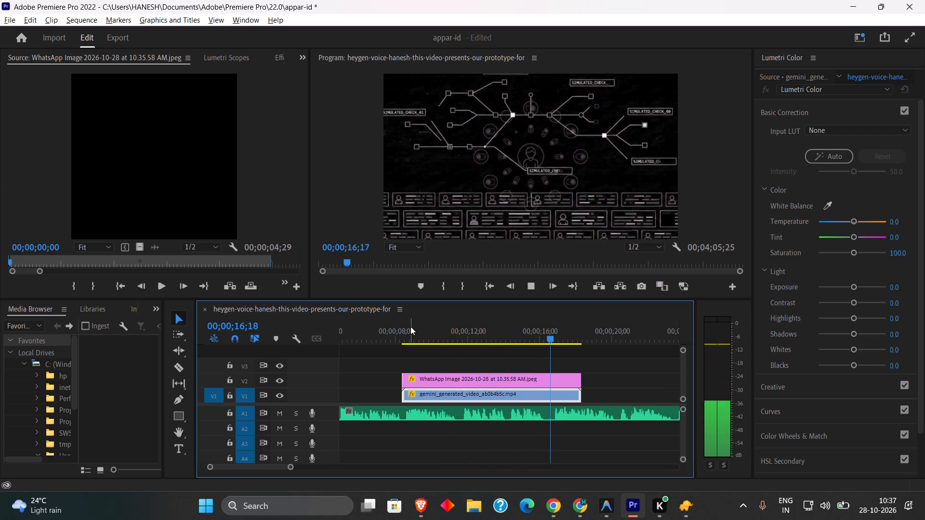
drag(518, 332, 533, 336)
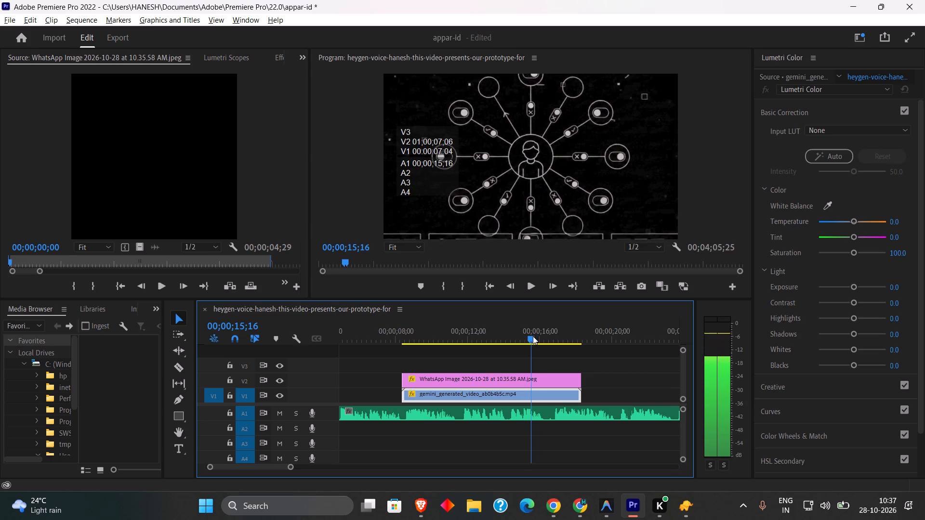
drag(533, 336, 529, 336)
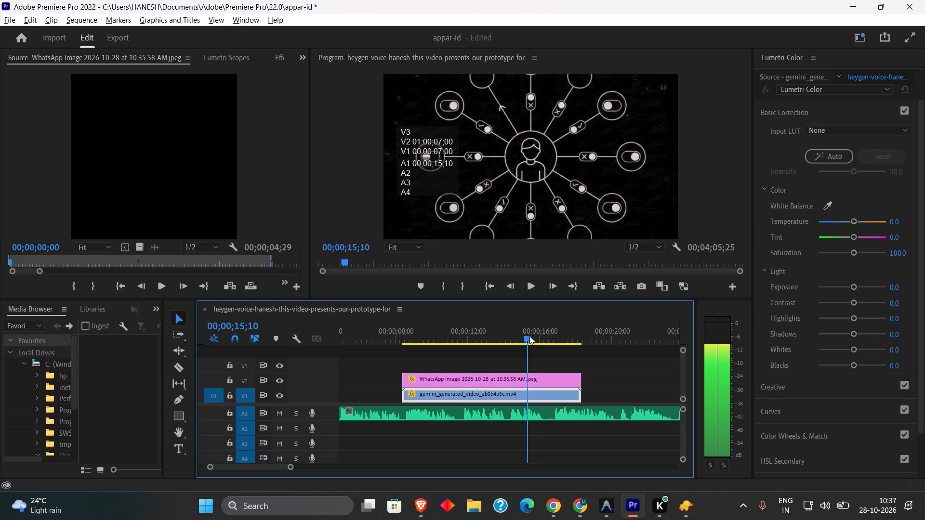
drag(529, 336, 530, 337)
key(space)
drag(530, 337, 526, 337)
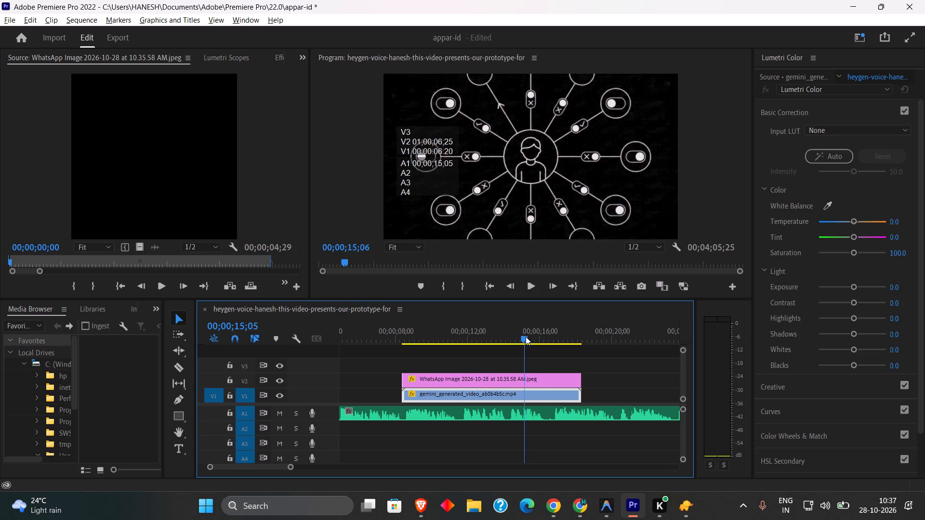
drag(526, 337, 470, 332)
key(space)
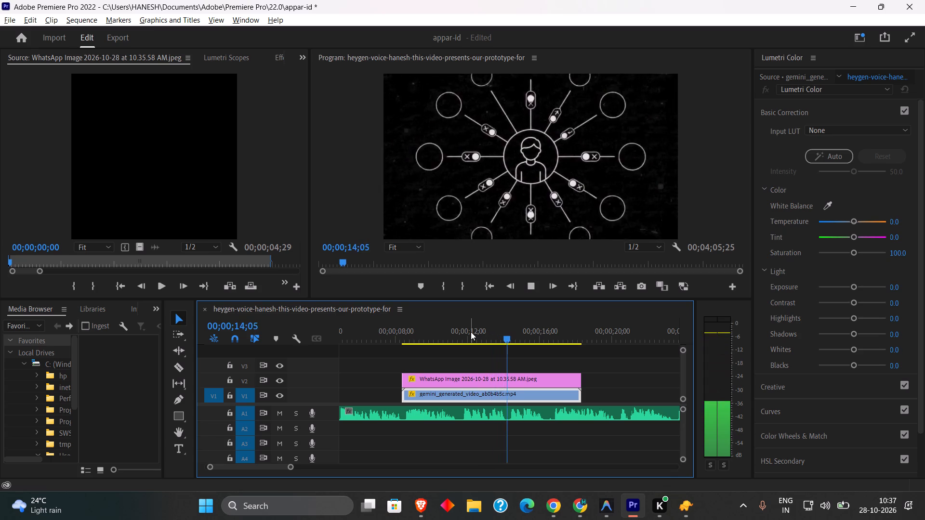
key(space)
key(space)
key(space)
key(space)
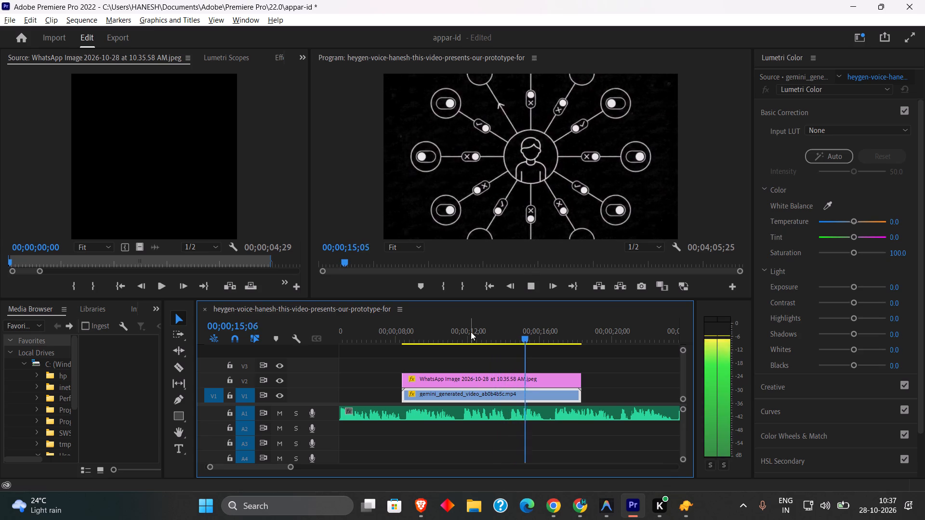
key(space)
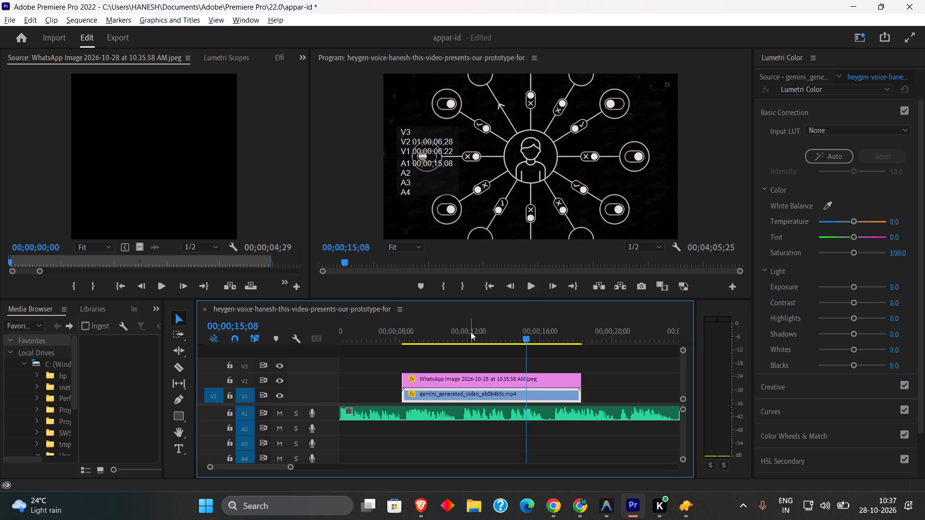
Split the Gemini clip on V1 at 00;00;14;06, where the circles surround the person figure, using the Razor tool.
drag(516, 338, 514, 338)
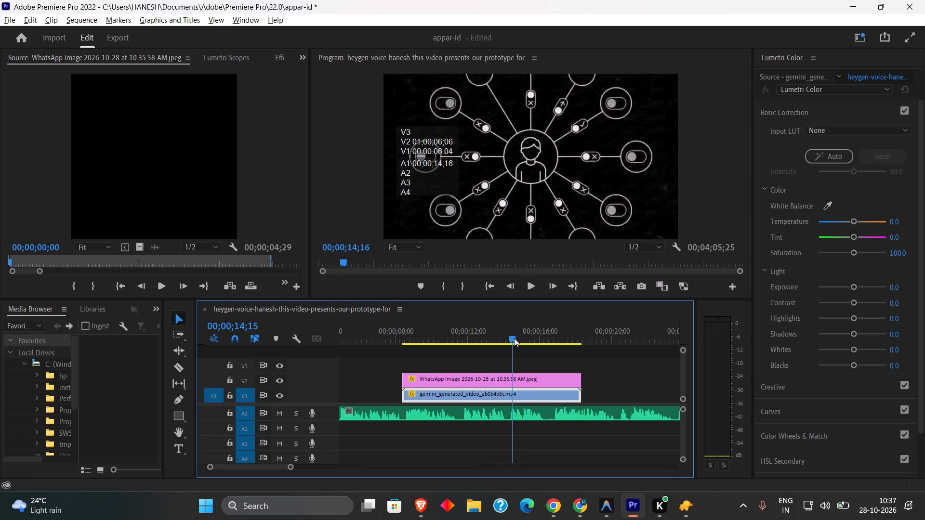
drag(514, 338, 494, 334)
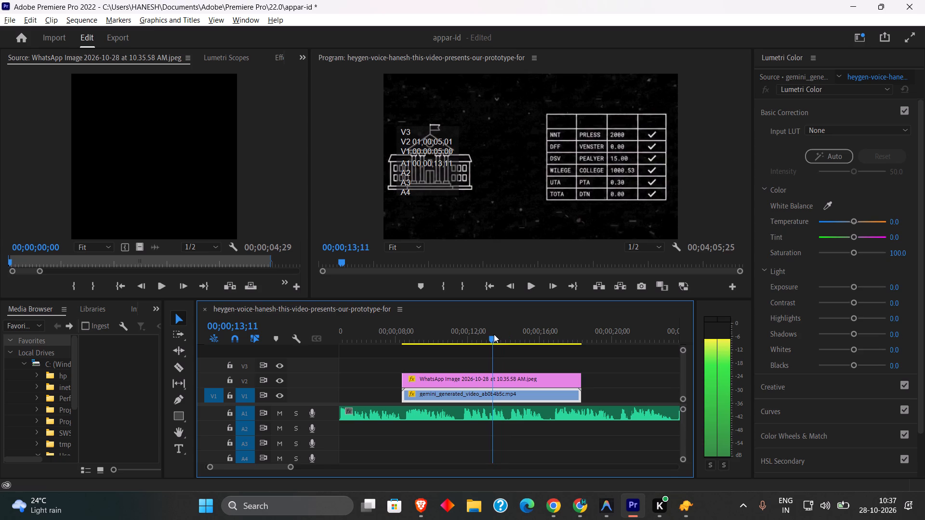
drag(494, 334, 506, 339)
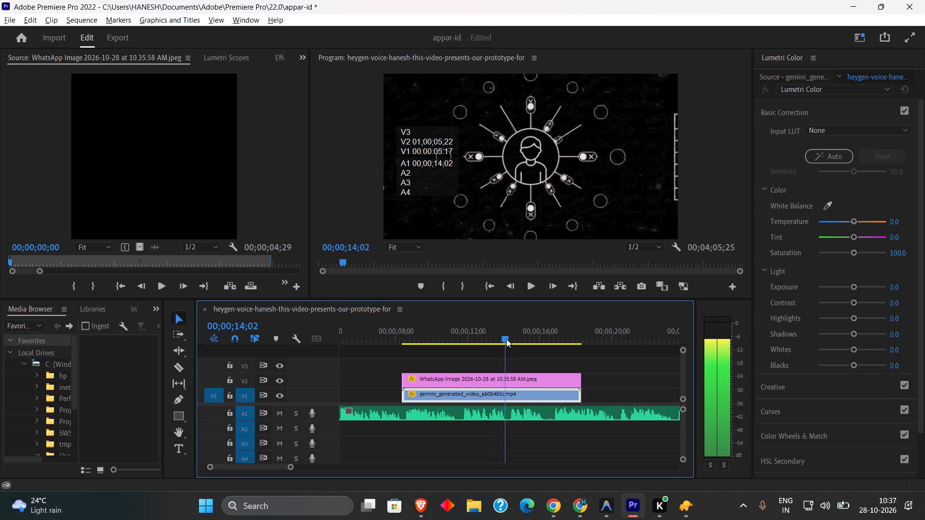
drag(506, 339, 509, 340)
click(509, 382)
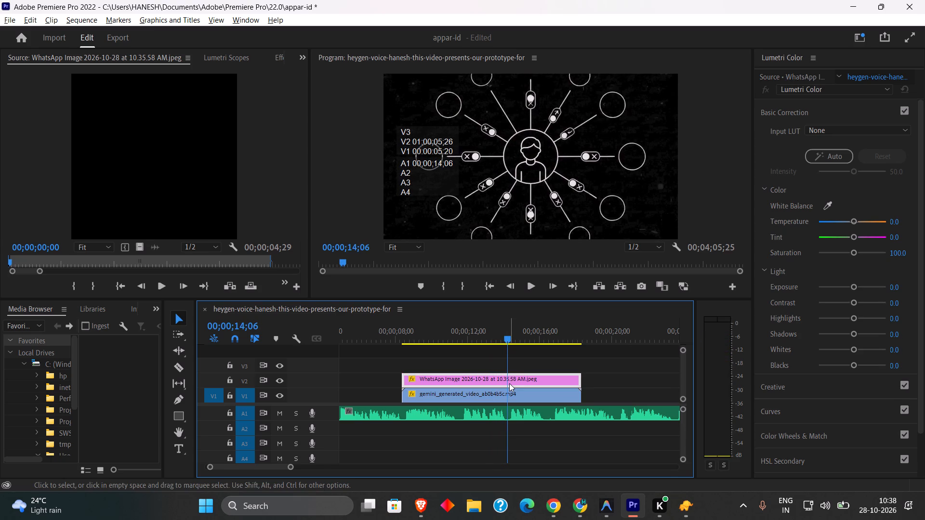
click(513, 396)
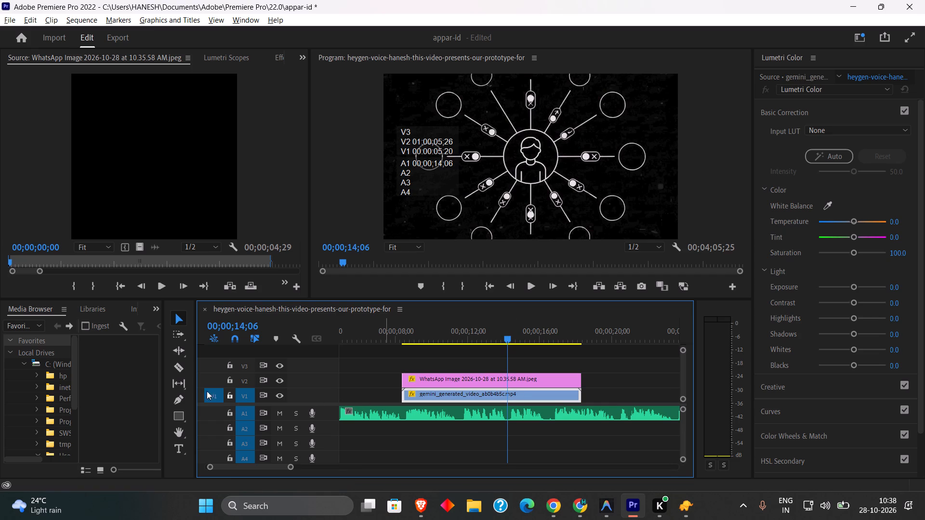
click(178, 372)
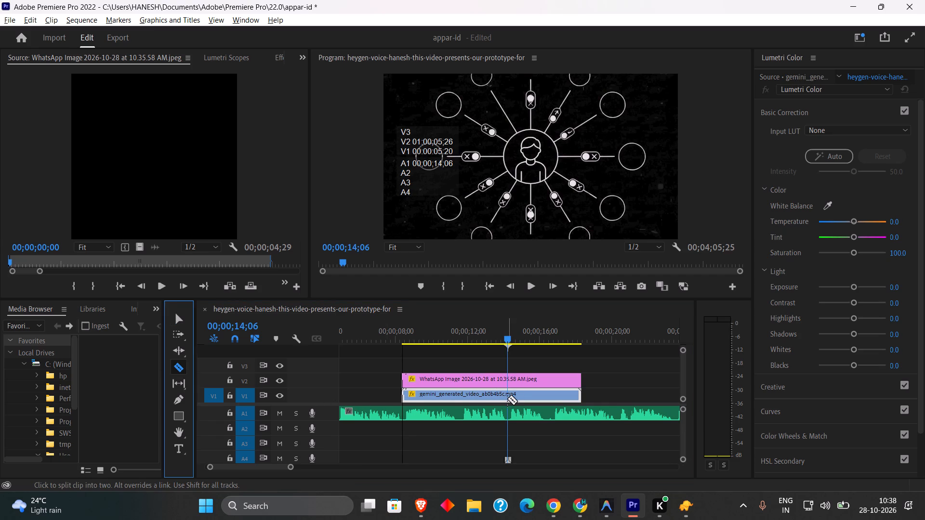
click(507, 399)
Split the second Gemini piece on V1 at 00;00;15;15, before the cards rise into the toggle network, and delete the remainder.
drag(509, 337, 515, 337)
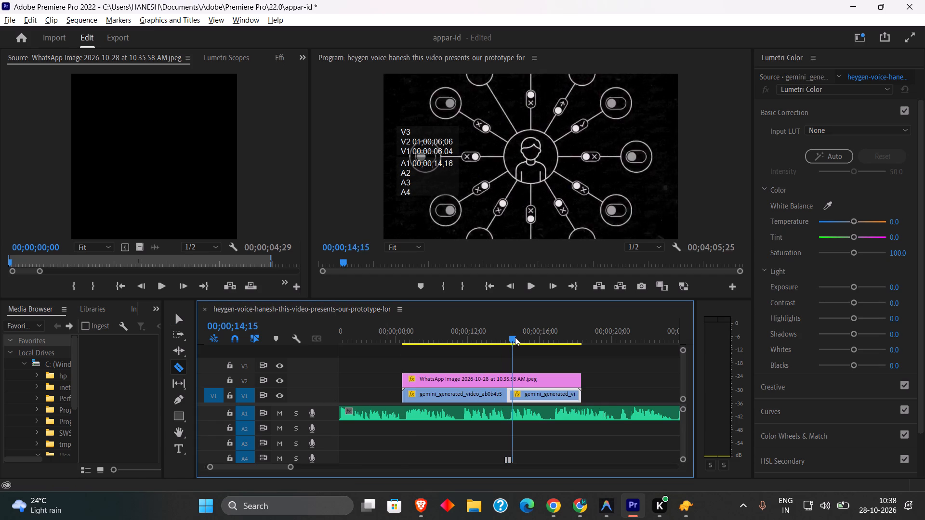
drag(515, 337, 532, 339)
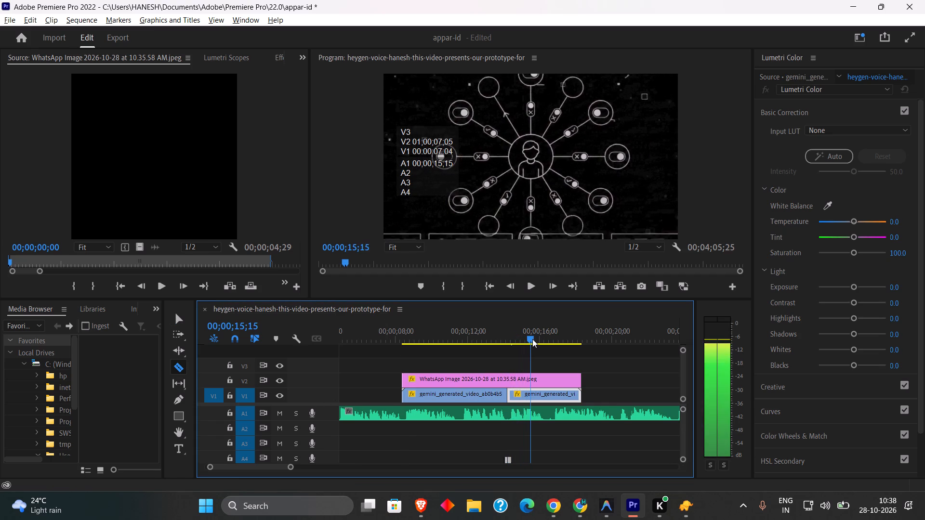
drag(532, 339, 533, 339)
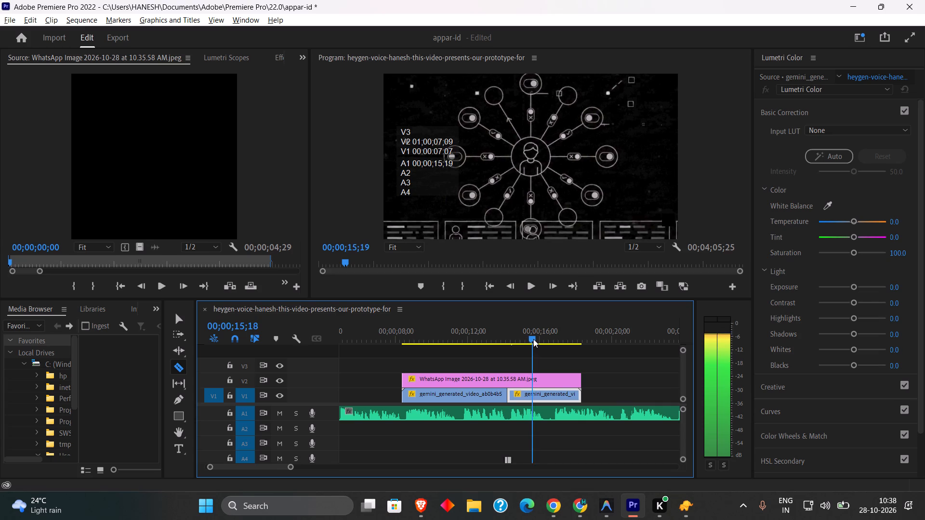
drag(533, 339, 532, 339)
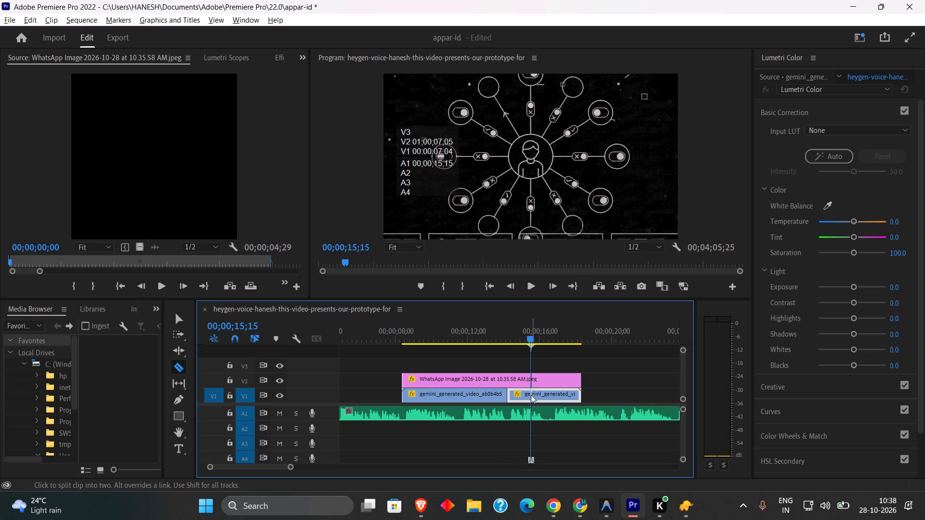
click(531, 395)
click(175, 324)
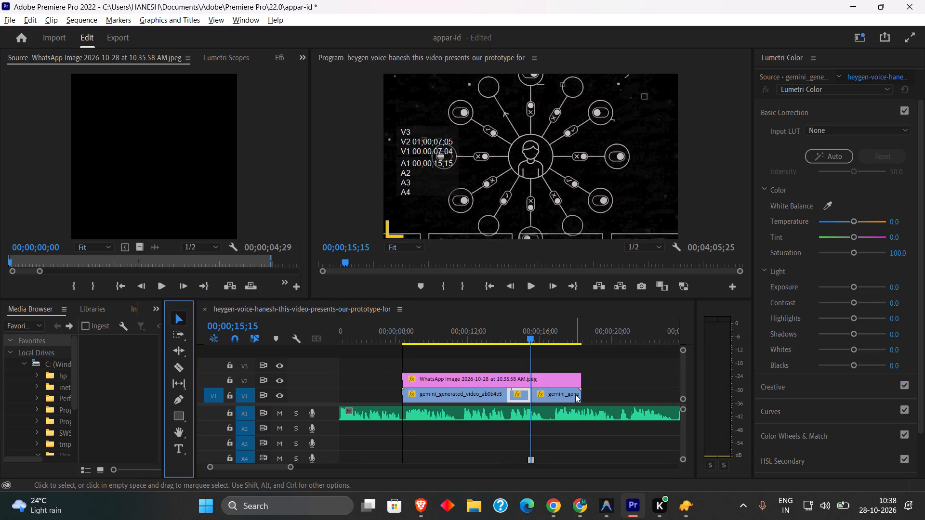
click(575, 394)
key(BackSpace)
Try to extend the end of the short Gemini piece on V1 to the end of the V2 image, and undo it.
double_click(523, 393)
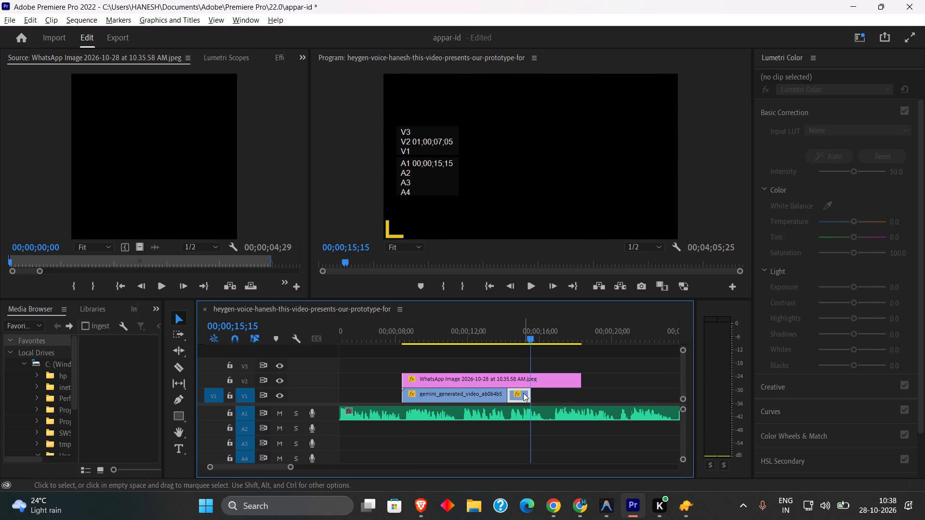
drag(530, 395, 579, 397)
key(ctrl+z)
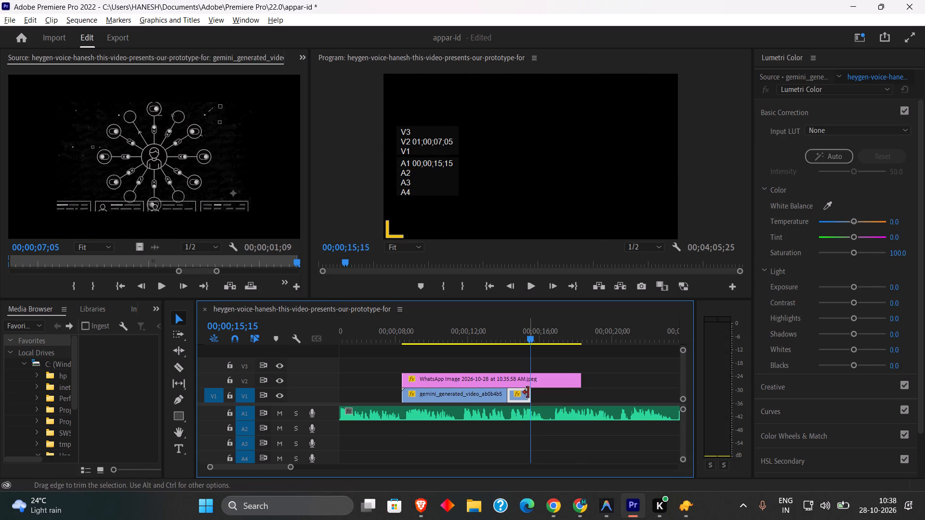
Slow the short second Gemini piece on V1 to 50% speed.
right_click(523, 395)
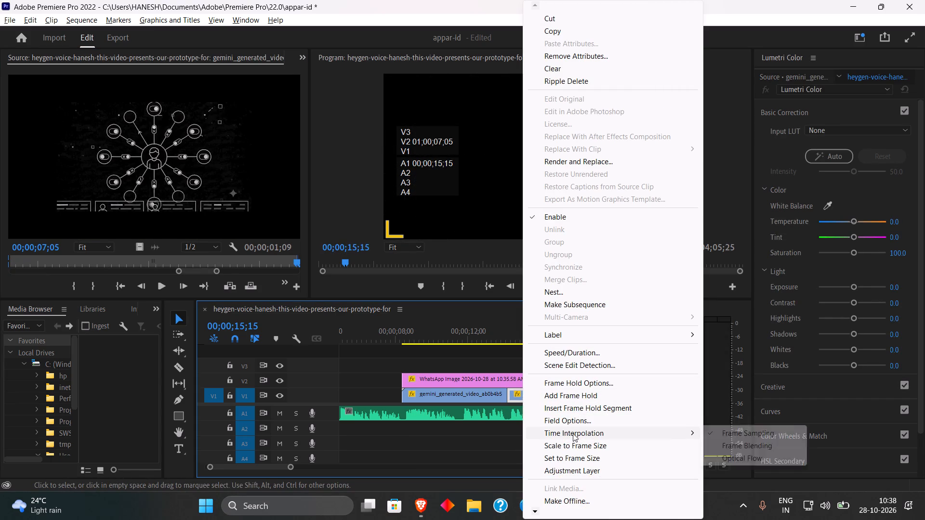
click(590, 350)
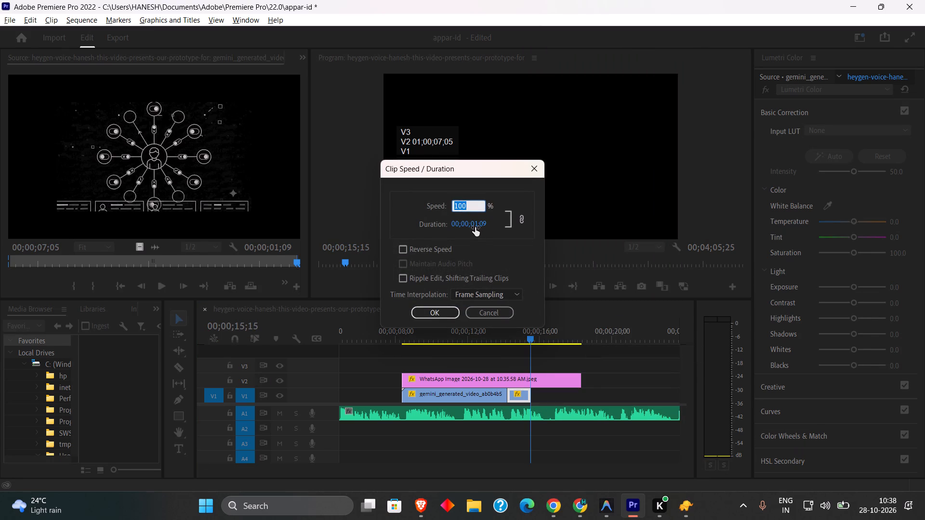
text(50)
click(437, 312)
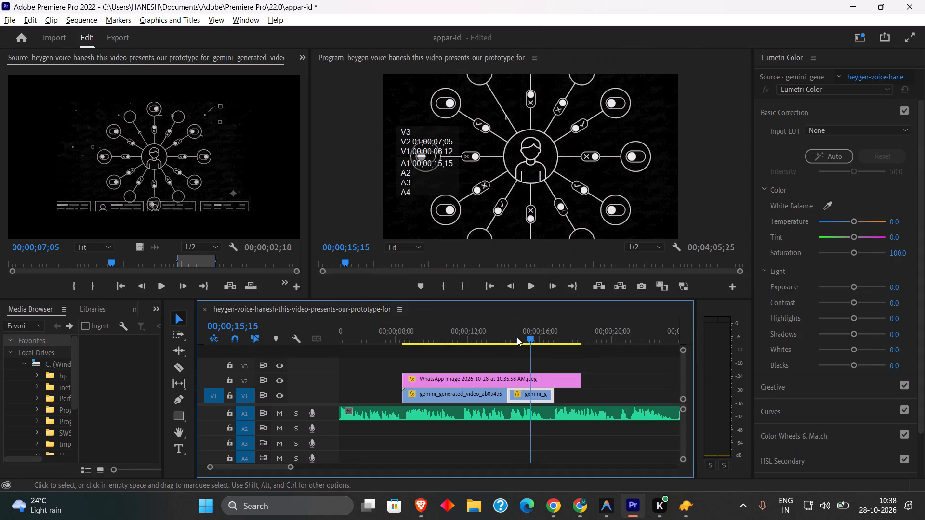
Scale down the slowed second Gemini piece on V1 so its edges match the frame and the whole network sits closer in.
drag(517, 338, 505, 336)
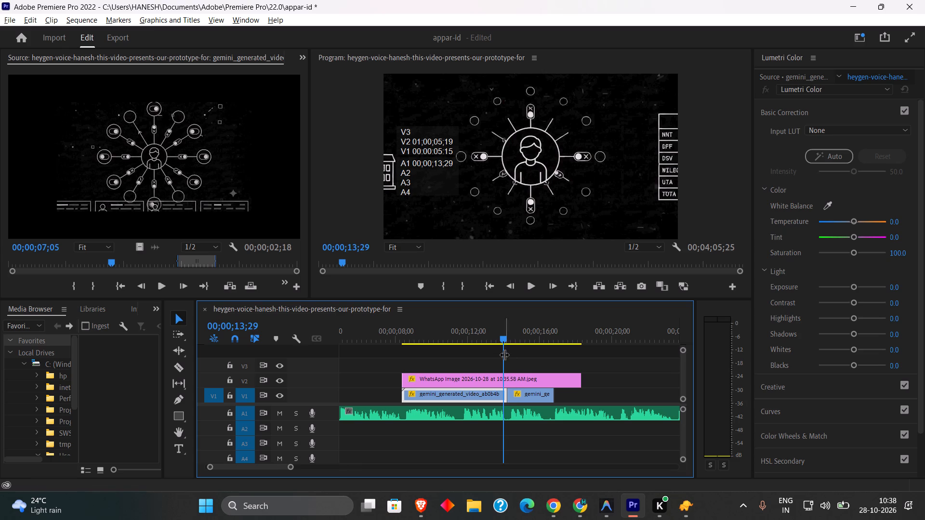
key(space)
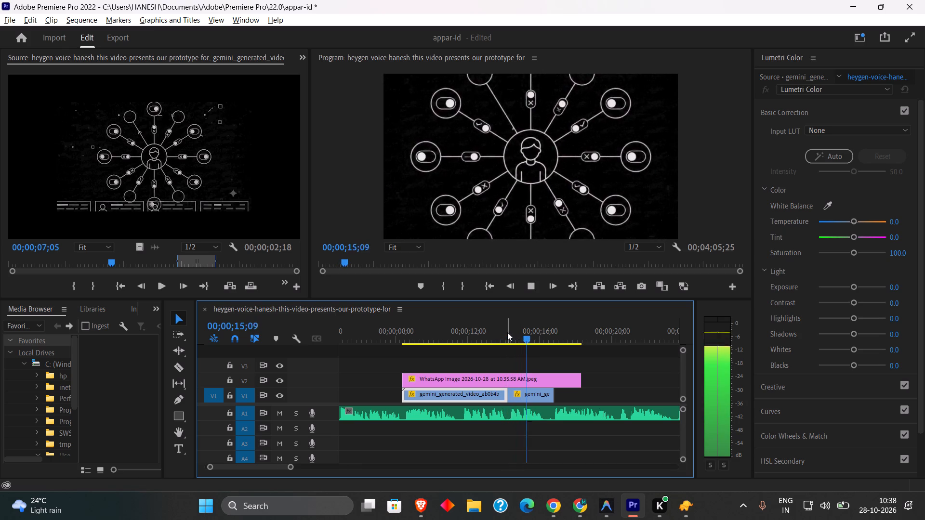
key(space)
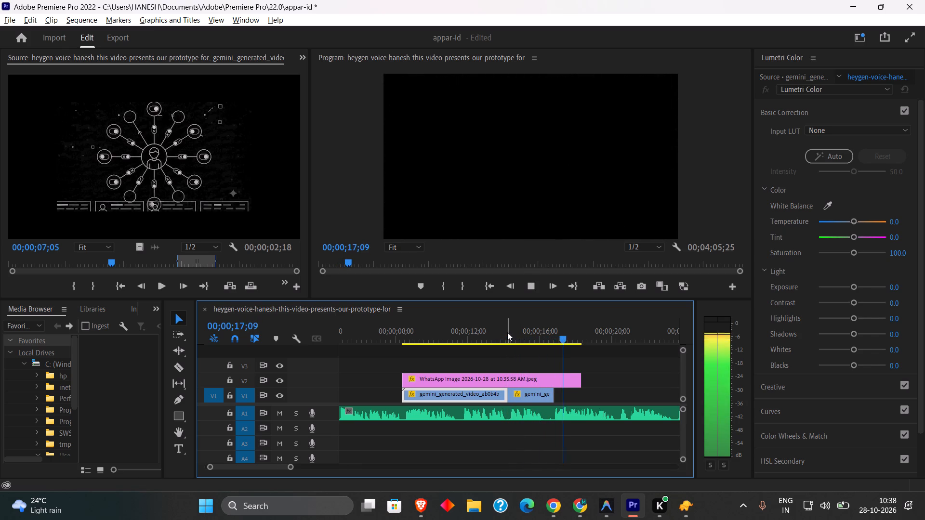
click(507, 332)
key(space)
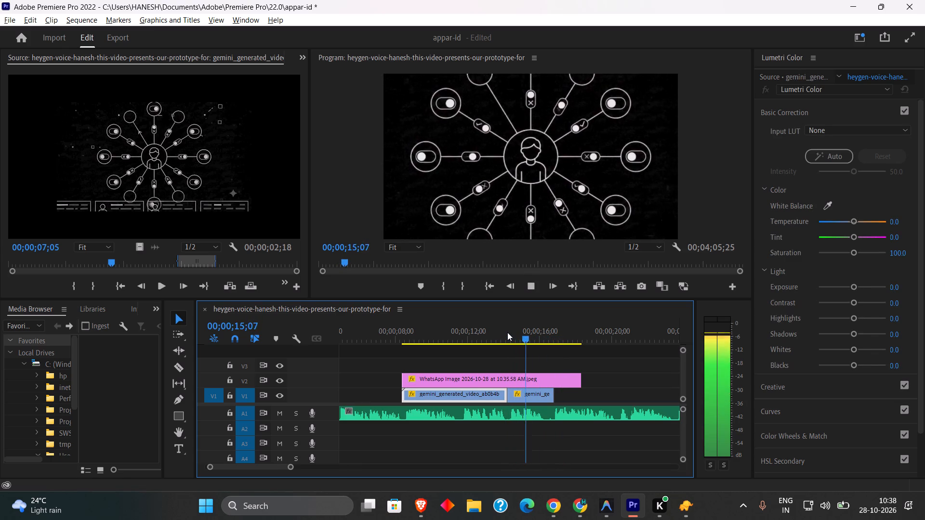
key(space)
triple_click(523, 396)
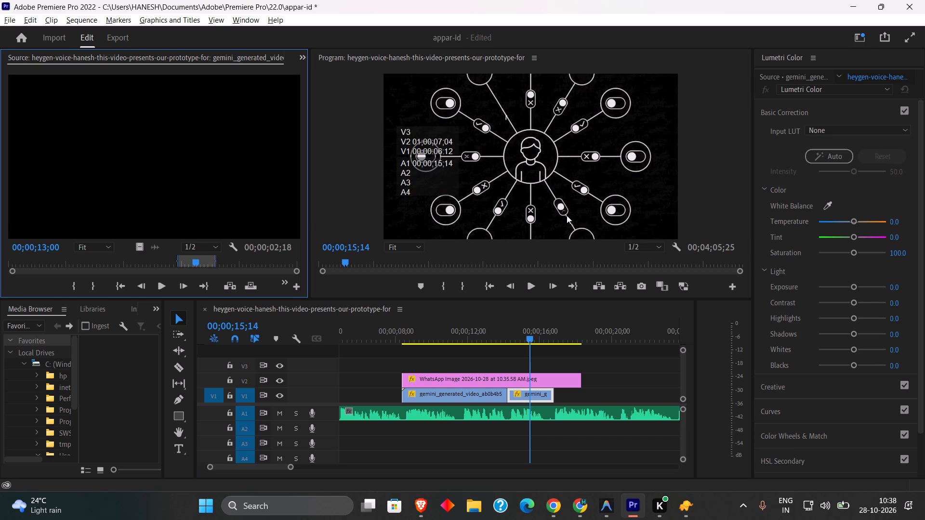
double_click(567, 215)
drag(700, 155, 694, 155)
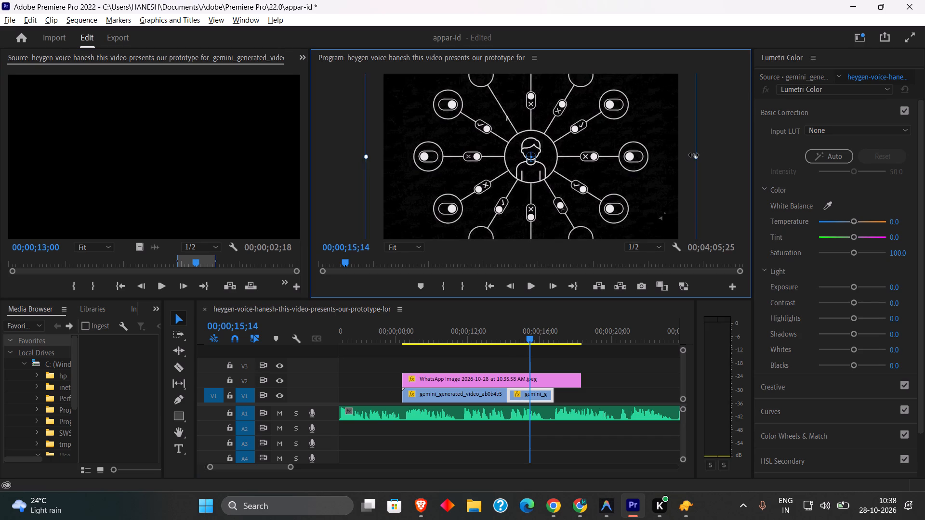
drag(694, 155, 663, 155)
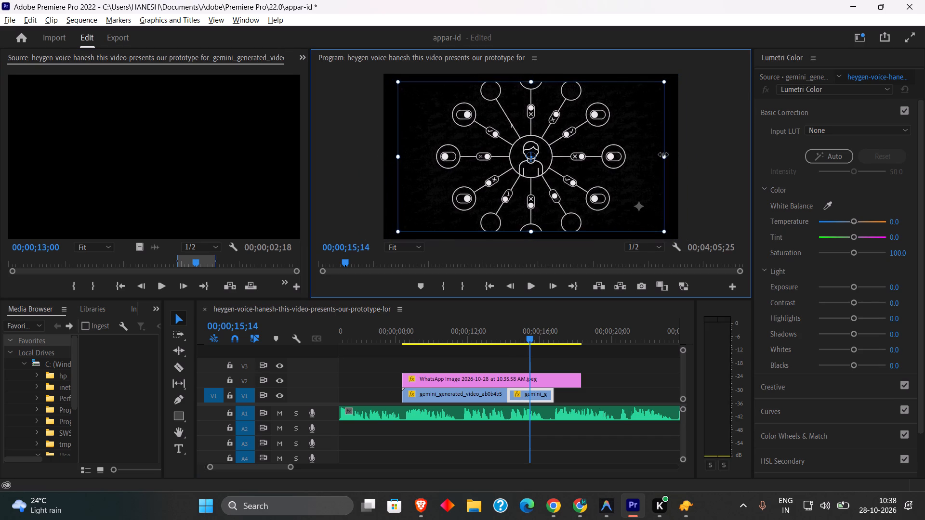
drag(663, 155, 677, 159)
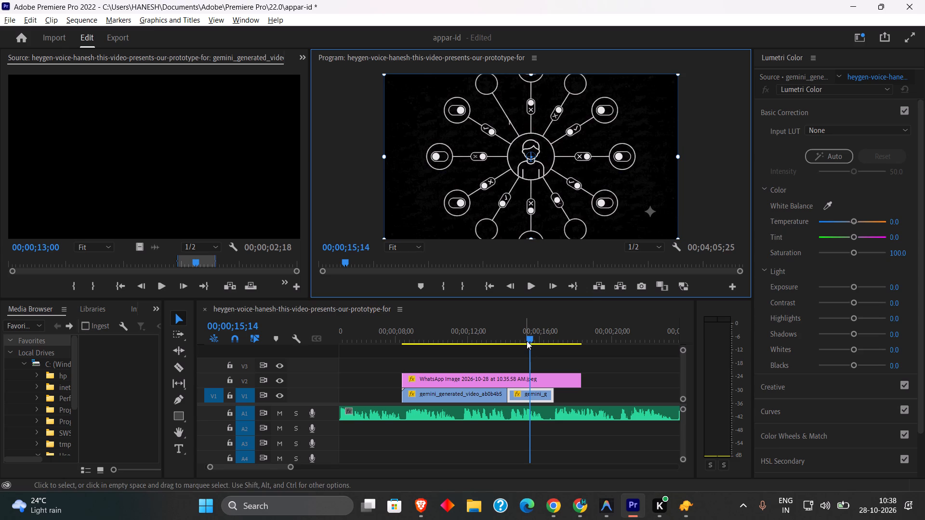
Split the WhatsApp image on V2 at 00;00;14;06, in line with the cut between the Gemini pieces, using the Razor tool.
click(533, 379)
drag(516, 334, 510, 335)
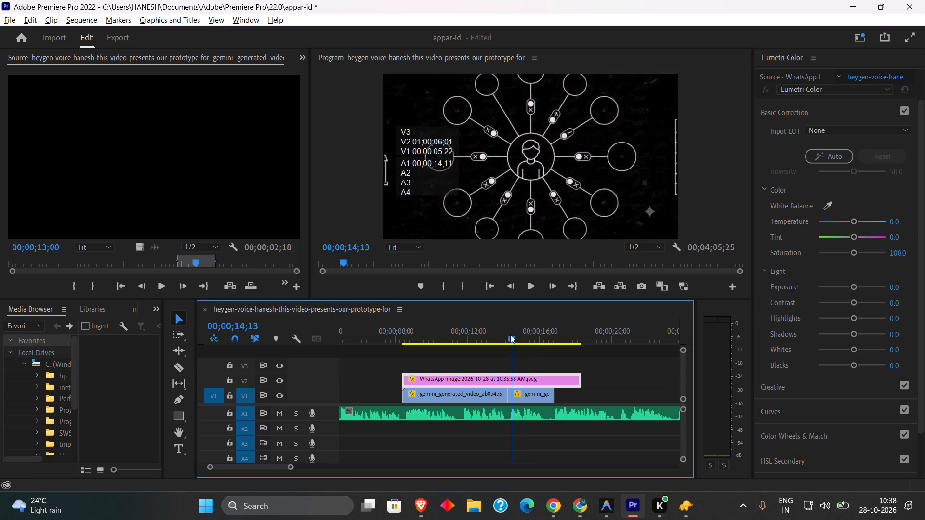
drag(510, 335, 509, 336)
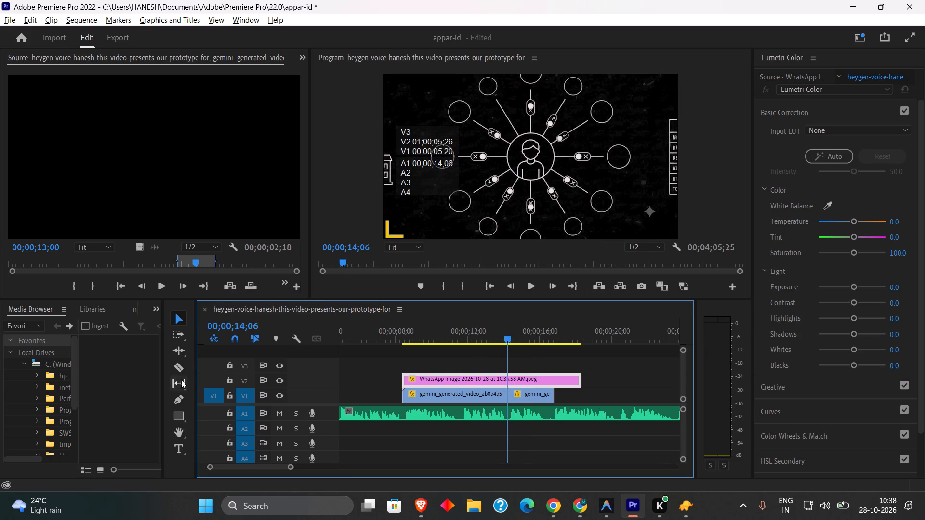
click(177, 369)
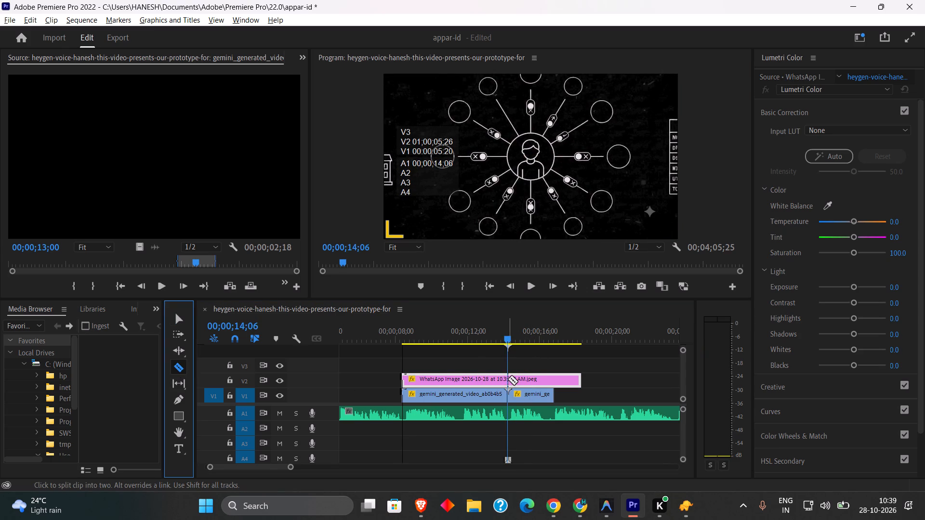
click(508, 379)
click(182, 318)
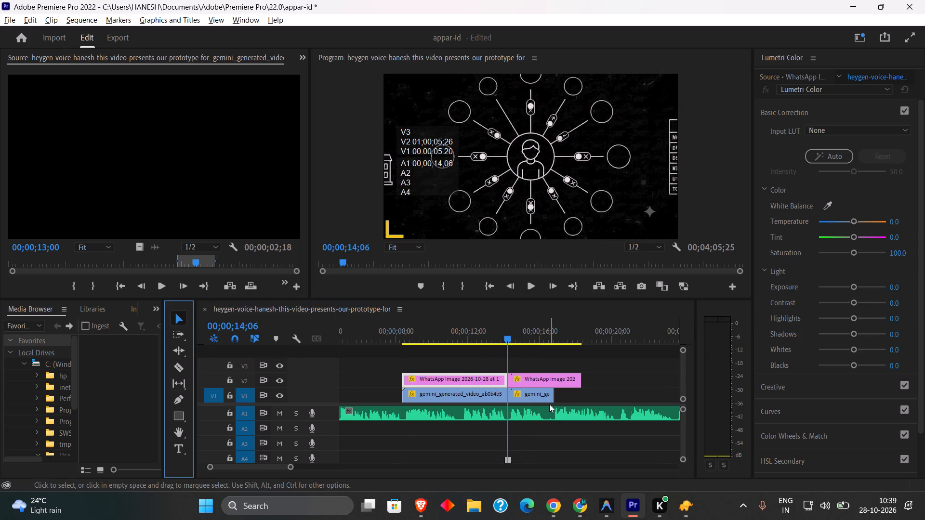
Reposition the second WhatsApp image piece on V2 in the frame so it covers the sparkle watermark of the rescaled Gemini piece.
click(536, 381)
double_click(536, 381)
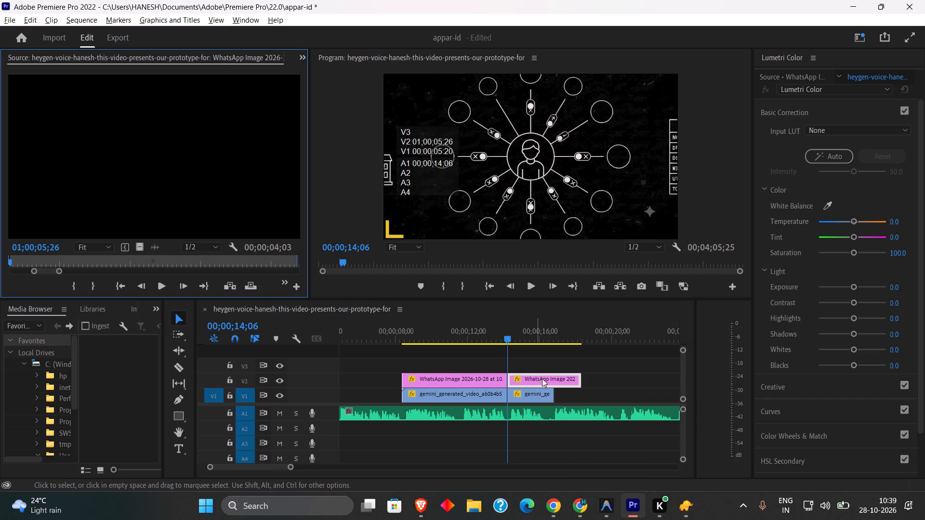
double_click(663, 225)
drag(666, 221, 650, 211)
click(692, 214)
Play back and scrub across the cut between the two Gemini pieces to check the framing and watermark cover.
drag(477, 329, 449, 338)
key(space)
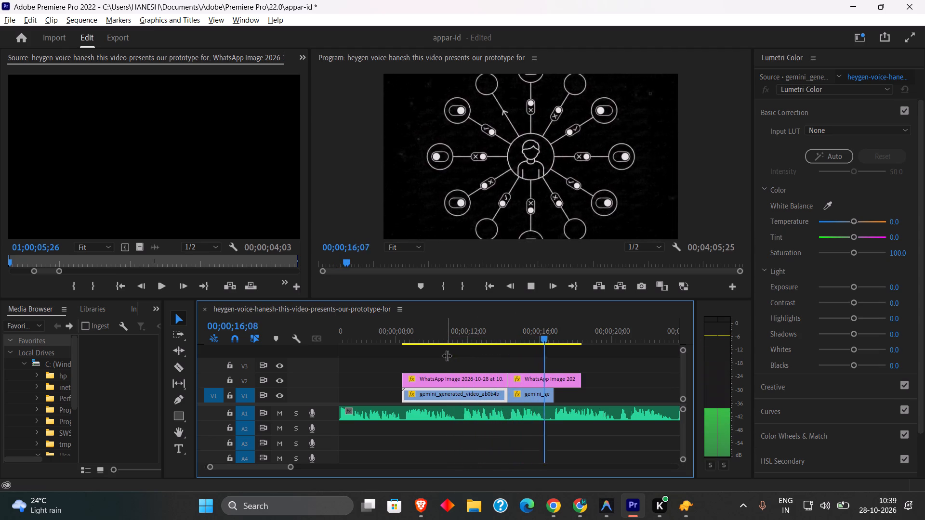
drag(508, 340, 528, 339)
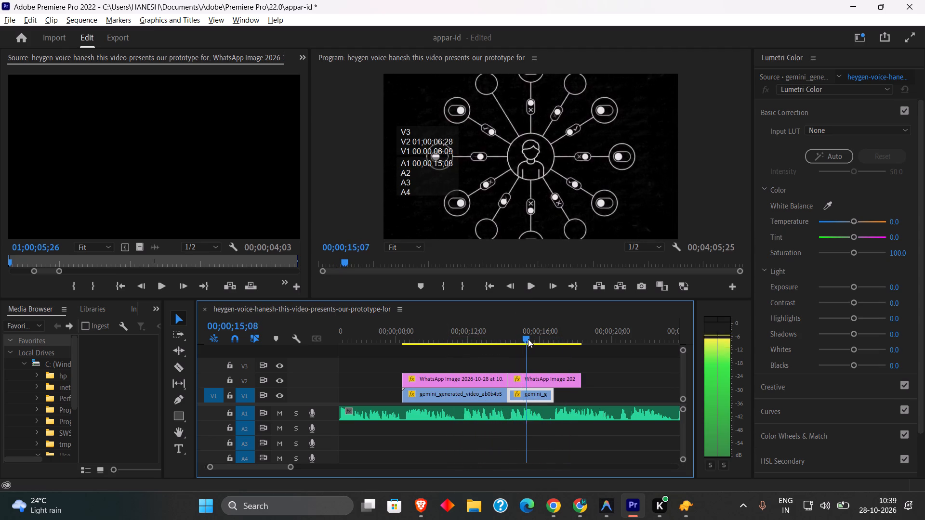
Split the second image patch on V2 at 00;00;16;12 with the Razor tool and delete the part after the cut.
drag(528, 339, 546, 341)
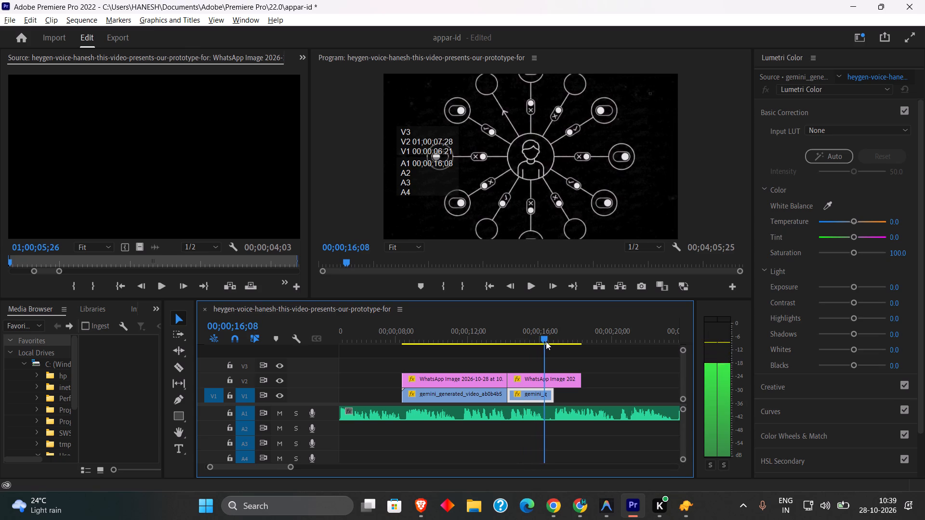
drag(546, 341, 550, 344)
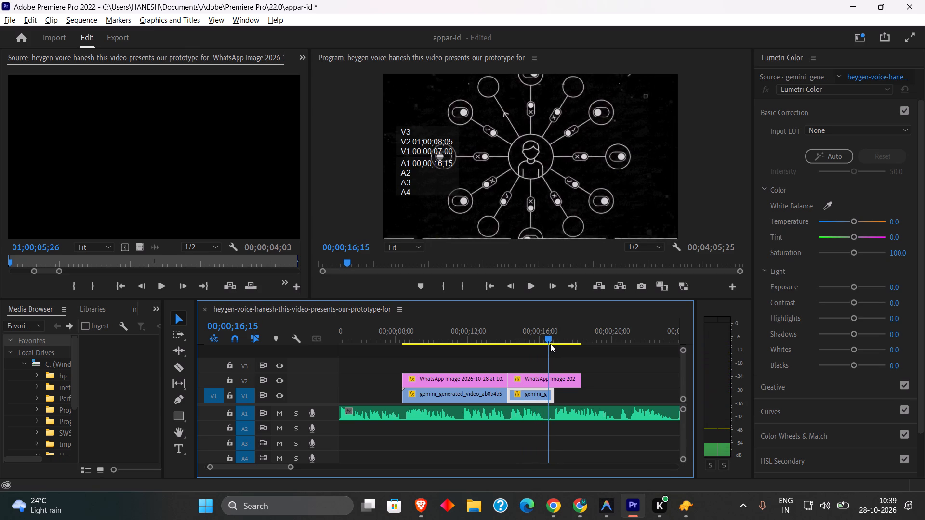
drag(550, 344, 548, 345)
click(549, 380)
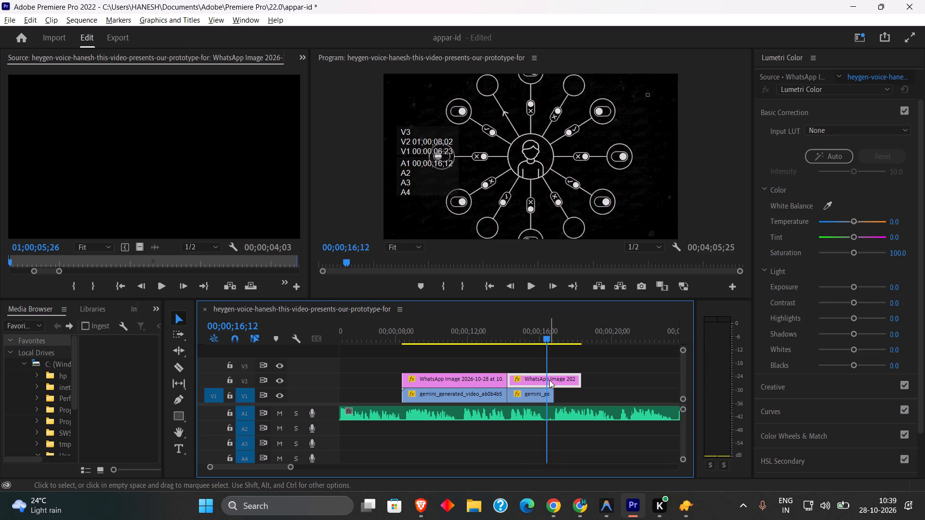
click(184, 373)
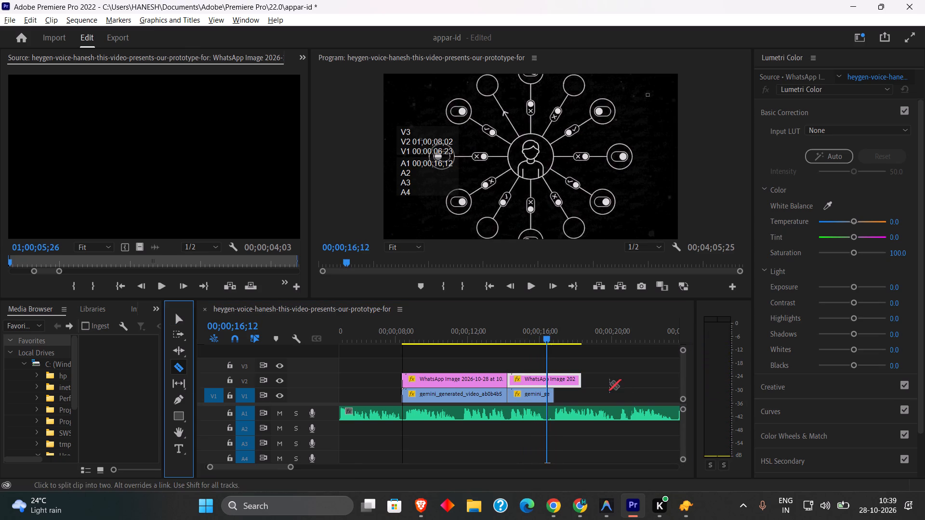
click(547, 377)
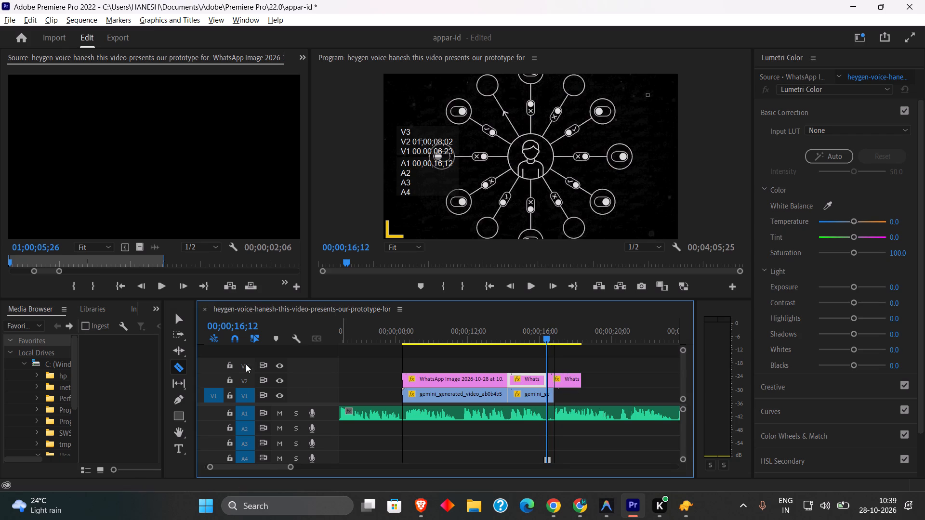
click(180, 315)
click(561, 382)
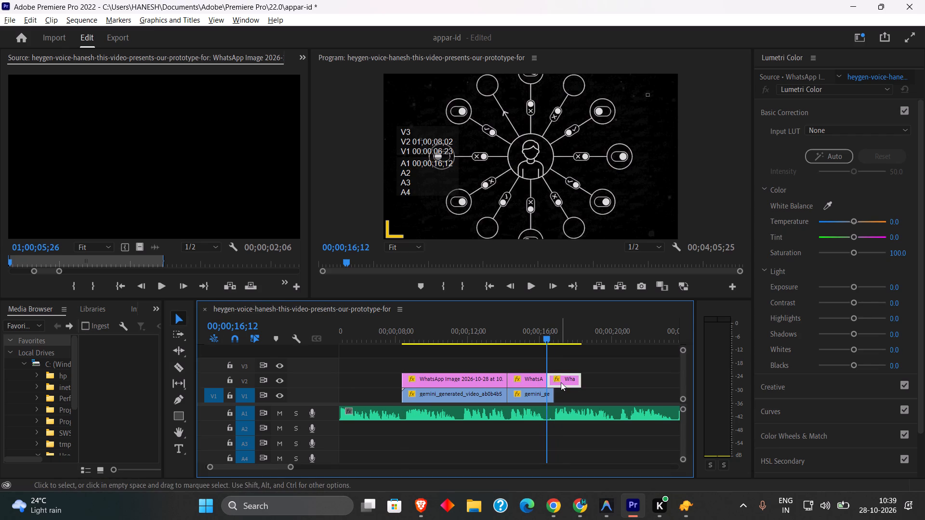
key(BackSpace)
Trim the end of the slowed Gemini piece on V1 to line up with the end of the V2 image patch.
drag(554, 398, 553, 397)
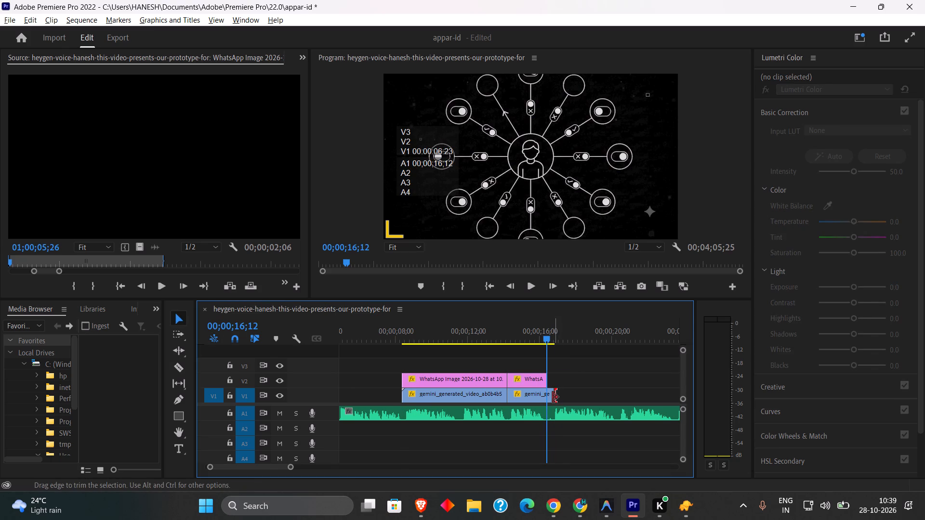
drag(553, 397, 550, 397)
Play the slowed toggle-network piece from 00;00;15;00, and replay from the start of the Gemini clips to check timing against the voice-over.
click(523, 327)
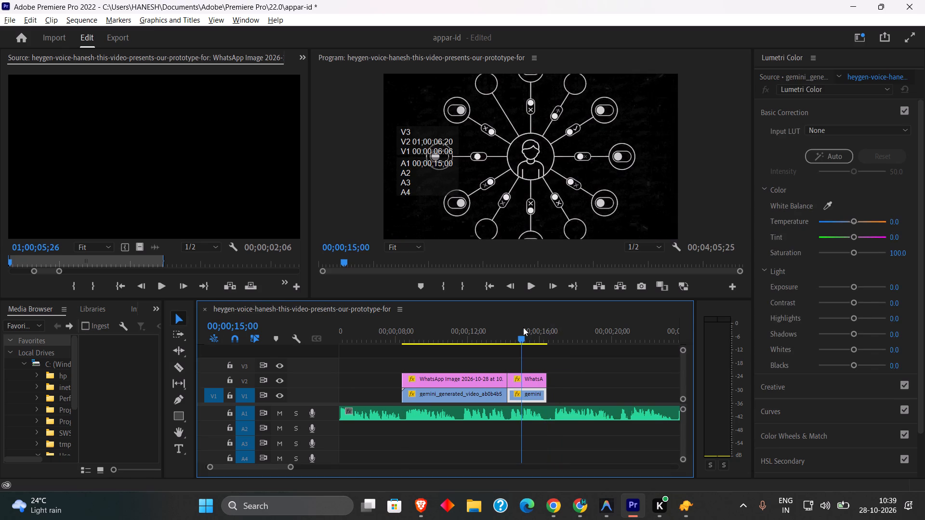
key(space)
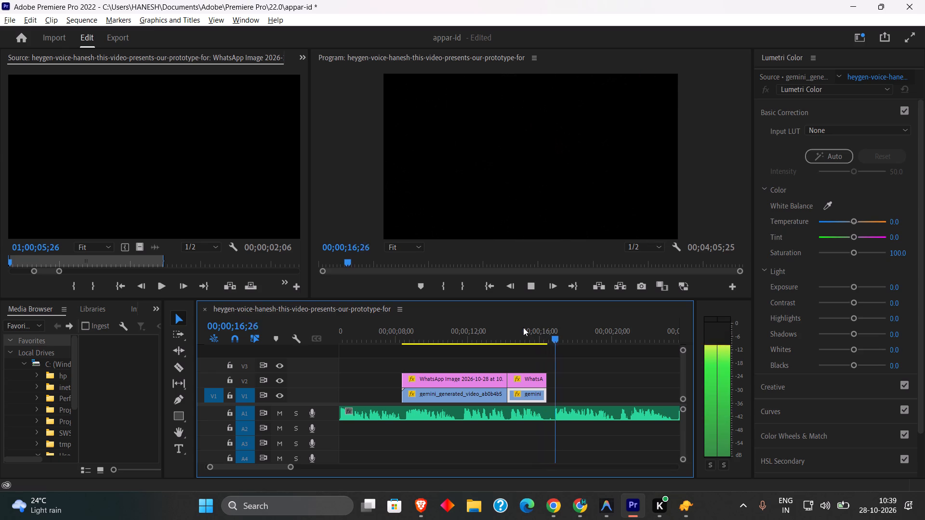
drag(516, 338, 397, 336)
key(space)
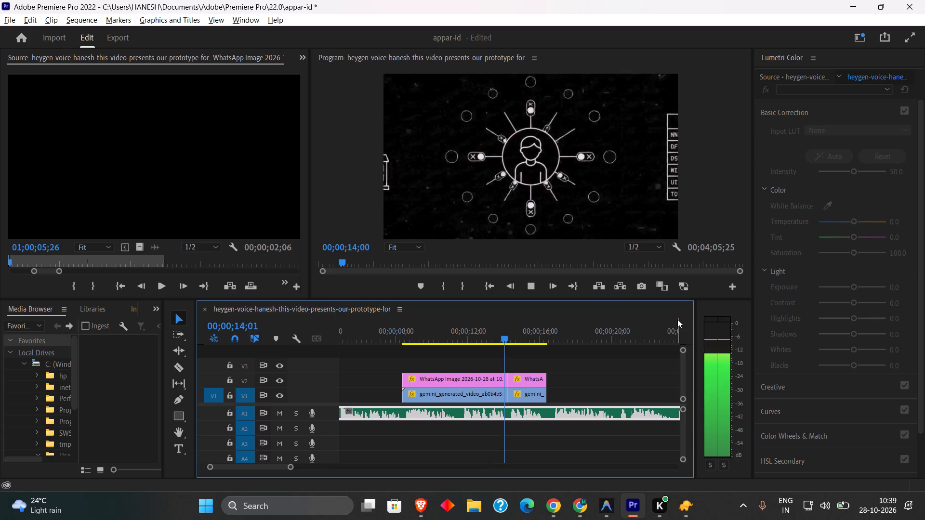
Split the first Gemini clip on V1 at 00;00;13;21, where the lone person circle sits between the building and the table.
drag(480, 333, 483, 333)
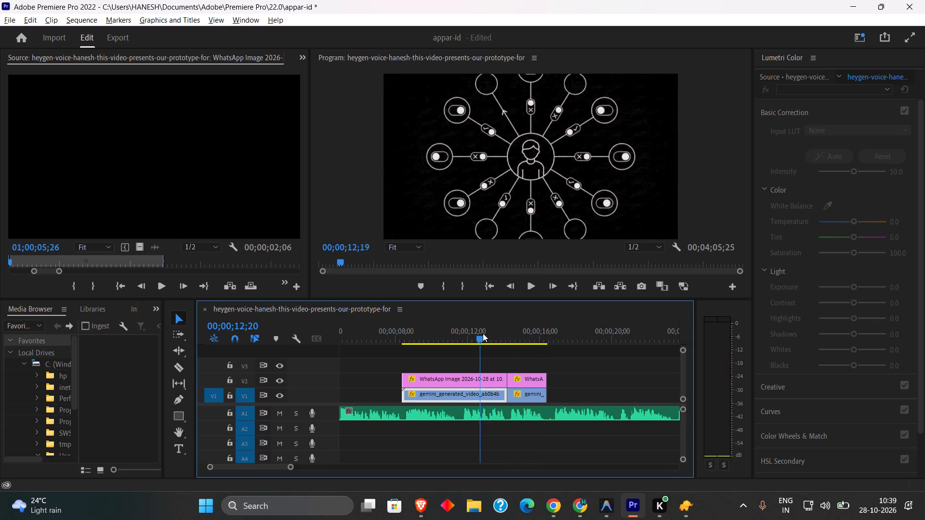
drag(483, 333, 502, 336)
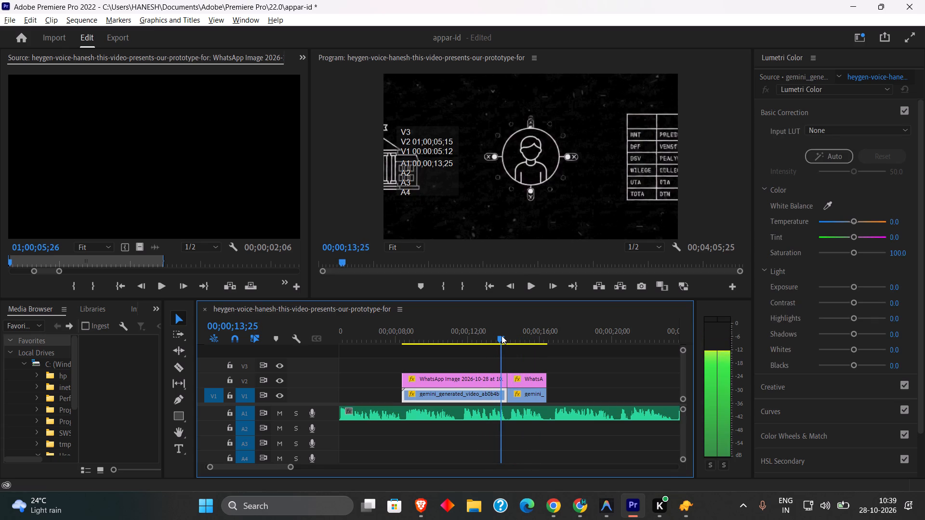
drag(502, 336, 503, 336)
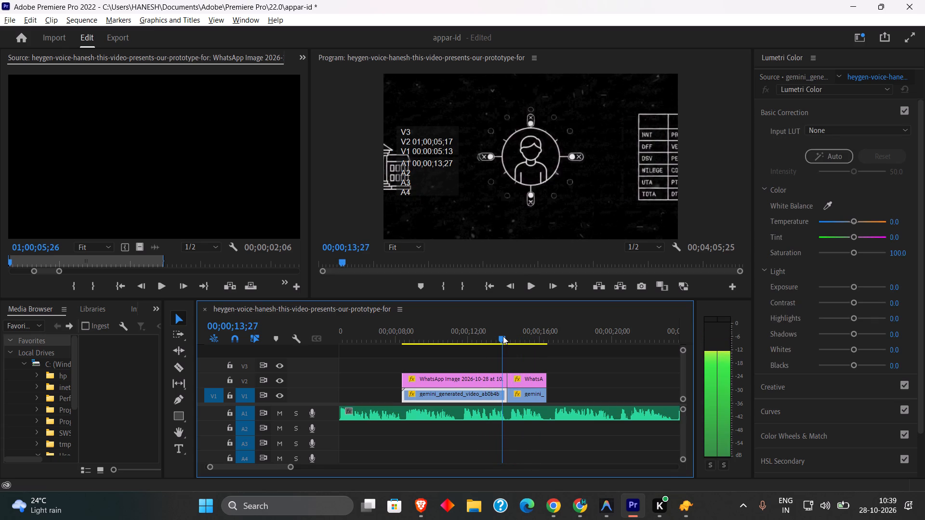
drag(503, 336, 502, 336)
click(497, 397)
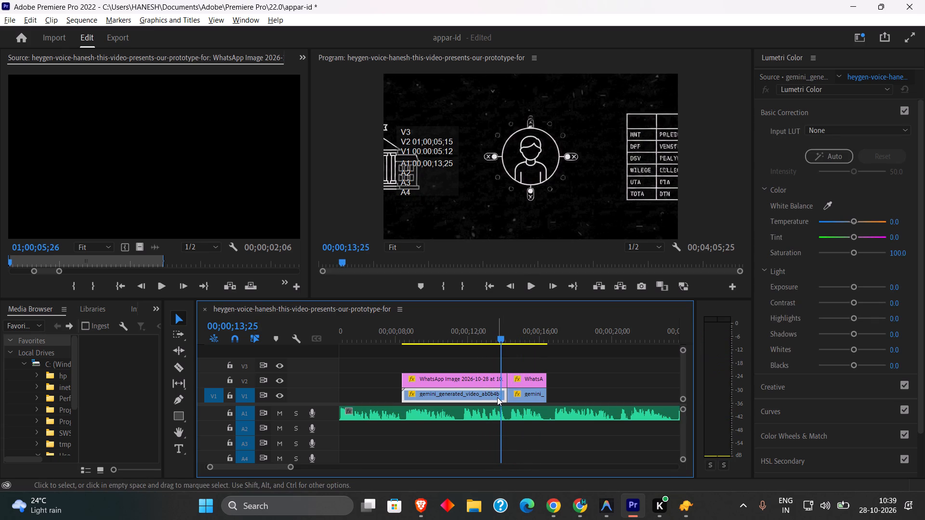
click(500, 340)
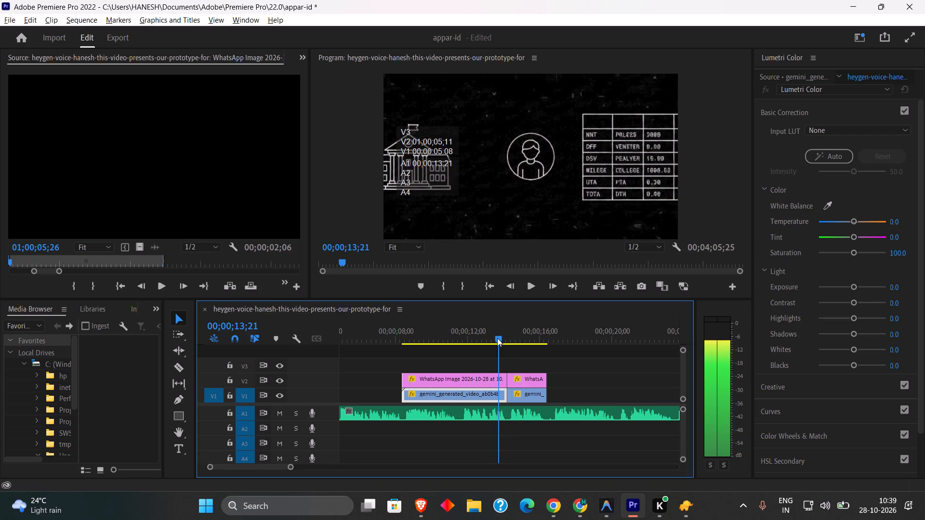
click(494, 392)
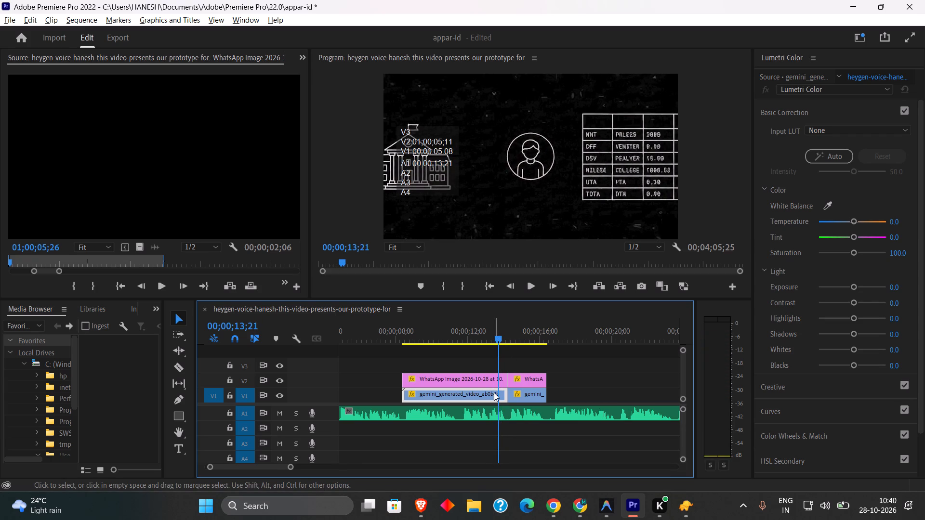
click(182, 365)
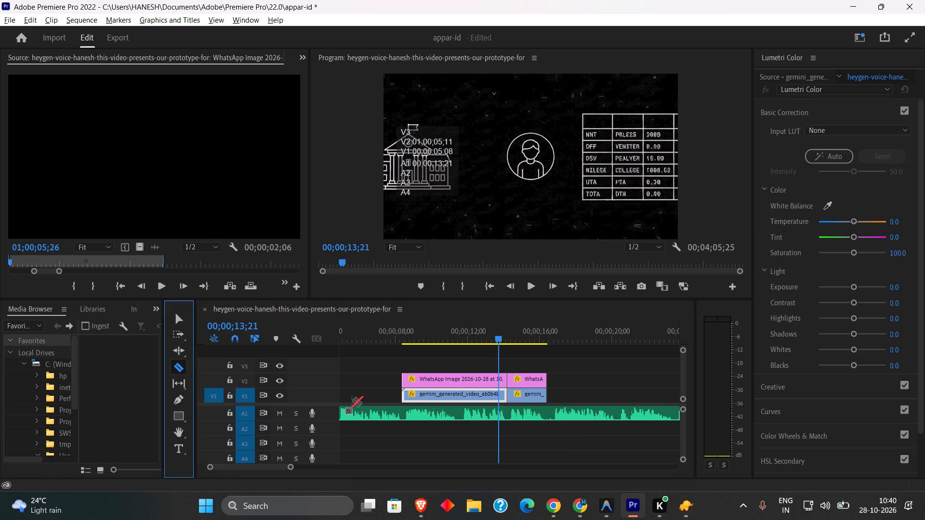
Cut the first Gemini clip on V1 at 00;00;13;21 and delete the short remainder between the cut and the second Gemini piece.
click(499, 397)
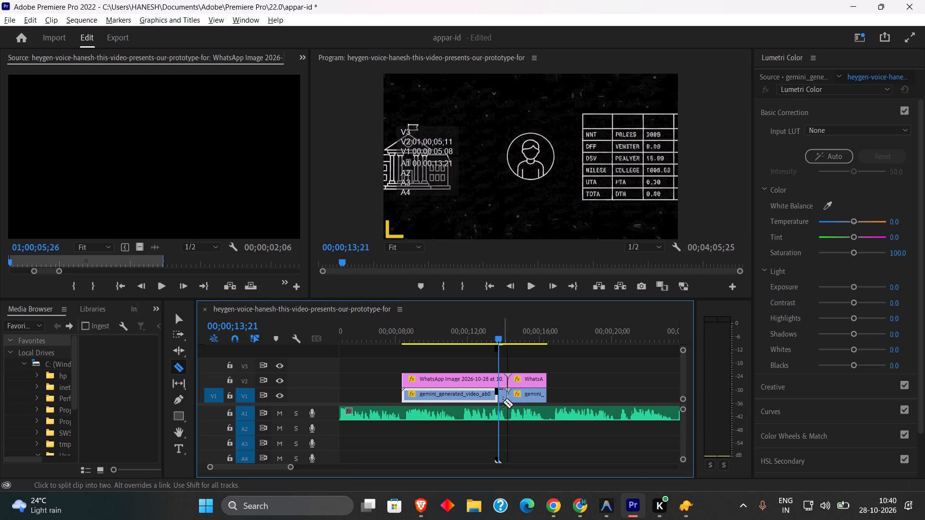
click(176, 319)
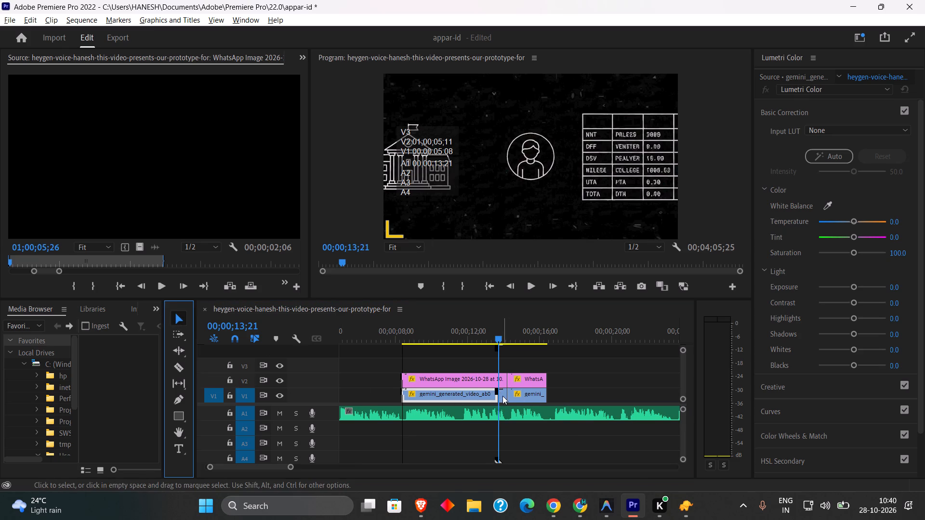
click(502, 396)
key(BackSpace)
Extend the start of the second Gemini piece on V1 back to 00;00;13;21 to close the gap after the first piece.
drag(508, 396, 504, 396)
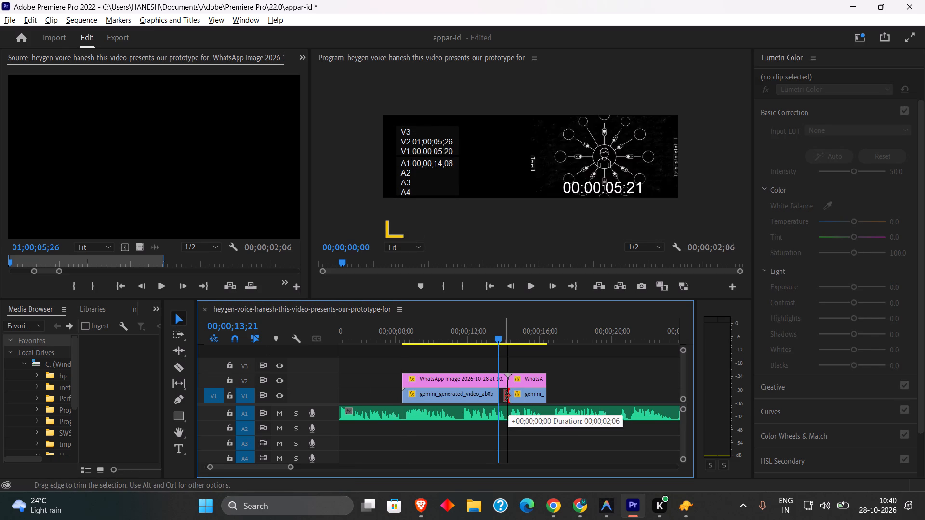
drag(504, 396, 502, 395)
Play twice across the join between the two Gemini pieces to check timing against the voice-over, and return to near the sequence start.
click(491, 337)
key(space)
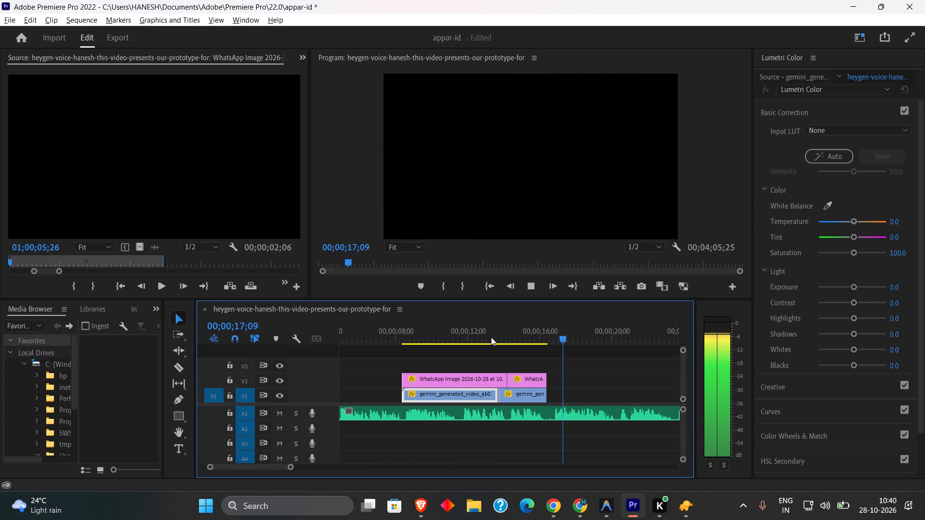
click(491, 337)
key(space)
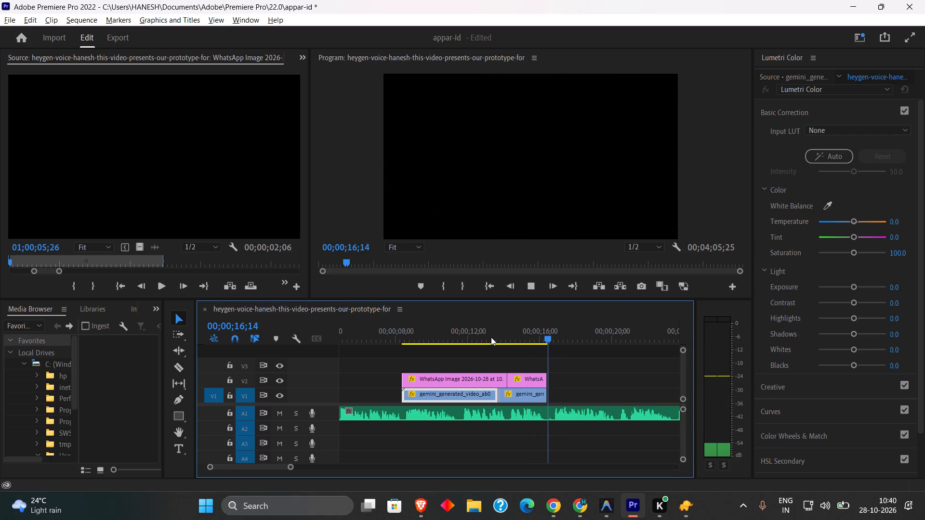
drag(488, 337, 303, 336)
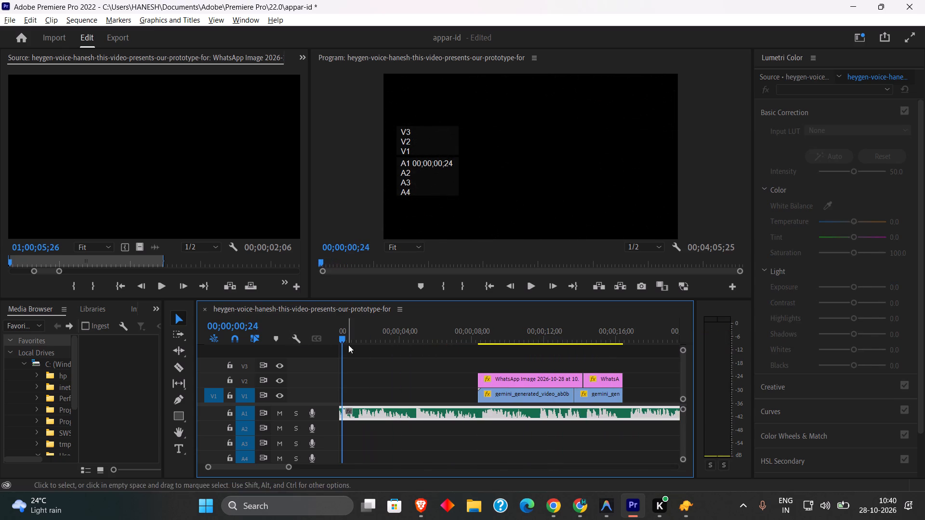
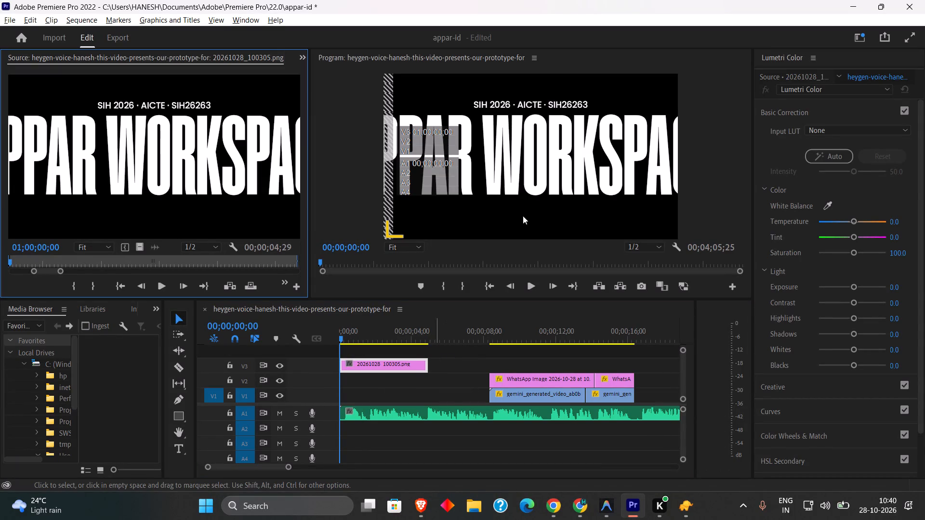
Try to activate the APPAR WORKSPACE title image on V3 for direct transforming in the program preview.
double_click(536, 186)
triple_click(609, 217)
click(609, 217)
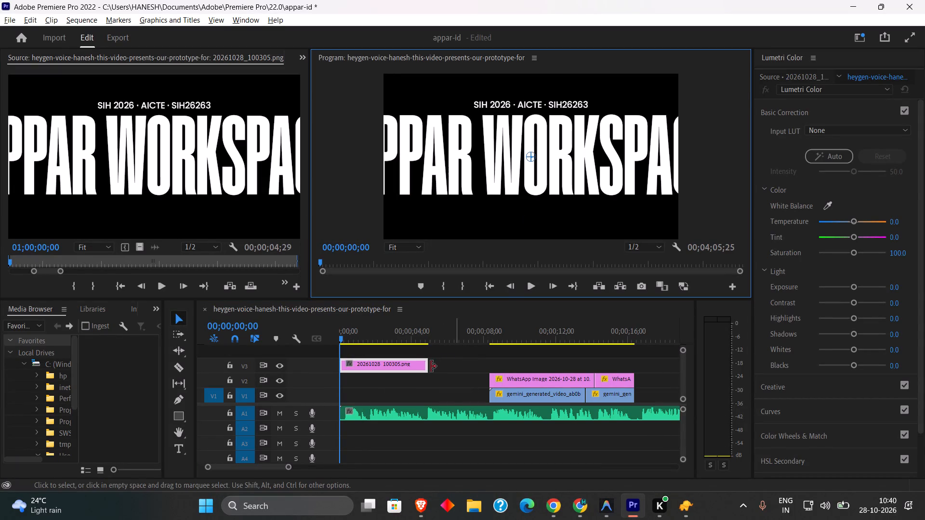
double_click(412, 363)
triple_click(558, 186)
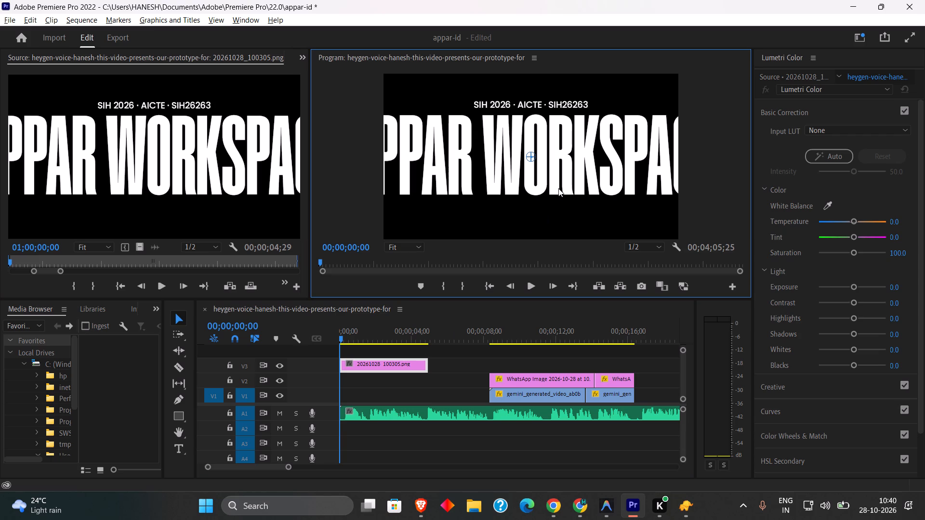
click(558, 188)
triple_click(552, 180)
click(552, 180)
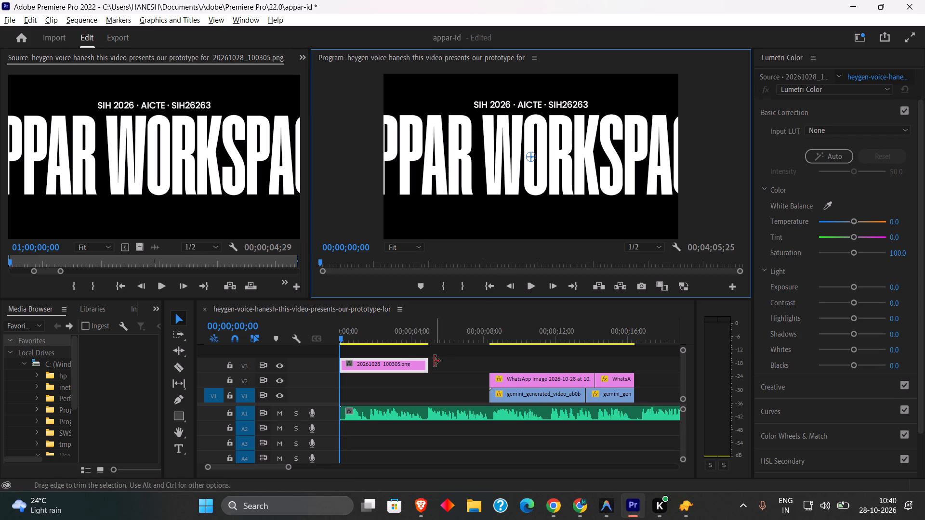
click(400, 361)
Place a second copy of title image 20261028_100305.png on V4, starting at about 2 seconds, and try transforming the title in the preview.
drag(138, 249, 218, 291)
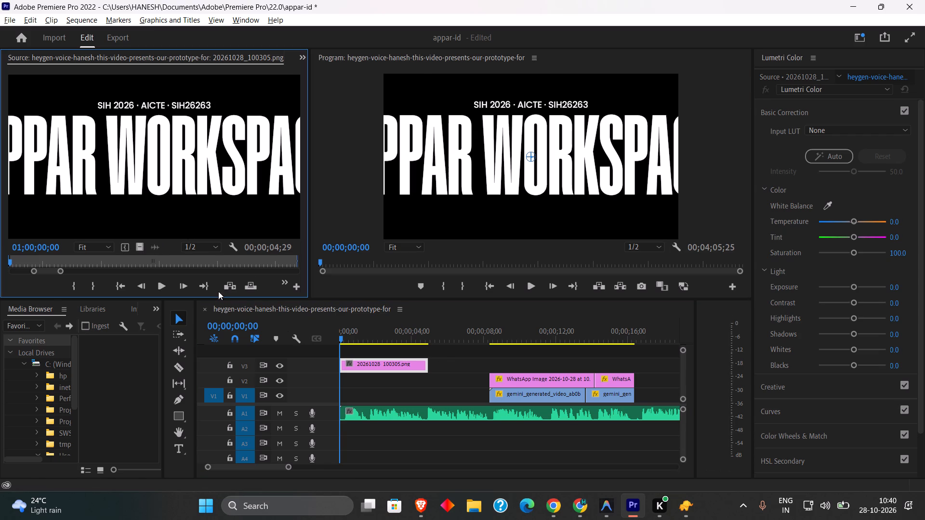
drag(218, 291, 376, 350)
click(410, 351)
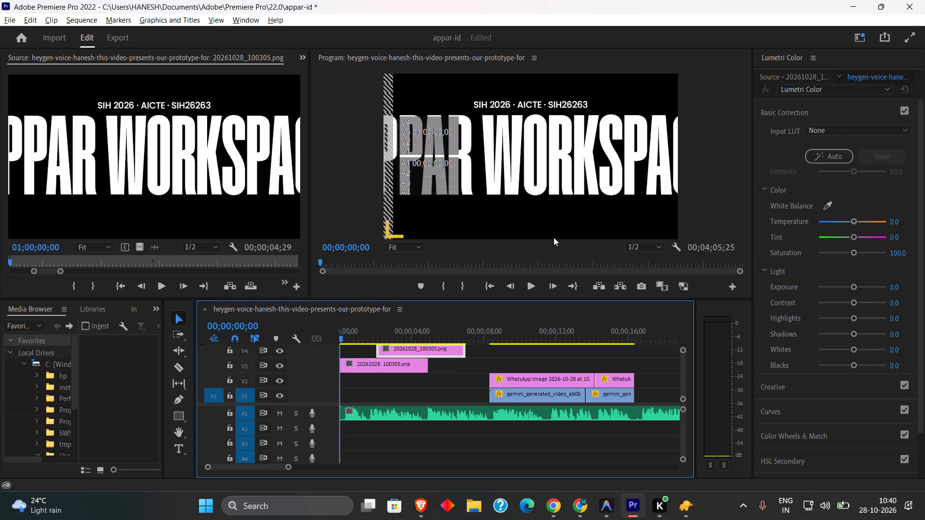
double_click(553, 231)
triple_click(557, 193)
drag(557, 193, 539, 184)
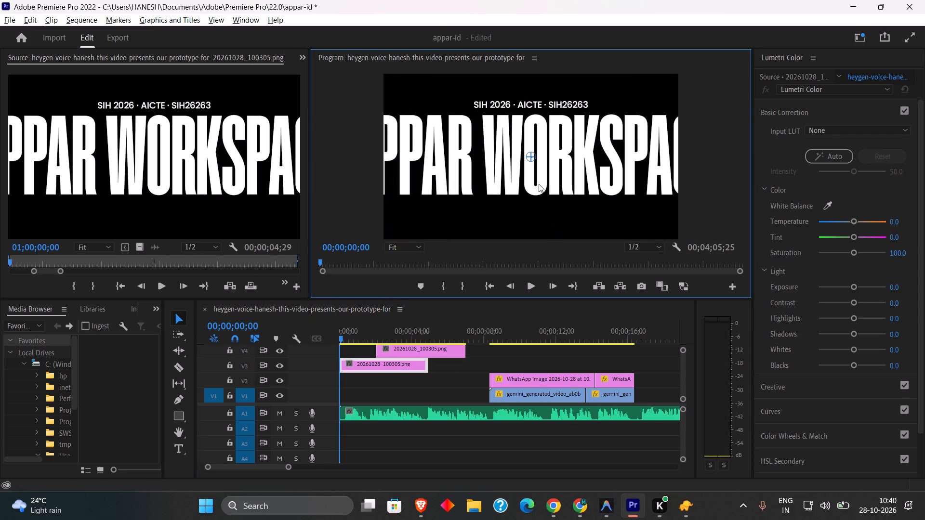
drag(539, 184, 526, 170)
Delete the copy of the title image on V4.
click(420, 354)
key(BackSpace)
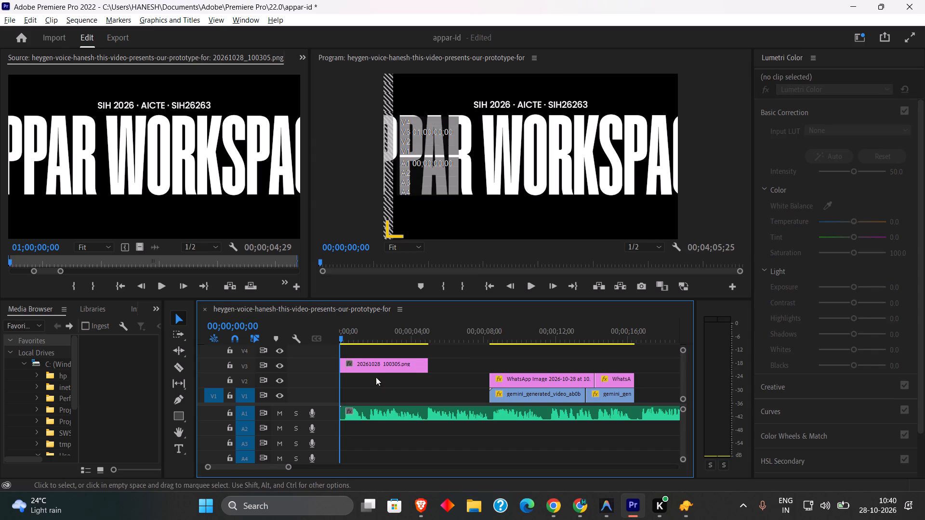
Open the title image on V3 in the source preview and look through its Lumetri Color settings.
double_click(404, 361)
scroll(822, 264, down, 1)
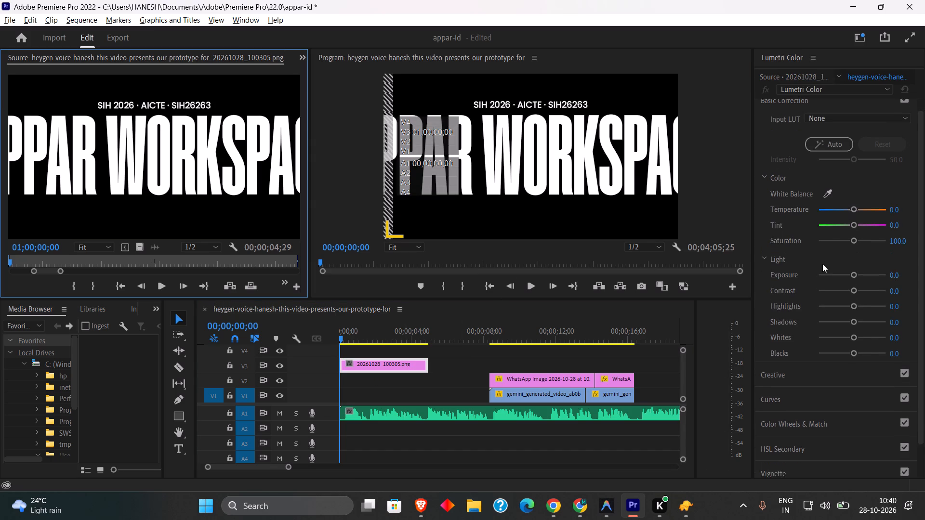
Look through the Lumetri Color settings and panel options for the title image on V3.
scroll(822, 264, down, 1)
scroll(822, 264, up, 3)
scroll(822, 261, down, 7)
scroll(822, 261, up, 7)
click(793, 78)
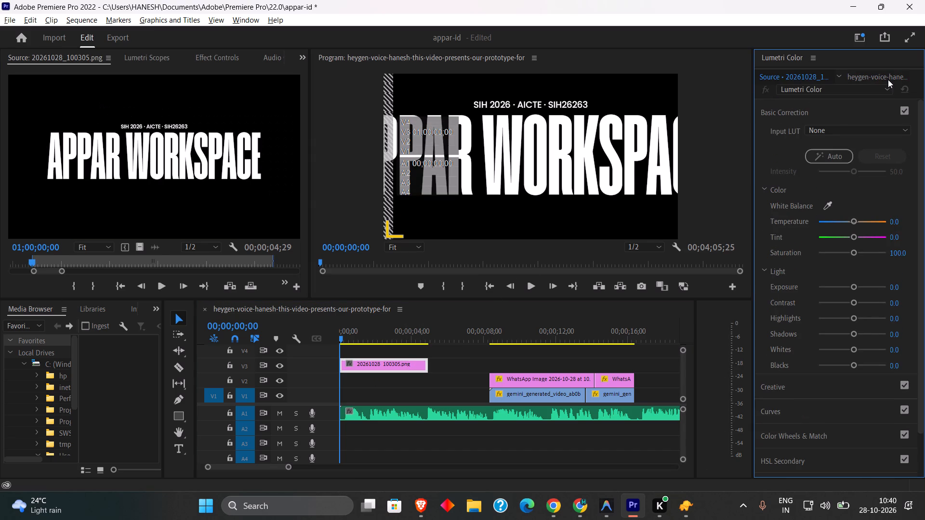
click(888, 79)
click(813, 79)
scroll(808, 275, down, 3)
scroll(808, 343, down, 2)
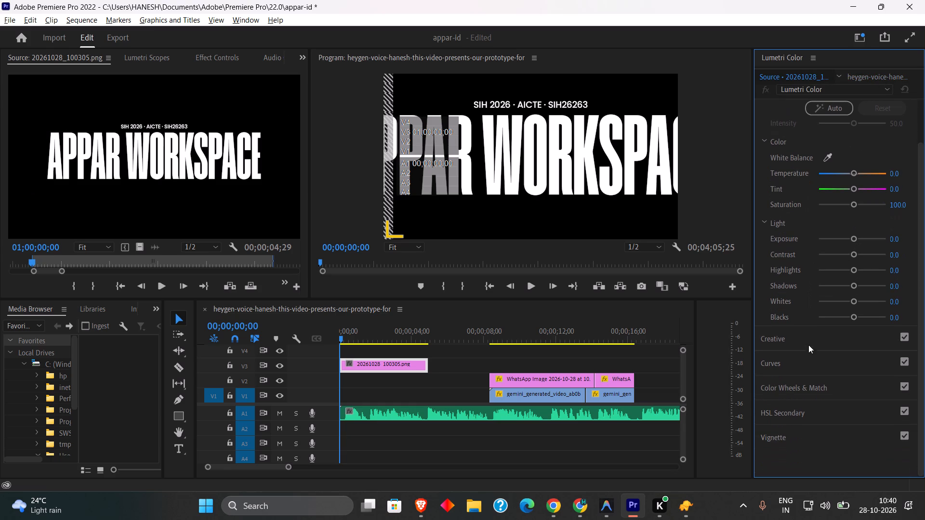
right_click(413, 365)
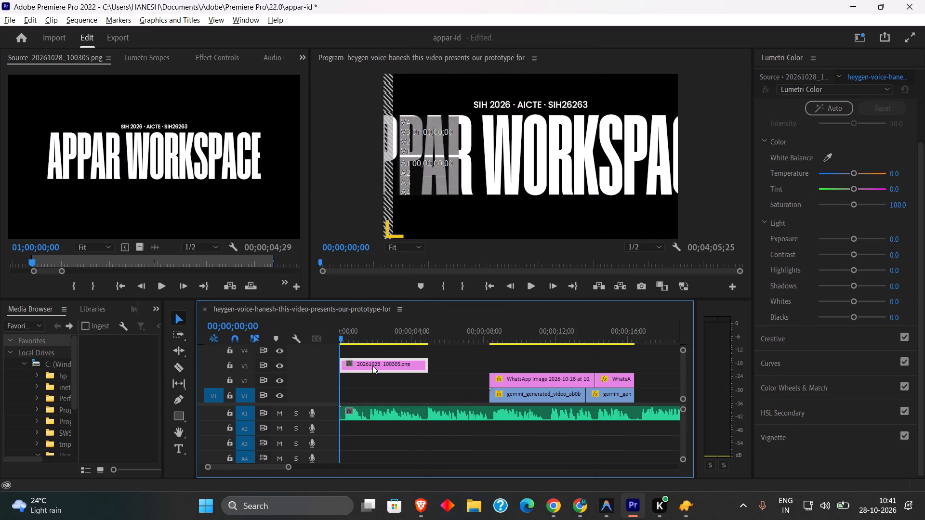
click(372, 365)
click(815, 56)
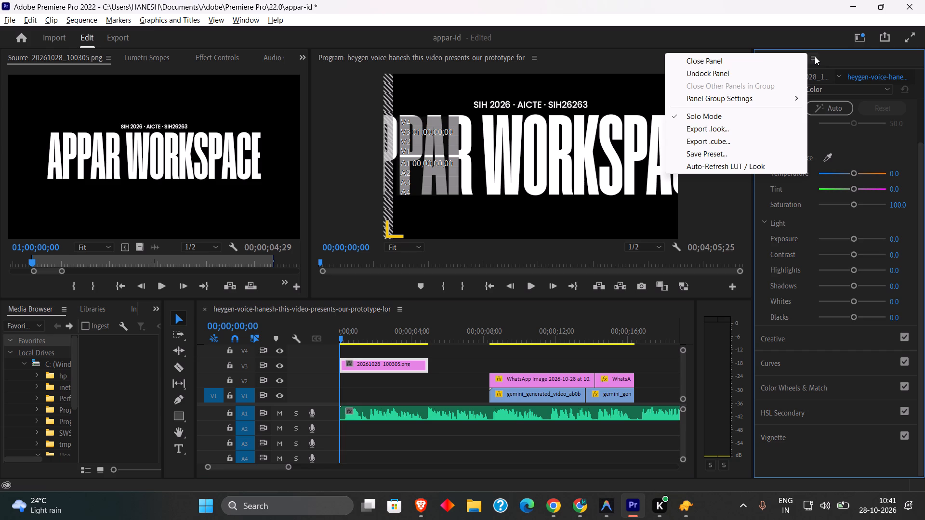
click(826, 68)
Shrink the APPAR WORKSPACE title image on V3 until the whole title fits, and centre it in the frame.
triple_click(554, 172)
click(554, 172)
drag(554, 172, 553, 172)
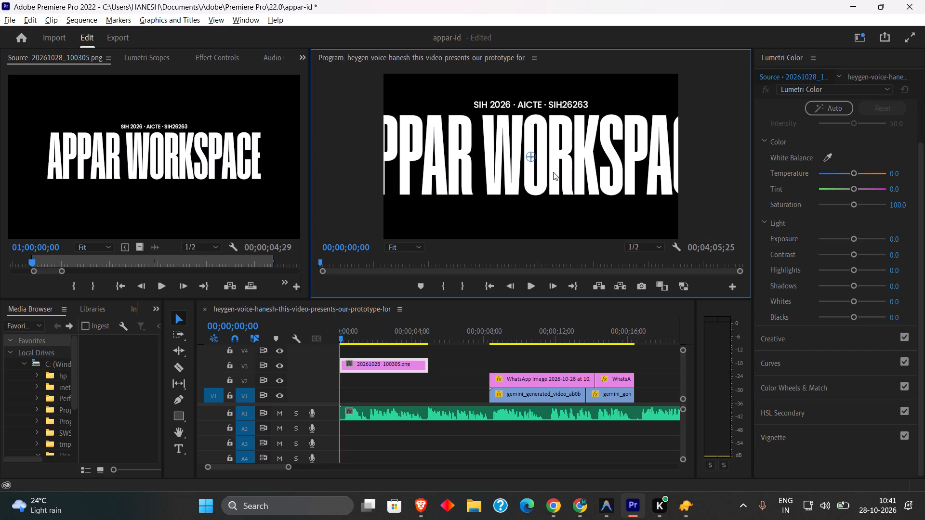
drag(553, 172, 479, 215)
drag(524, 152, 627, 146)
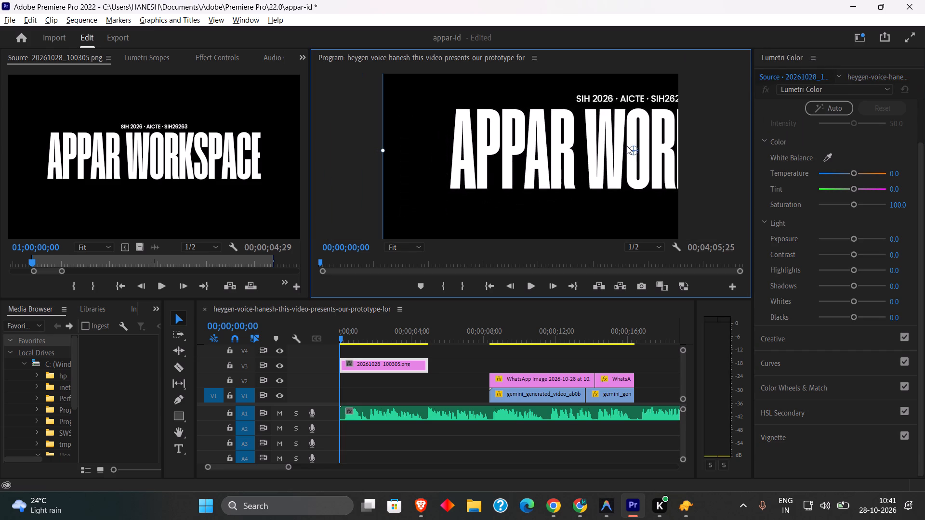
drag(627, 146, 624, 143)
drag(379, 146, 502, 142)
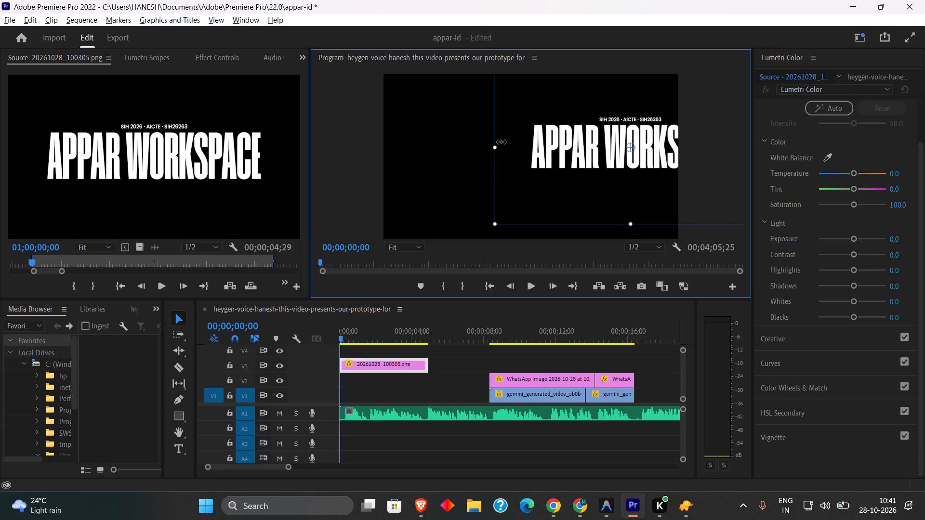
drag(502, 142, 503, 142)
drag(600, 152, 496, 157)
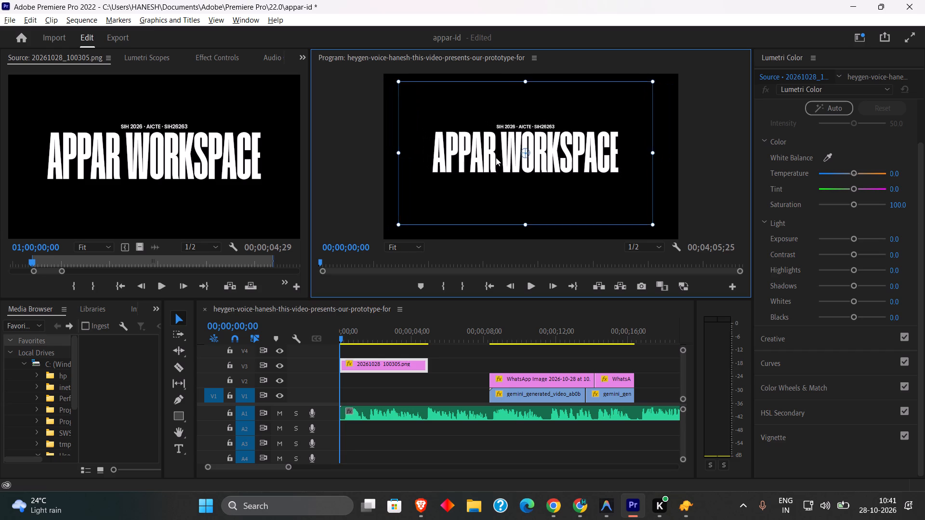
drag(496, 157, 497, 160)
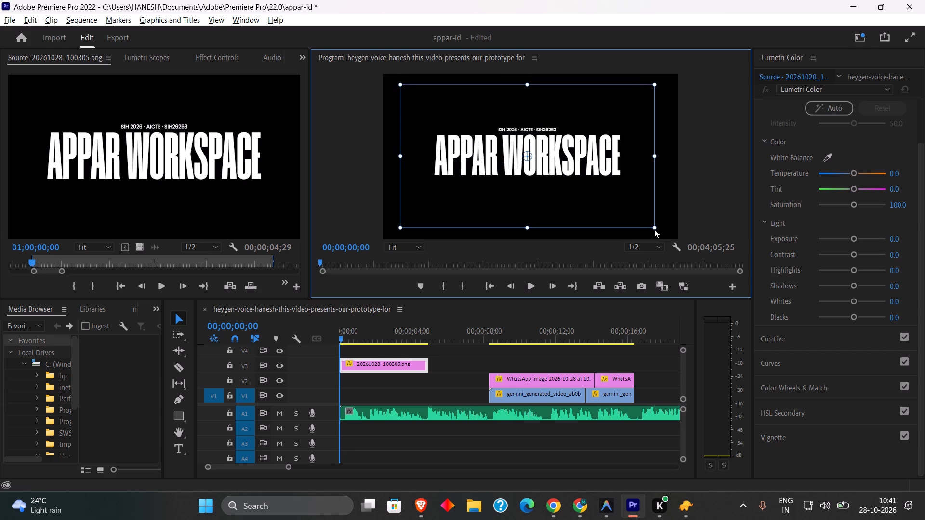
Enlarge the title image until its edges nearly reach the frame borders, and adjust its position near the centre.
drag(655, 227, 665, 232)
click(608, 199)
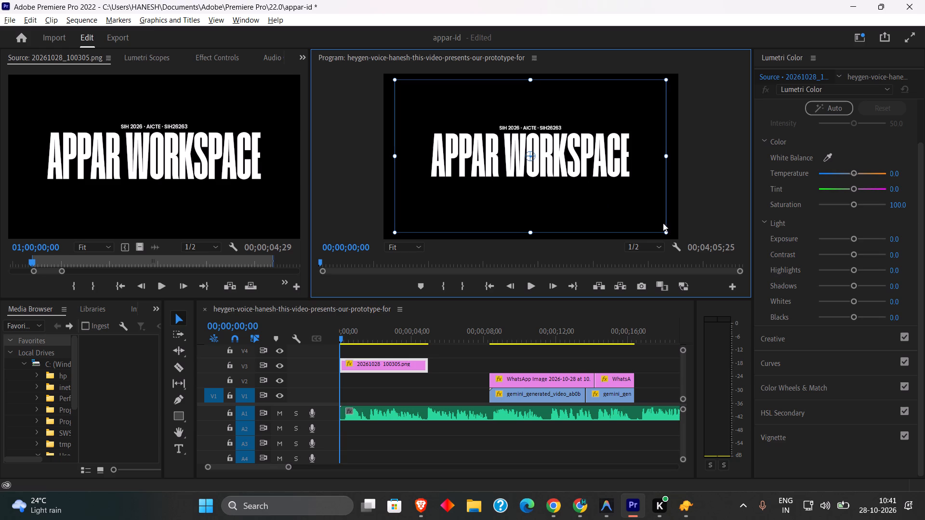
drag(666, 233, 676, 238)
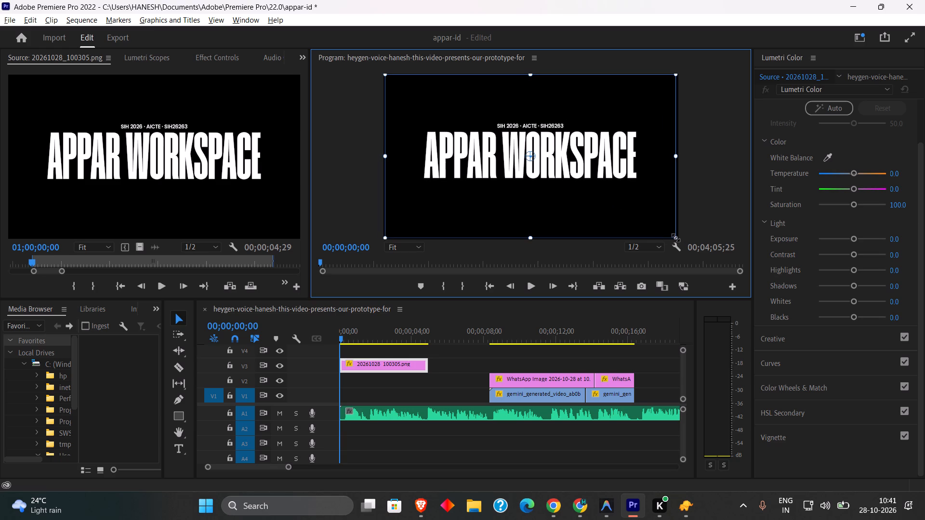
drag(676, 238, 675, 237)
click(607, 198)
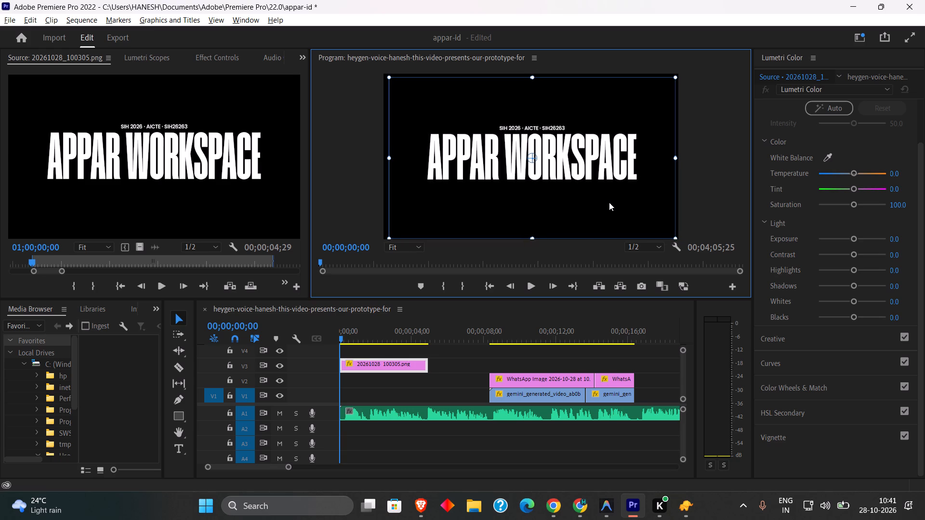
Play the opening from the start and extend the end of the V3 title image to the start of the first Gemini clip.
drag(441, 328, 334, 334)
key(space)
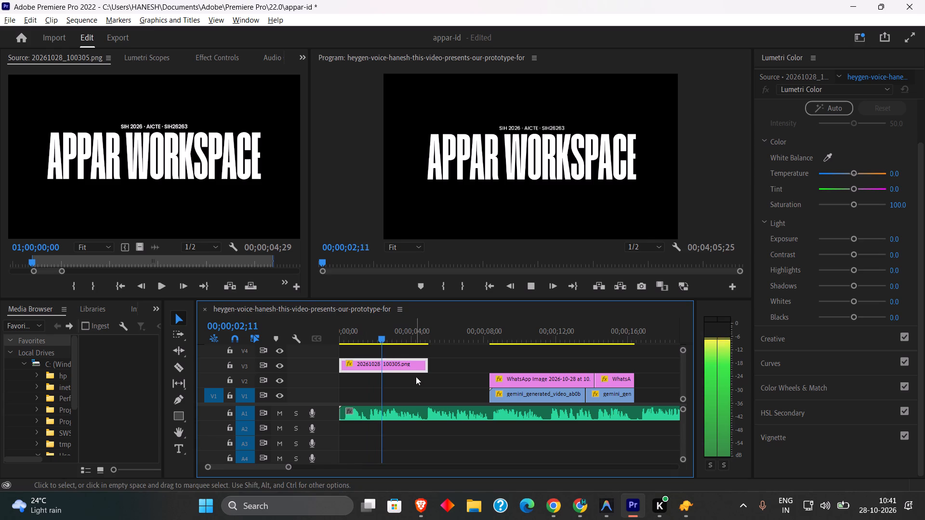
drag(429, 367, 483, 367)
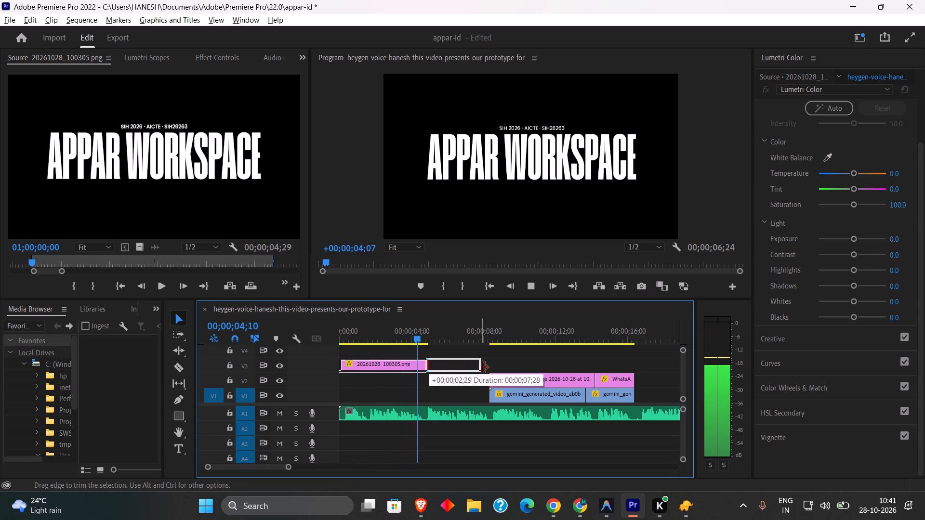
drag(483, 367, 488, 367)
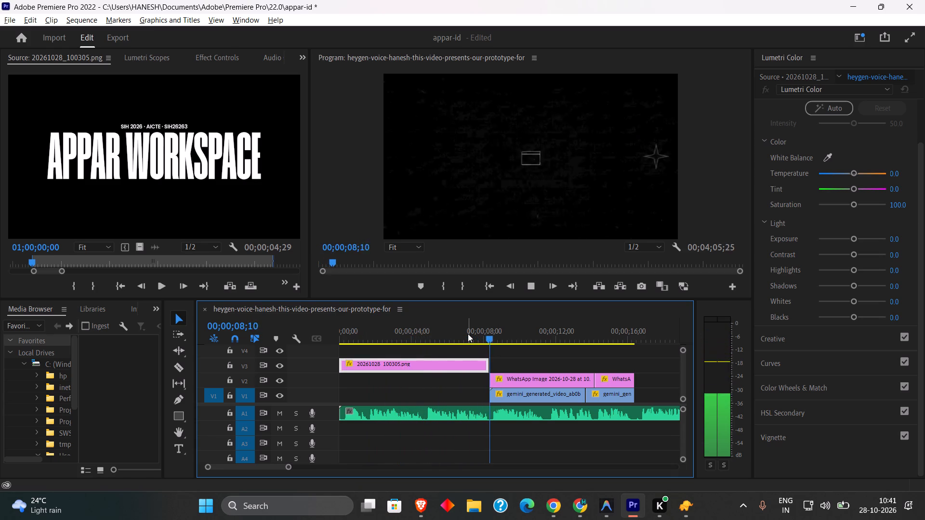
Replay the sequence from the start to check the title image and Gemini clips against the voice-over.
drag(468, 334, 326, 334)
key(space)
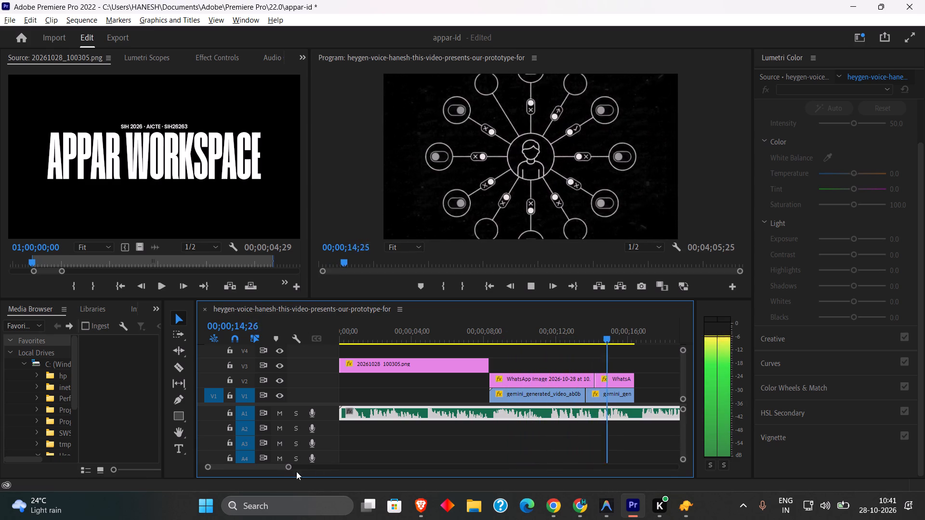
Replay the sequence around the end of the second Gemini clip, near 16 seconds, to check the narration that follows it.
drag(286, 469, 333, 470)
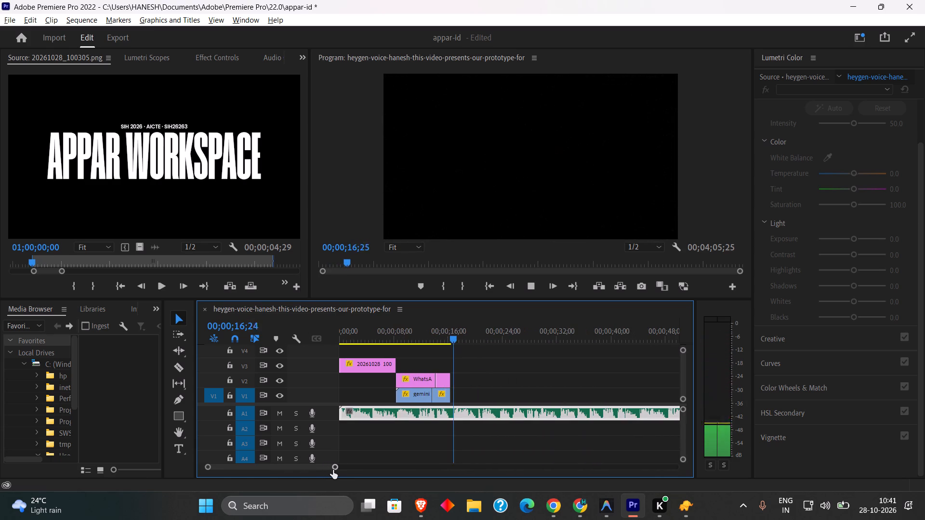
drag(445, 333, 450, 335)
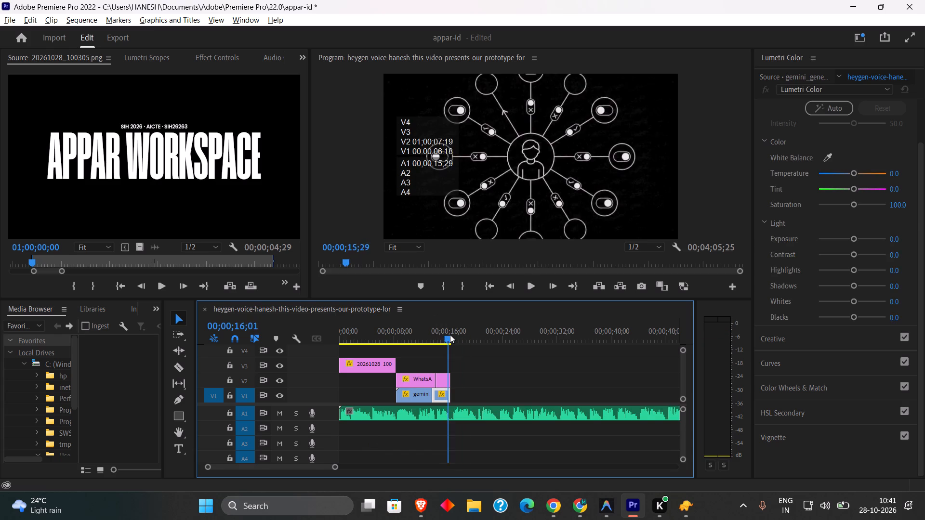
drag(450, 335, 452, 335)
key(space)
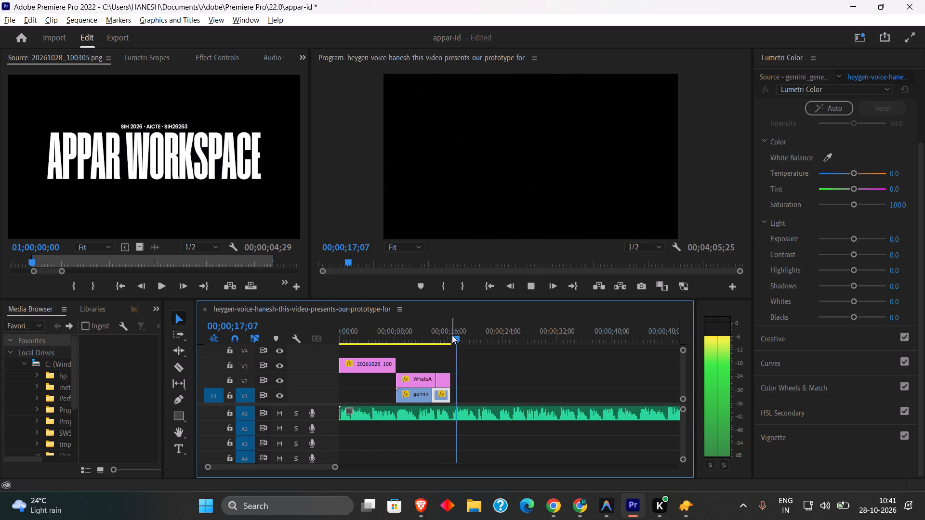
click(452, 335)
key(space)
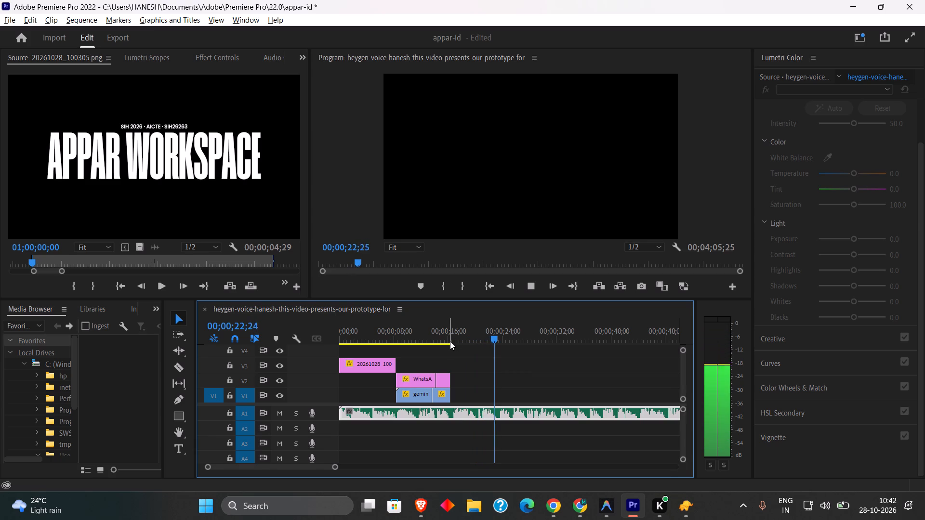
click(450, 341)
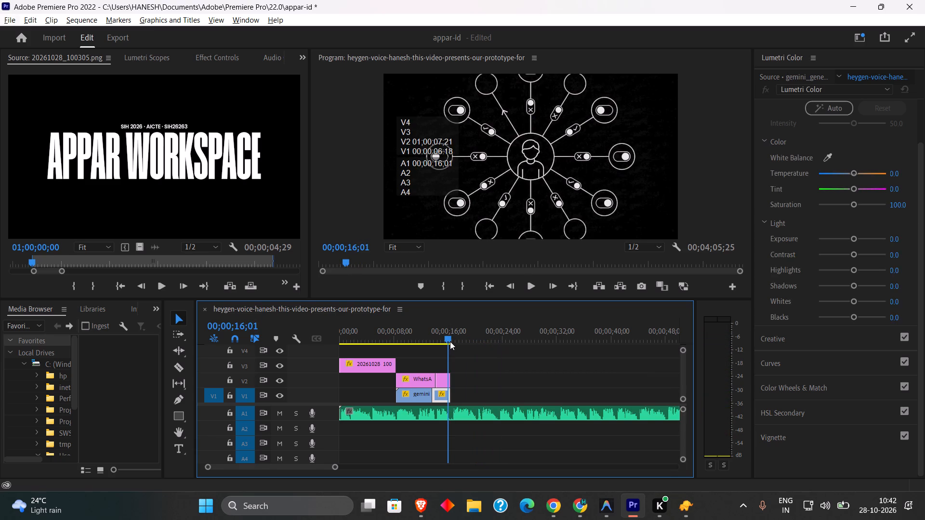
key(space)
click(424, 343)
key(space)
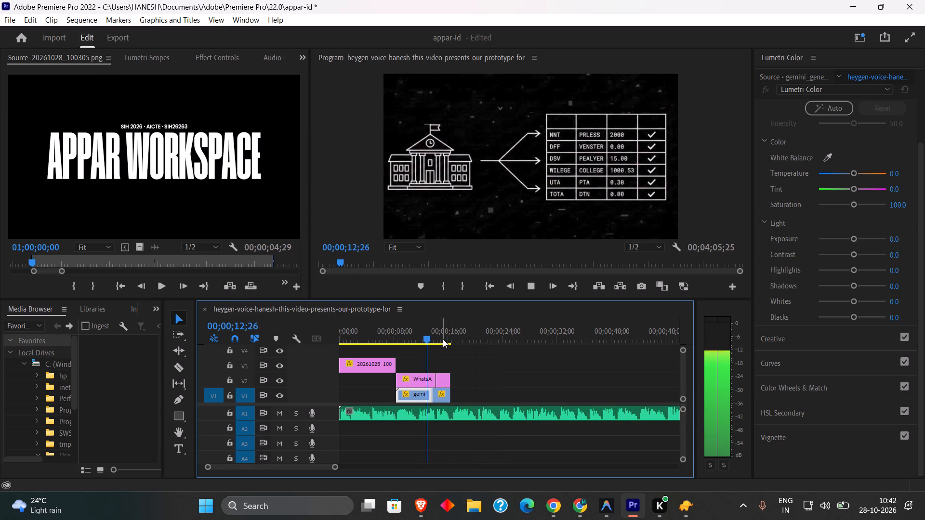
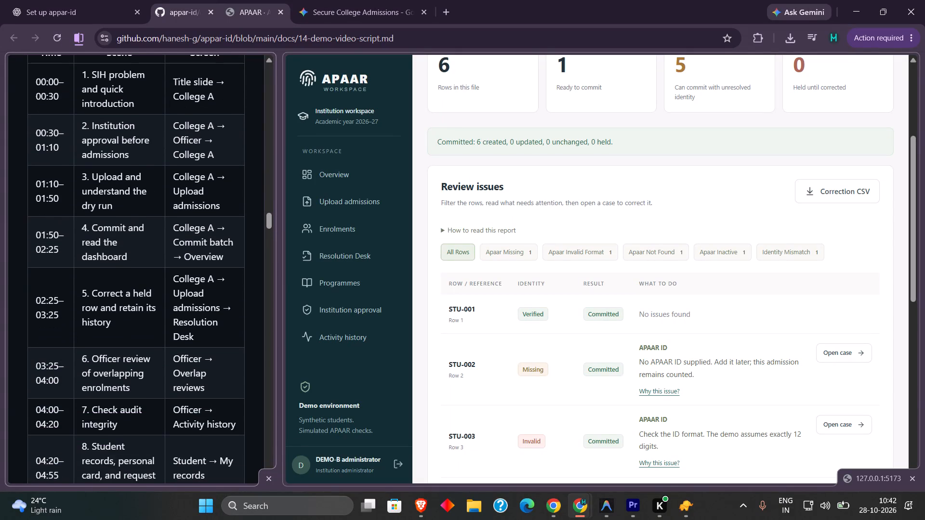
Review the demo video script's running order and the Scene 1 on-screen actions and voice-over text.
scroll(94, 191, up, 1)
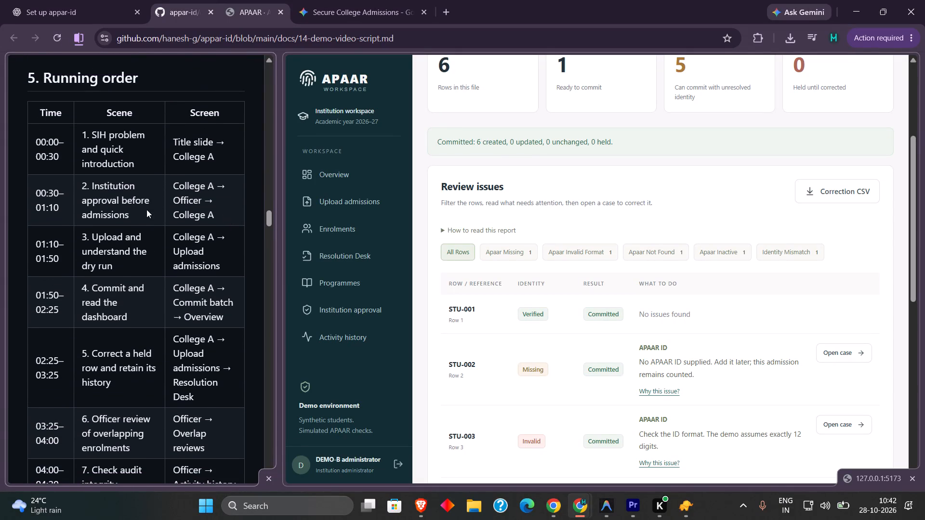
scroll(119, 202, up, 1)
scroll(119, 202, down, 2)
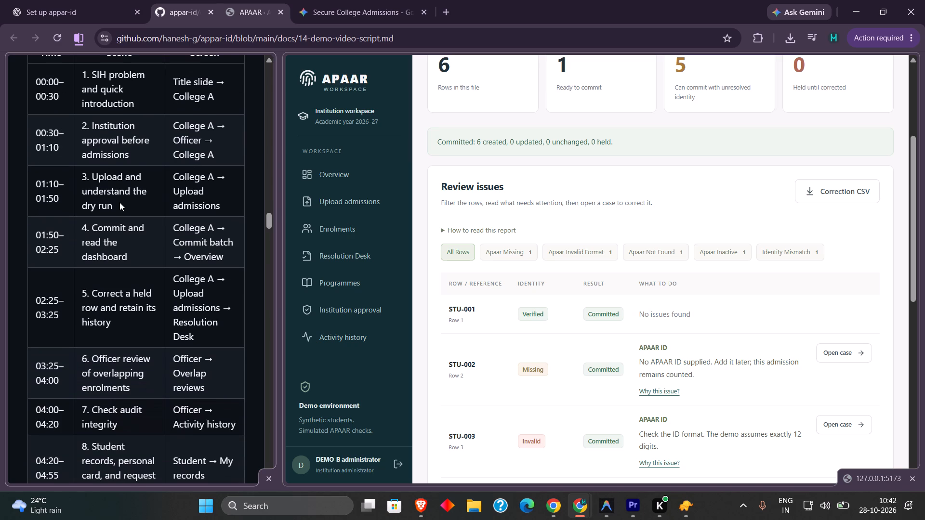
scroll(116, 202, up, 3)
scroll(116, 202, down, 11)
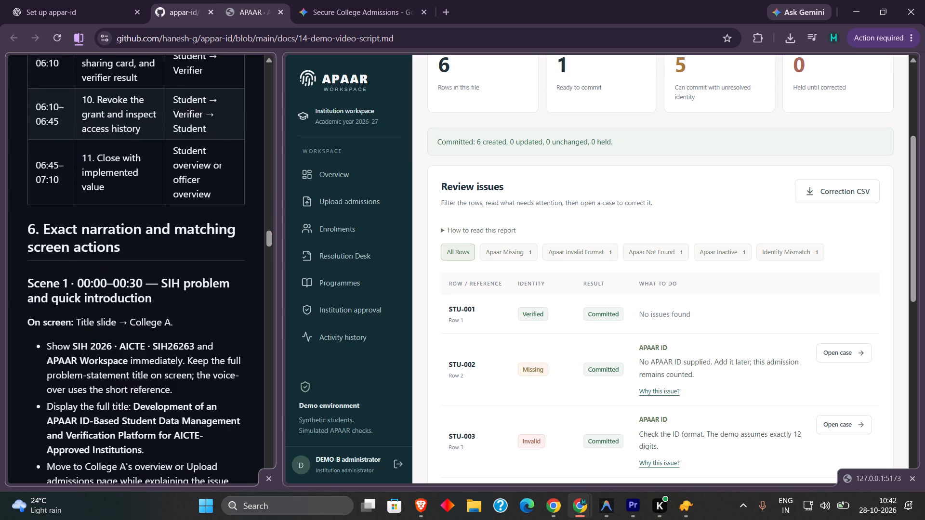
scroll(116, 202, down, 6)
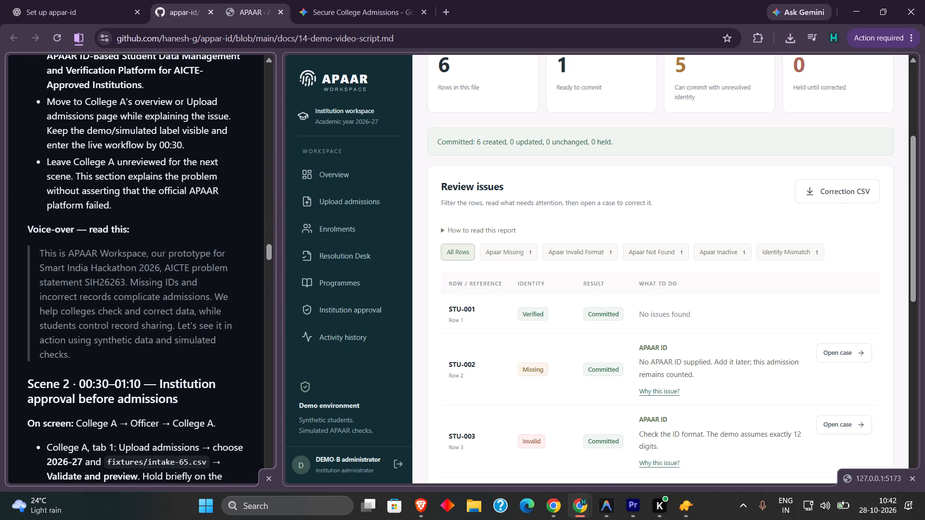
Review the Scene 1 on-screen directions and voice-over text in the demo video script on GitHub in Chrome.
scroll(211, 324, down, 1)
scroll(211, 324, up, 2)
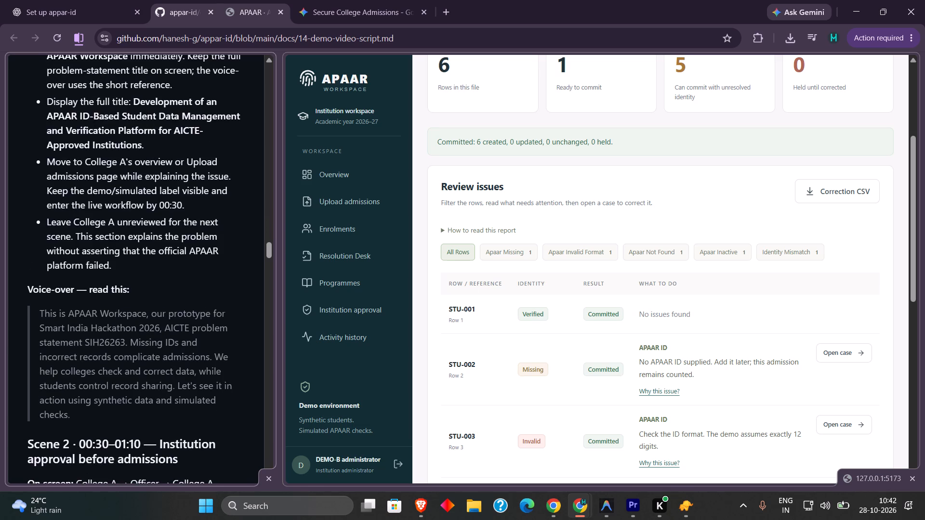
scroll(211, 324, up, 2)
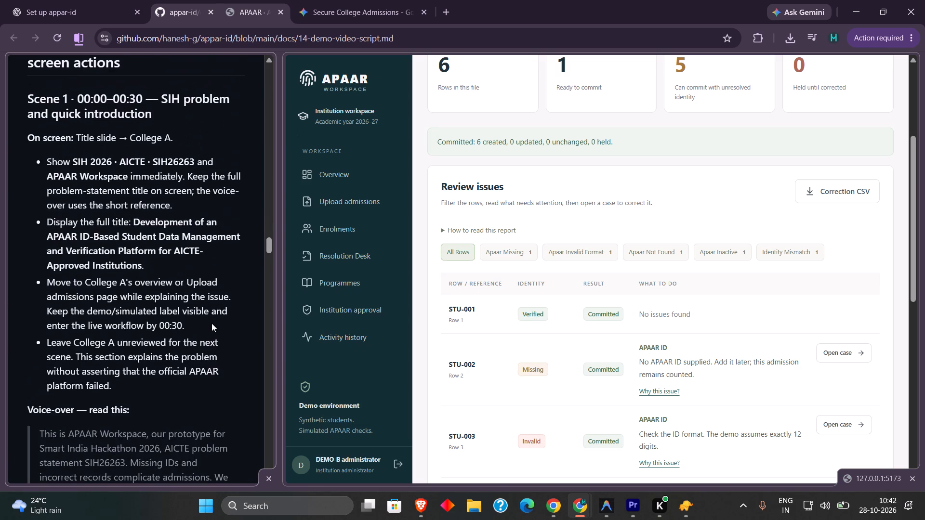
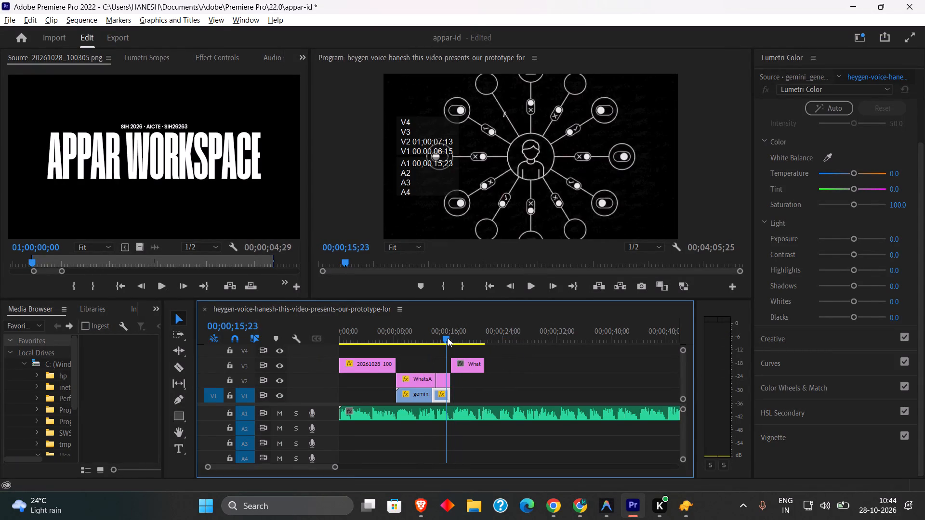
Trim the end of the WORKING DEMO title image on V3 to 00;00;20;06, making its duration 00;00;03;24.
key(space)
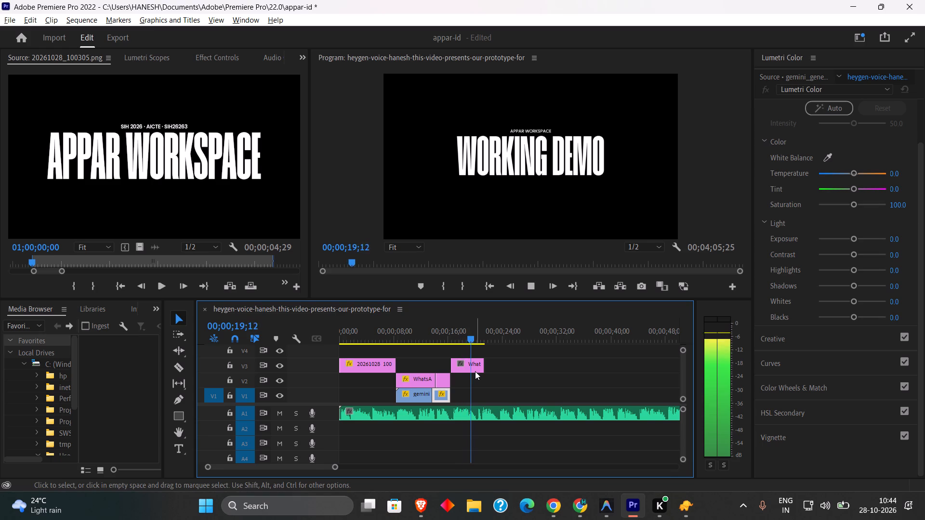
click(468, 340)
key(space)
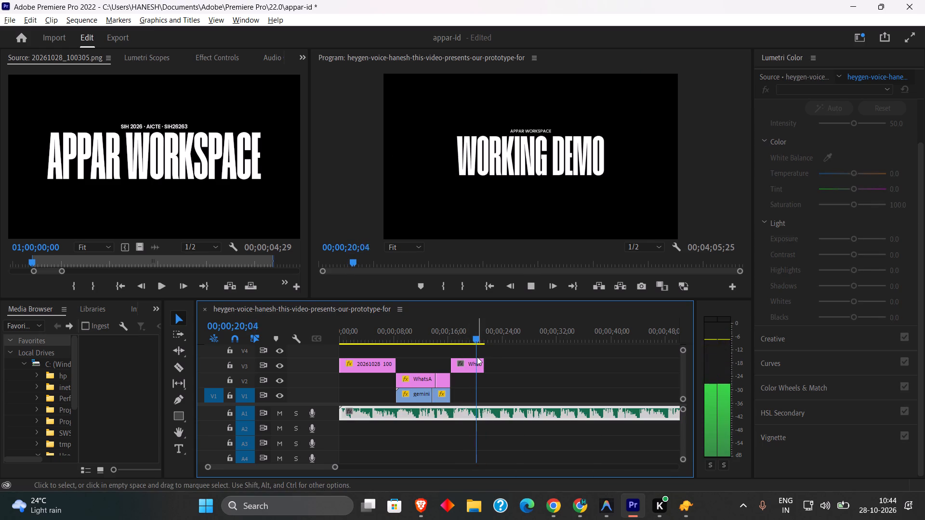
key(space)
drag(484, 367, 479, 365)
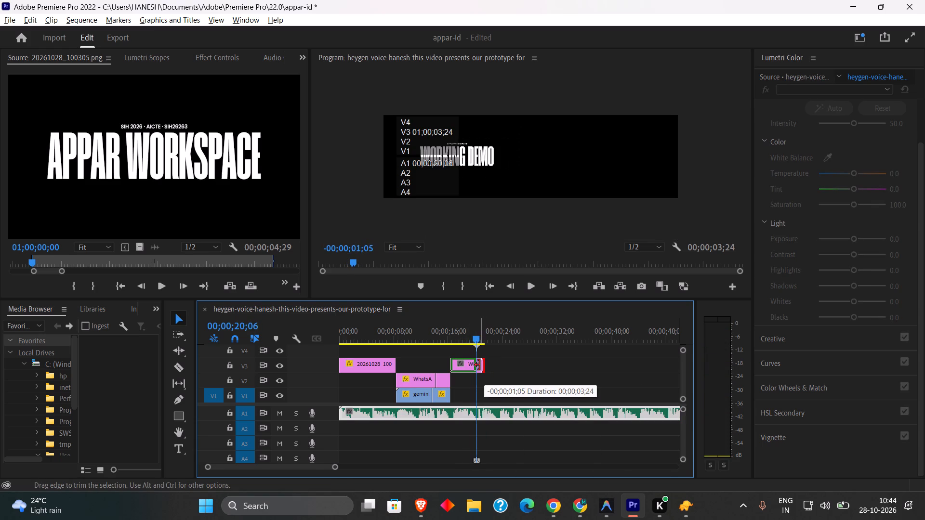
drag(479, 365, 476, 364)
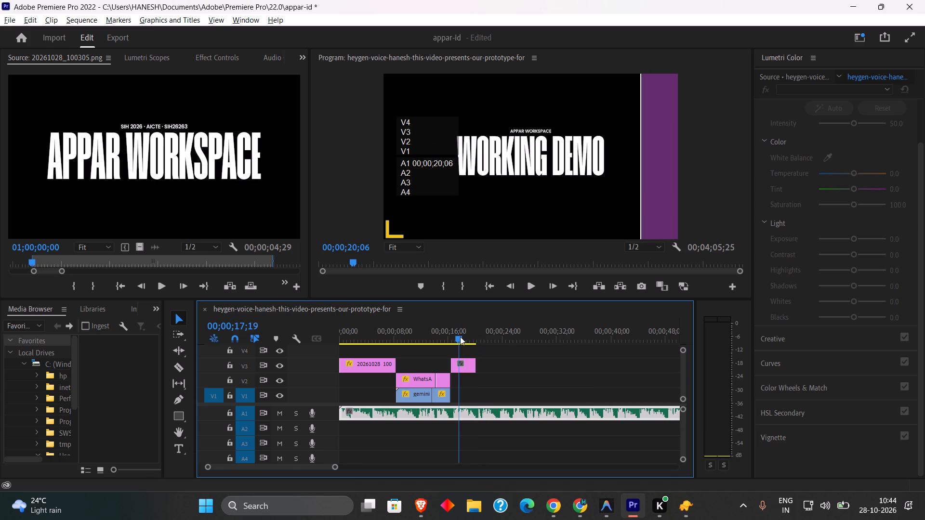
Play back the trimmed WORKING DEMO title, and the sequence from its start, to check timing against the voice-over.
click(460, 337)
key(space)
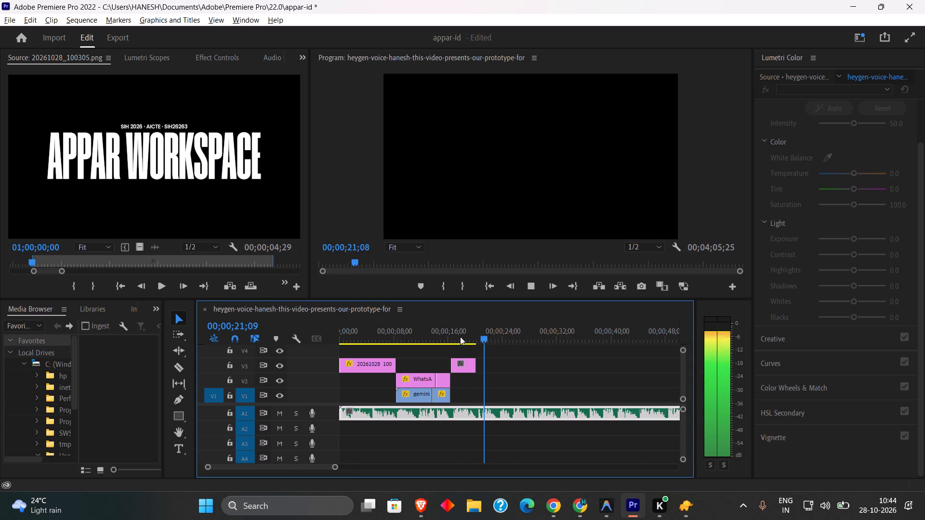
drag(460, 337, 310, 343)
click(532, 288)
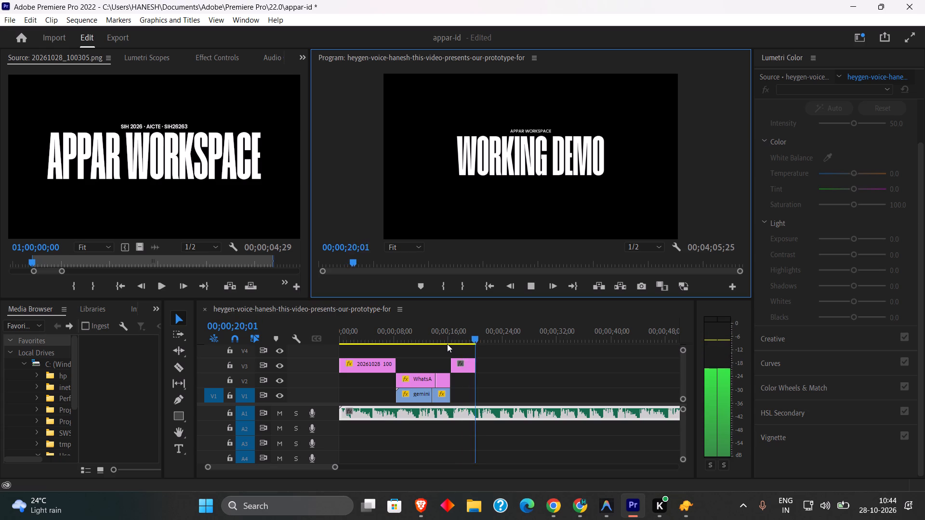
Compare the framing of the APPAR WORKSPACE opening title with that of the WORKING DEMO title image.
drag(439, 332, 357, 337)
click(376, 364)
double_click(376, 364)
click(459, 365)
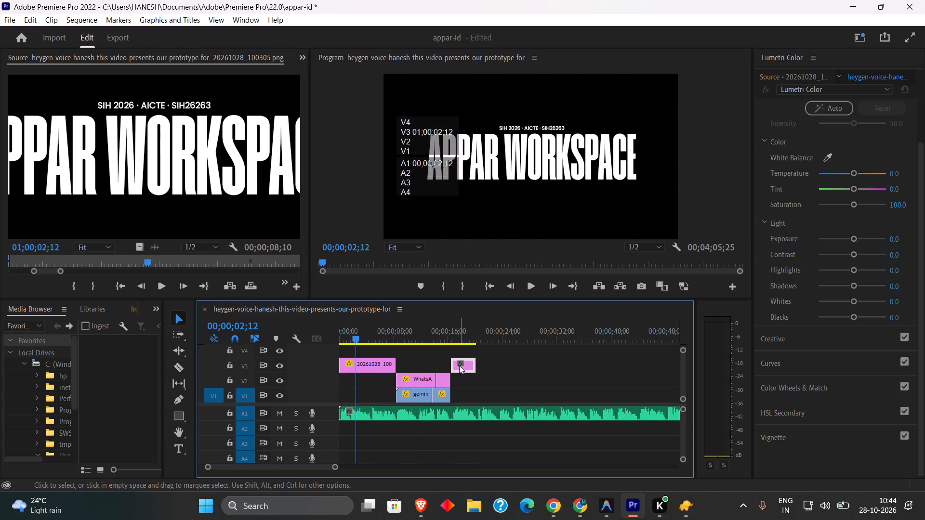
double_click(460, 364)
click(465, 331)
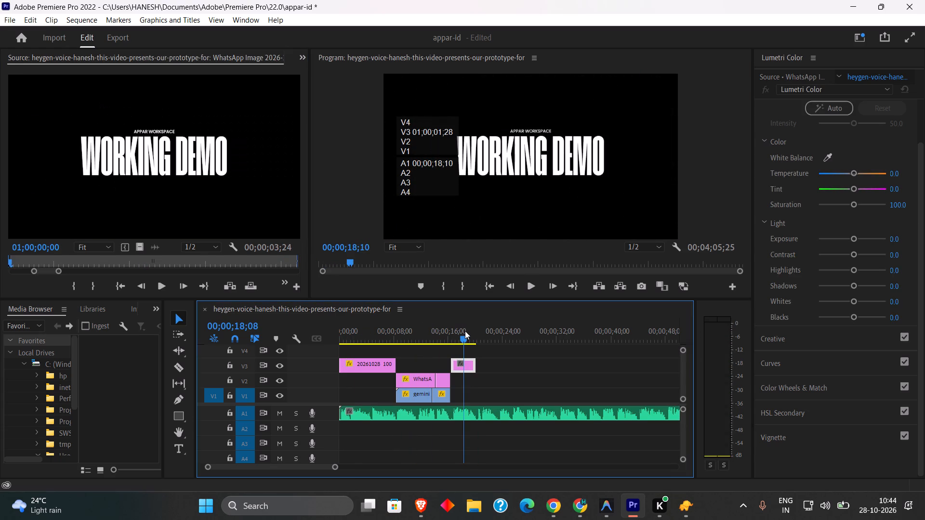
triple_click(470, 363)
triple_click(470, 365)
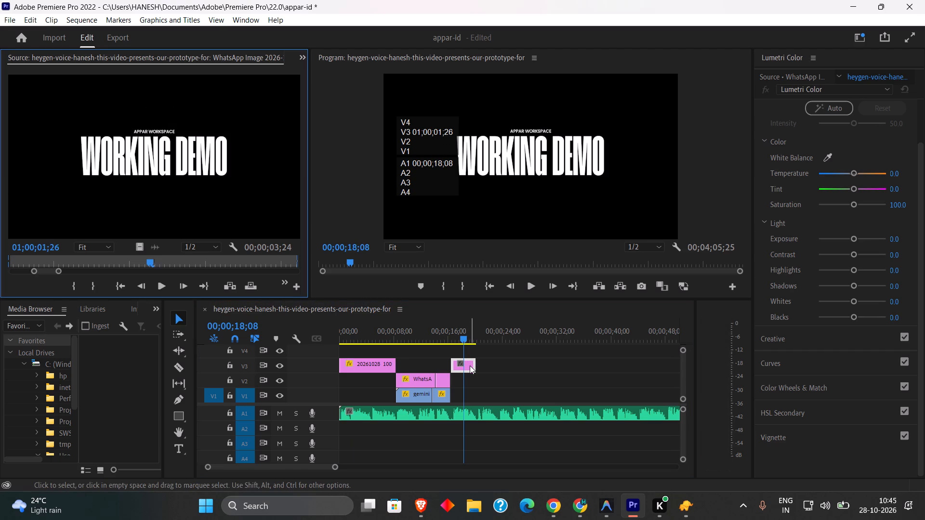
triple_click(469, 367)
double_click(524, 187)
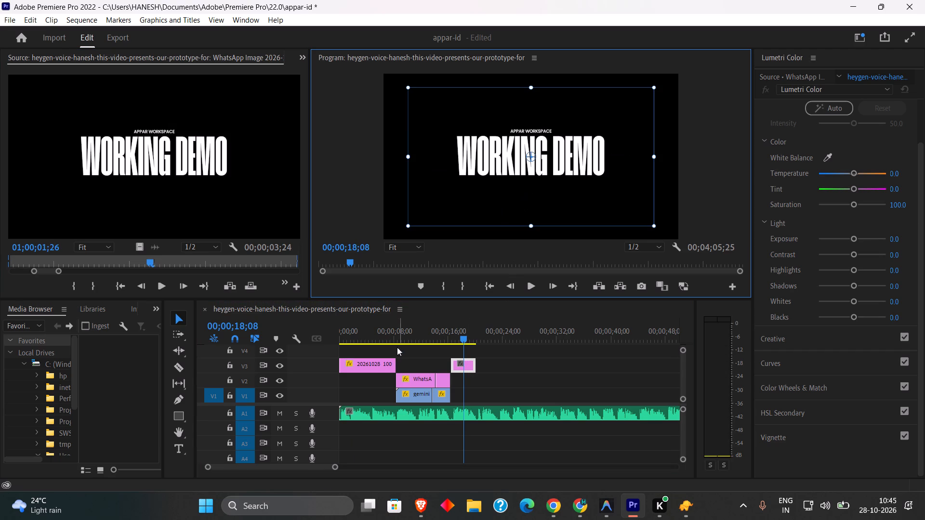
Scale the APPAR WORKSPACE opening title image down slightly within the frame.
double_click(377, 366)
drag(415, 329, 365, 342)
double_click(544, 129)
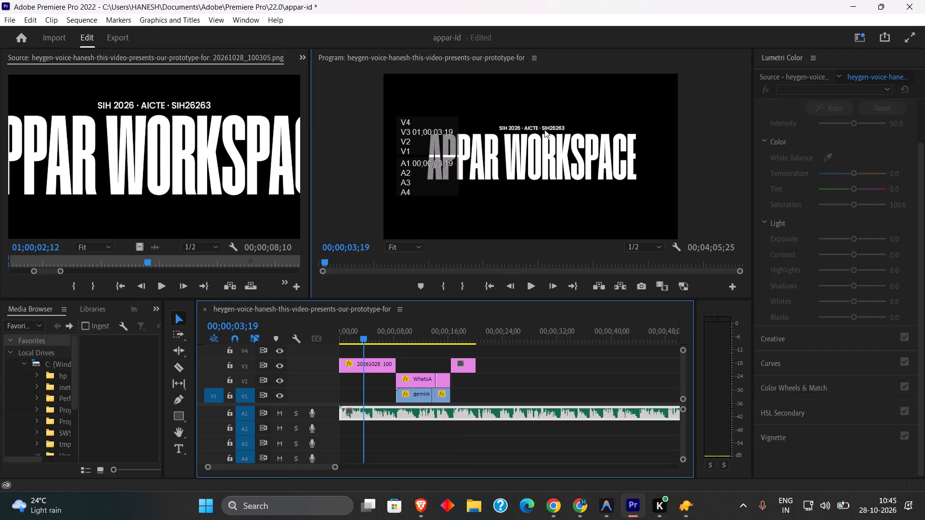
drag(674, 238, 669, 232)
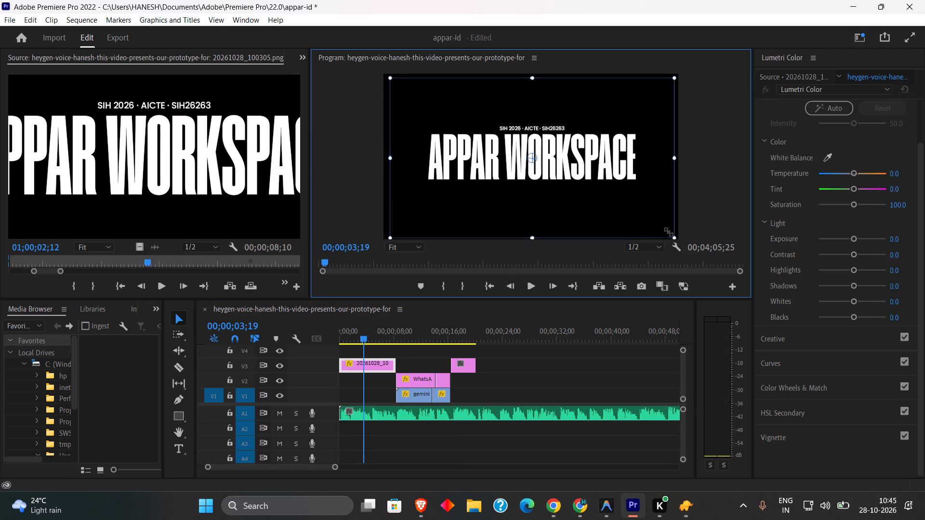
drag(669, 232, 662, 224)
Play back the sequence from the start through the end of the WORKING DEMO title.
drag(414, 340, 338, 330)
key(space)
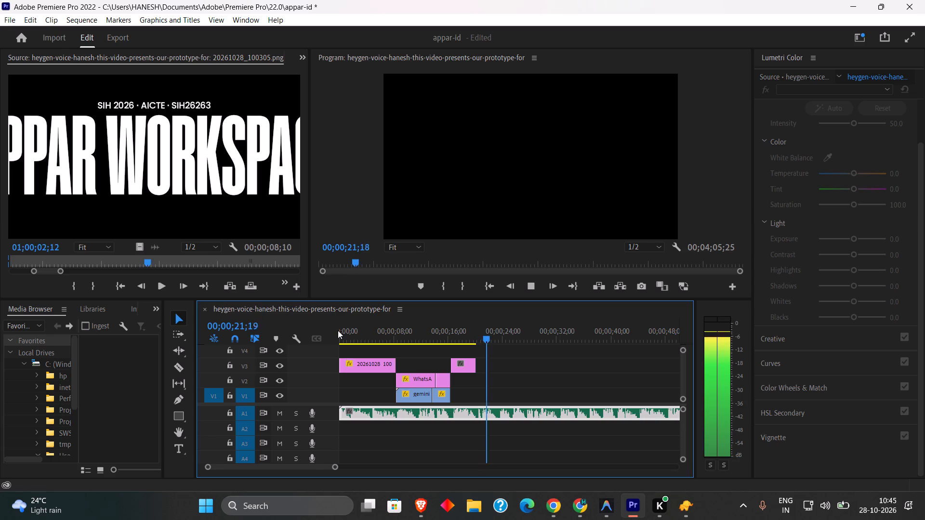
click(526, 287)
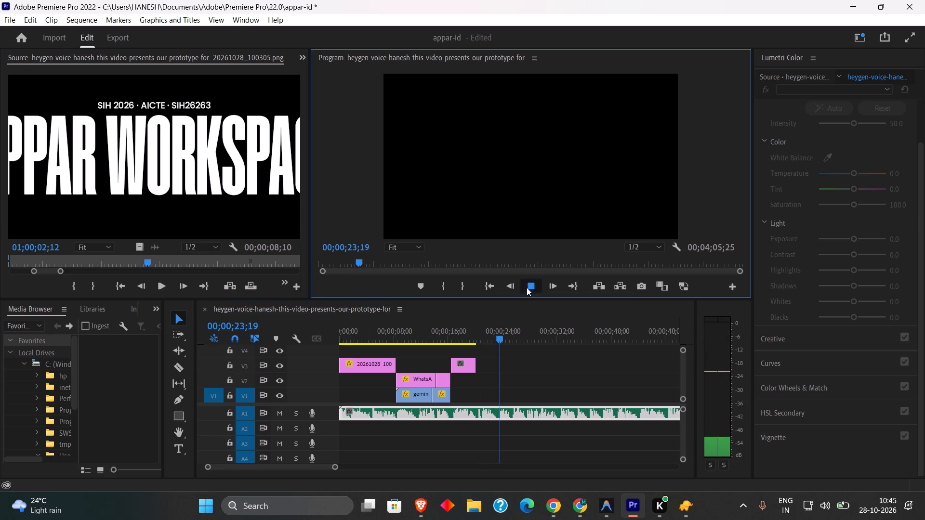
Switch to Chrome and review Scene 2's on-screen actions and voice-over in the demo video script.
key(alt+Tab)
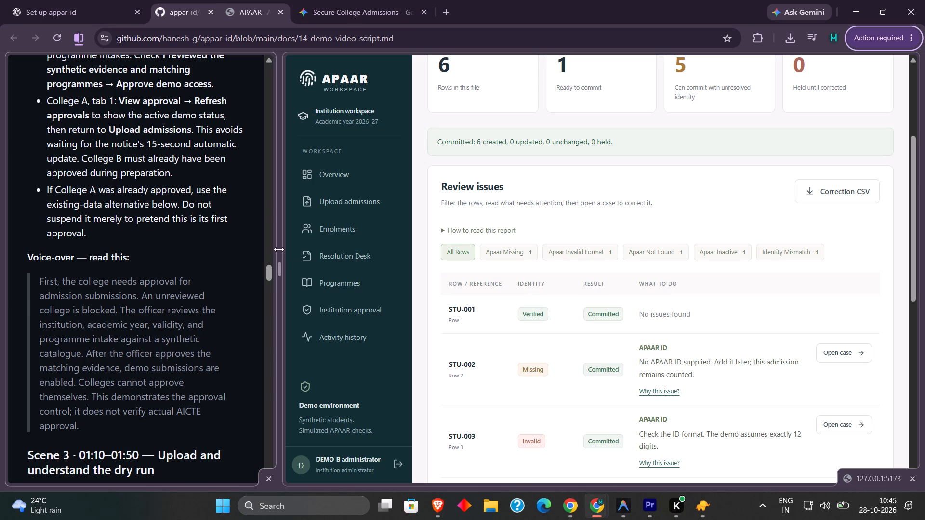
scroll(146, 253, down, 3)
scroll(146, 253, up, 1)
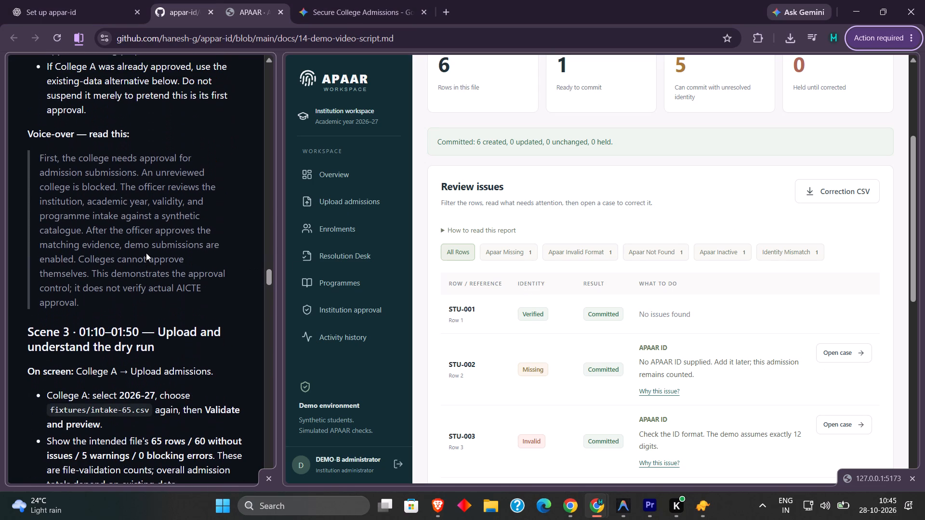
scroll(141, 251, up, 5)
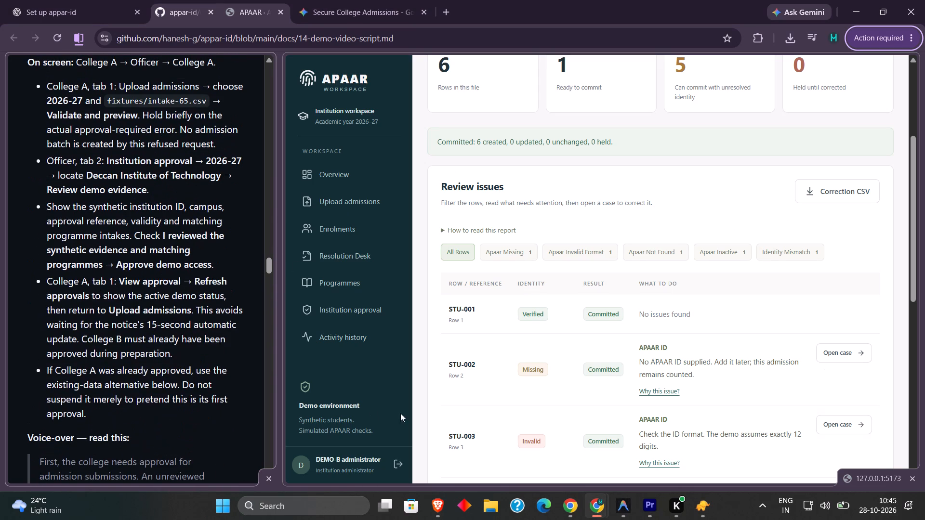
Bring up the full-screen APAAR Workspace demo window and look through its institution, student and verifier workspaces.
click(572, 506)
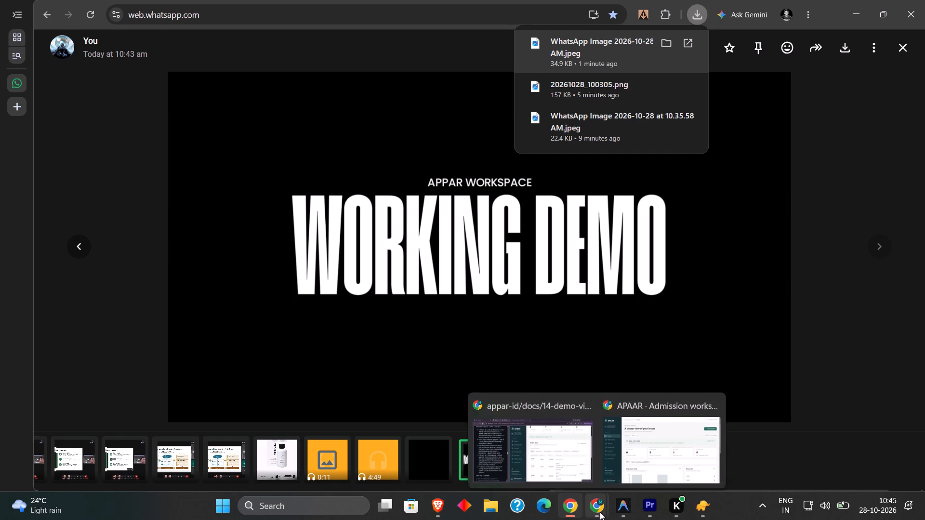
click(644, 470)
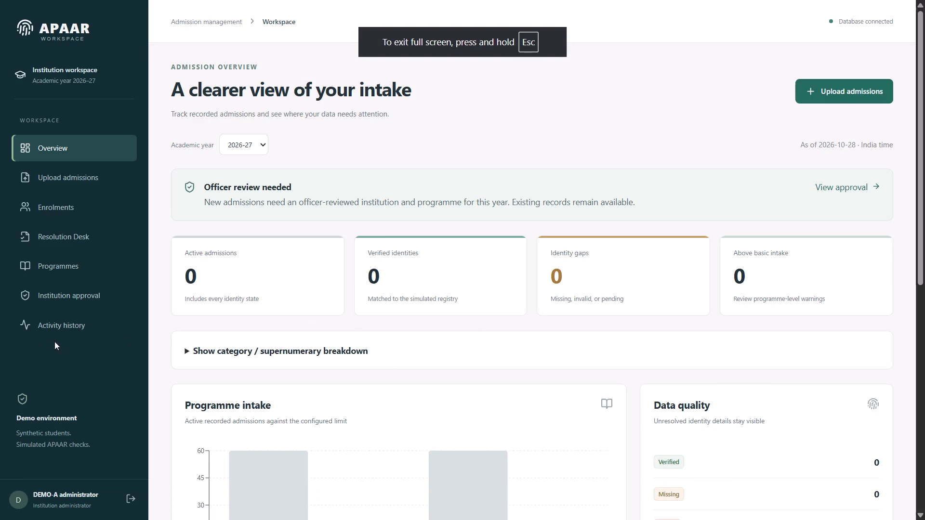
scroll(472, 324, down, 3)
scroll(472, 324, up, 3)
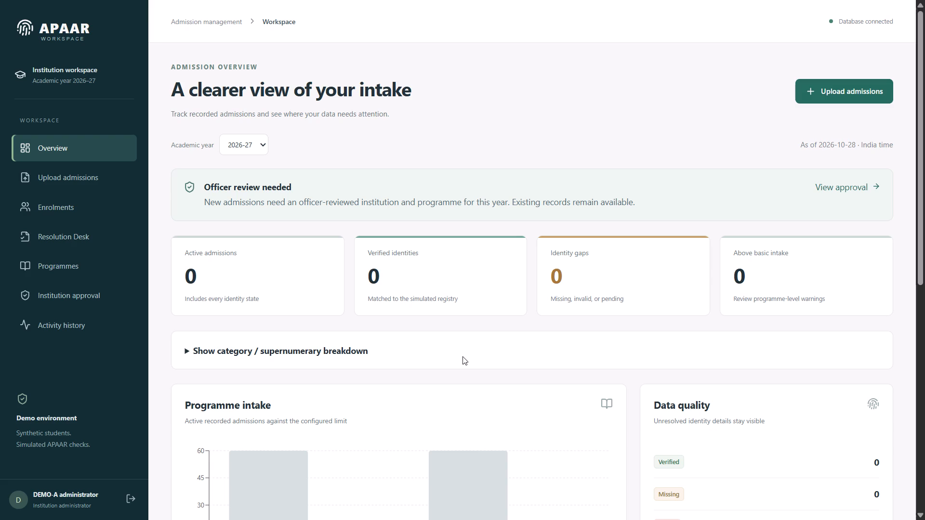
key(ctrl+Tab)
key(ctrl+Tab)
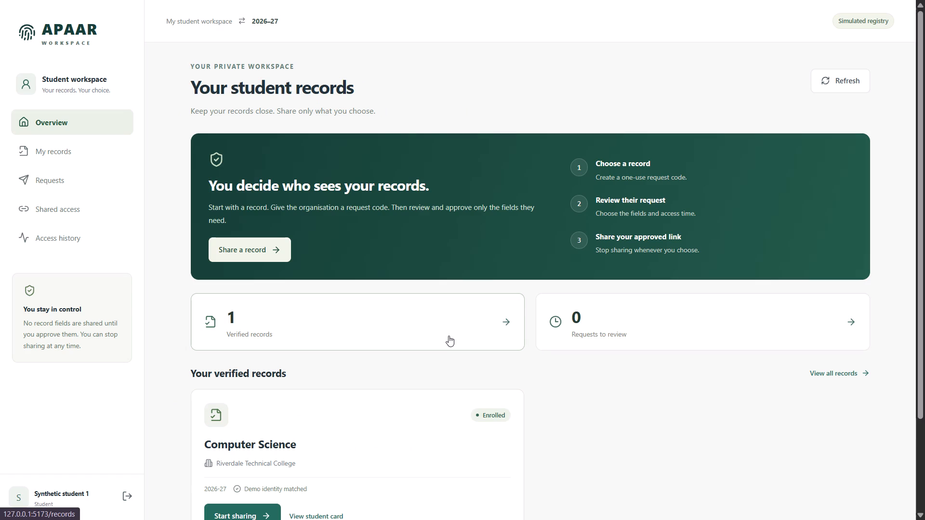
key(ctrl+Tab)
key(ctrl+Tab)
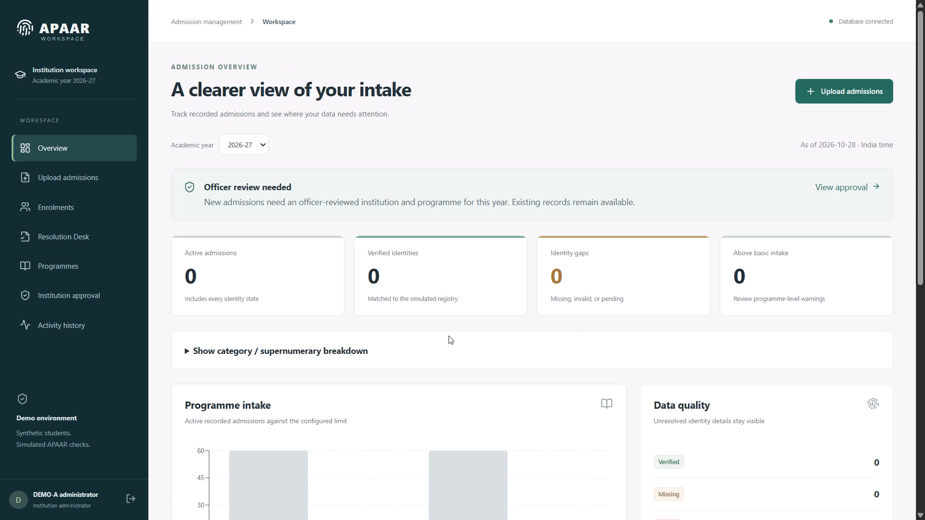
key(ctrl+Tab)
key(ctrl+Tab)
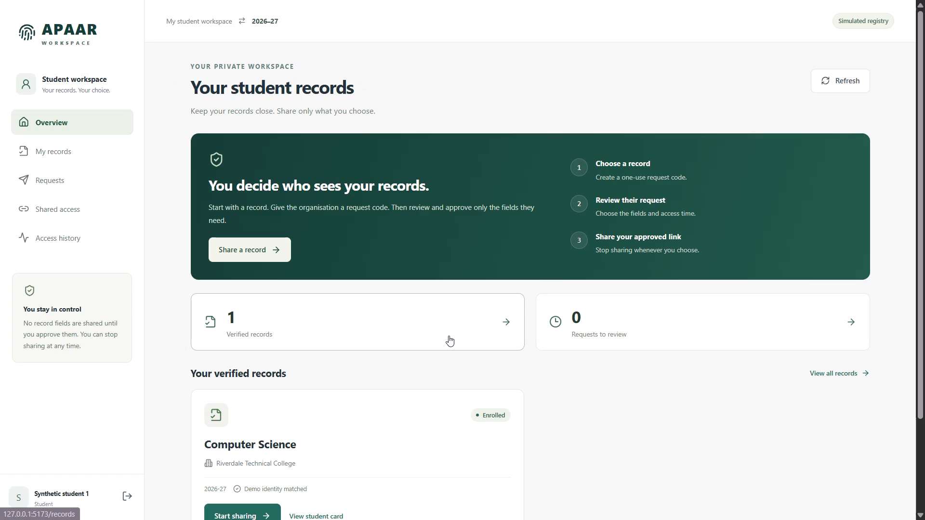
key(ctrl+Tab)
key(ctrl+Tab)
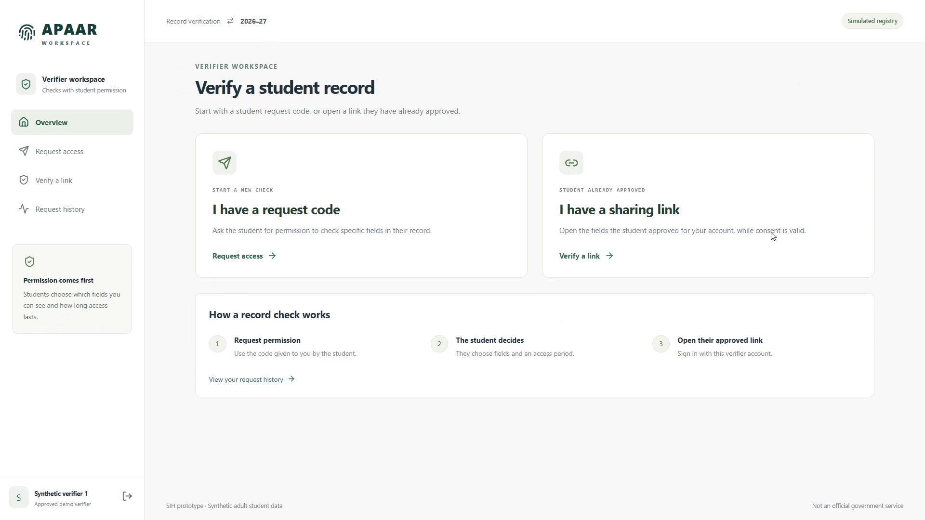
Look over the DEMO-A institution's admission overview, from recent submissions back up to the officer review notice.
scroll(444, 355, down, 8)
scroll(444, 355, up, 2)
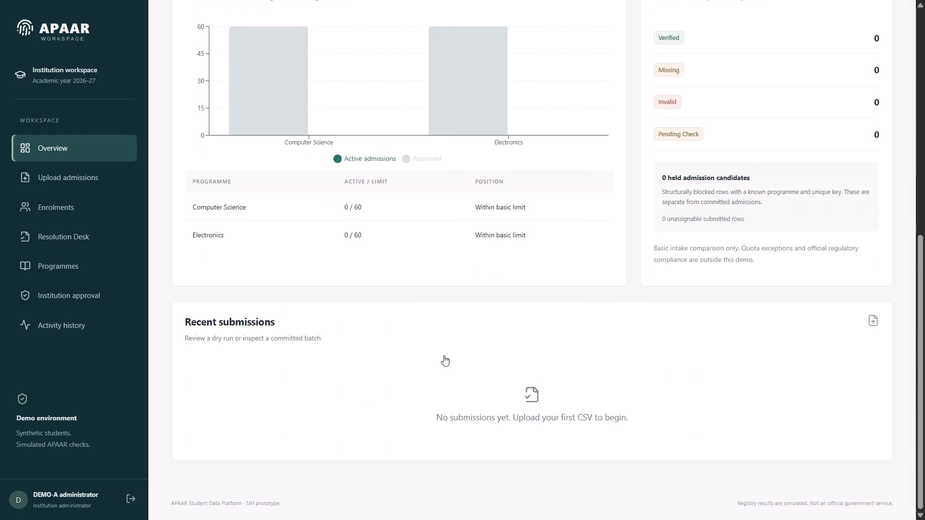
scroll(444, 355, up, 12)
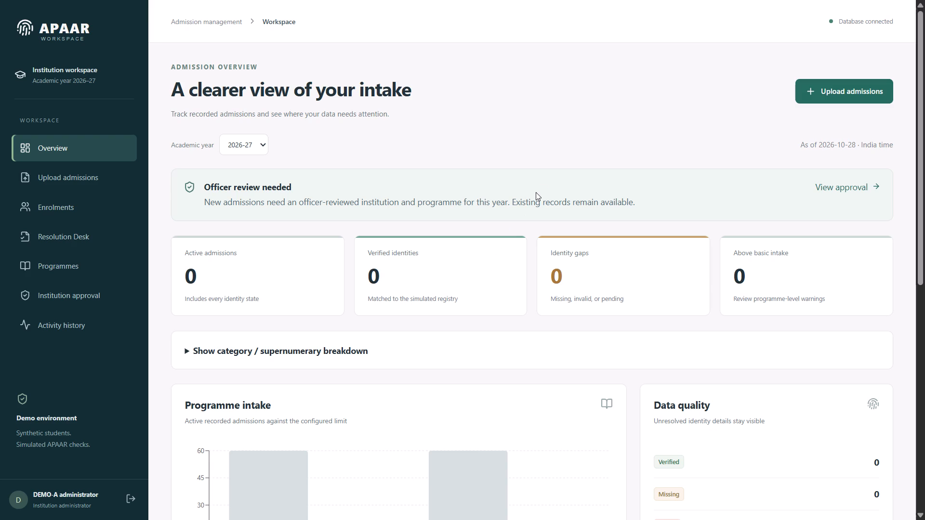
Start a Snipping Tool video recording of the browser window showing the institution workspace overview.
key(shift+super+s)
click(450, 33)
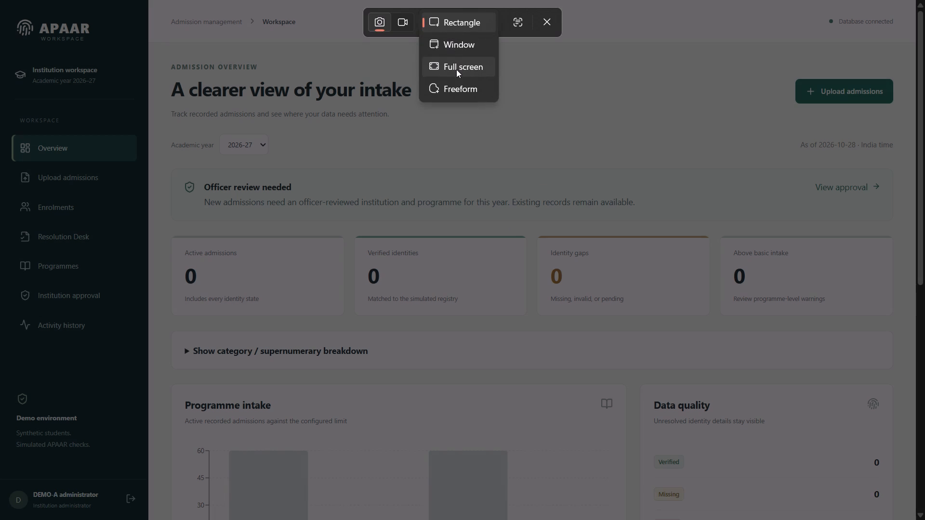
click(405, 29)
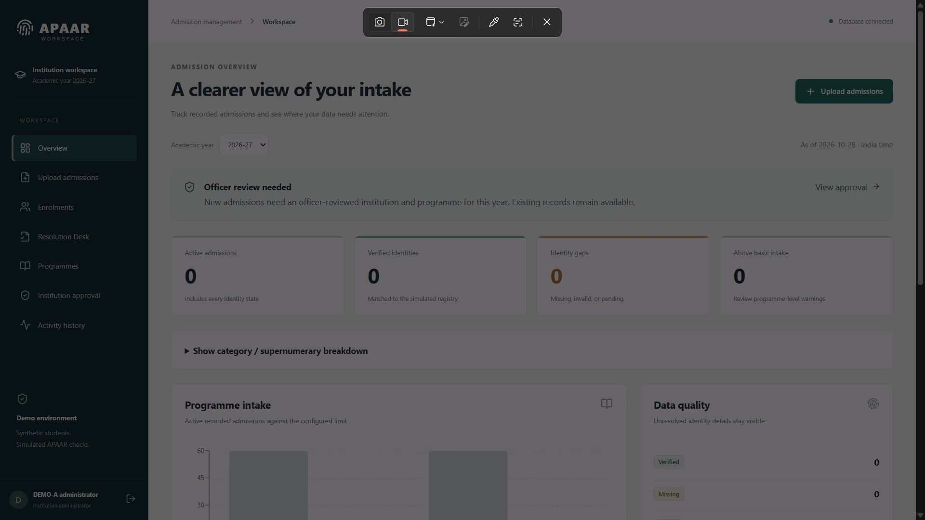
click(432, 77)
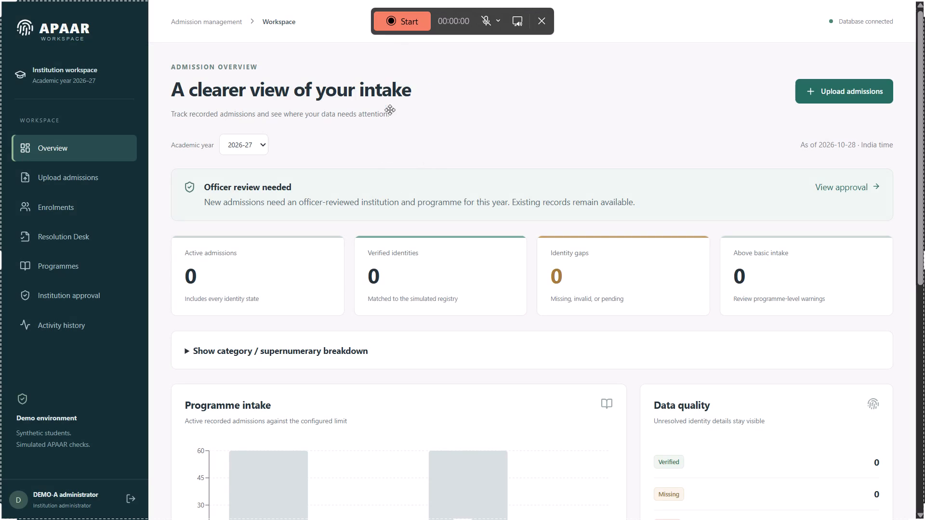
click(403, 28)
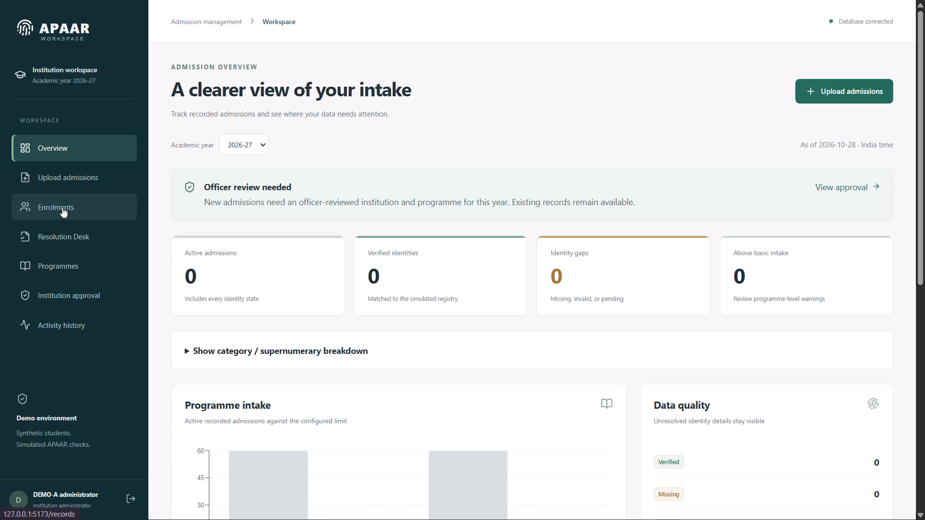
In the institution workspace's Upload admissions page, choose intake-65.csv for academic year 2026-27 and validate it for preview.
click(71, 183)
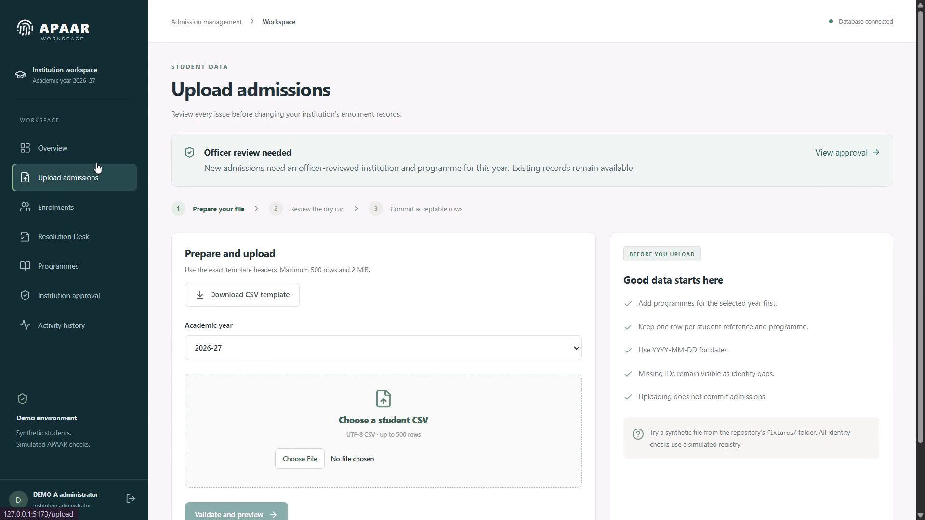
click(99, 155)
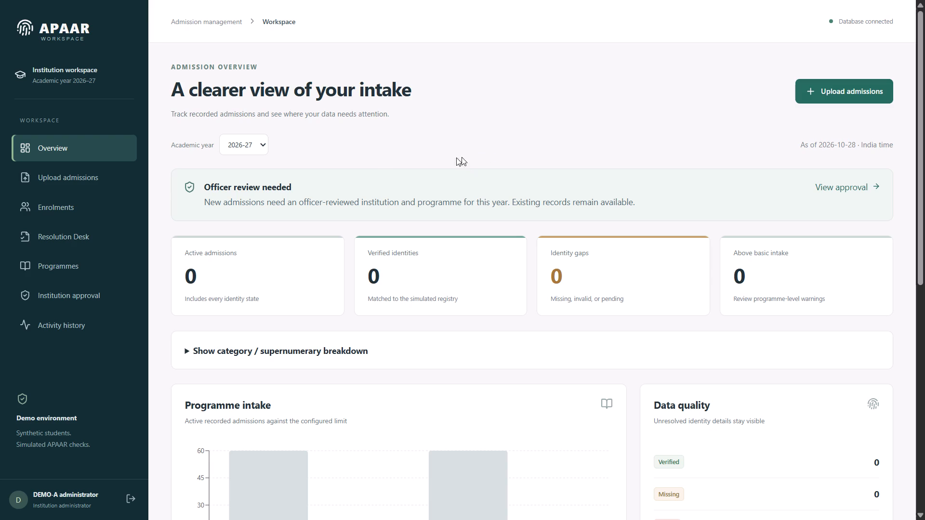
click(115, 182)
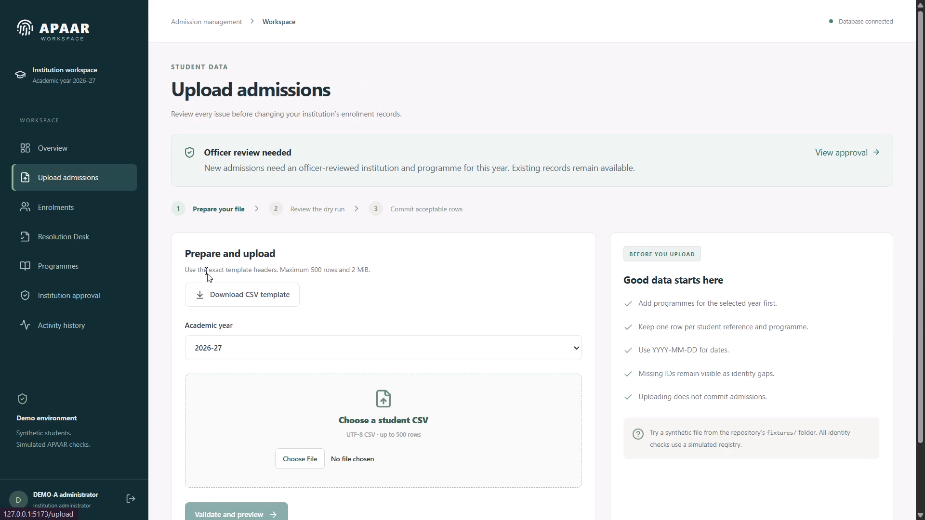
click(249, 348)
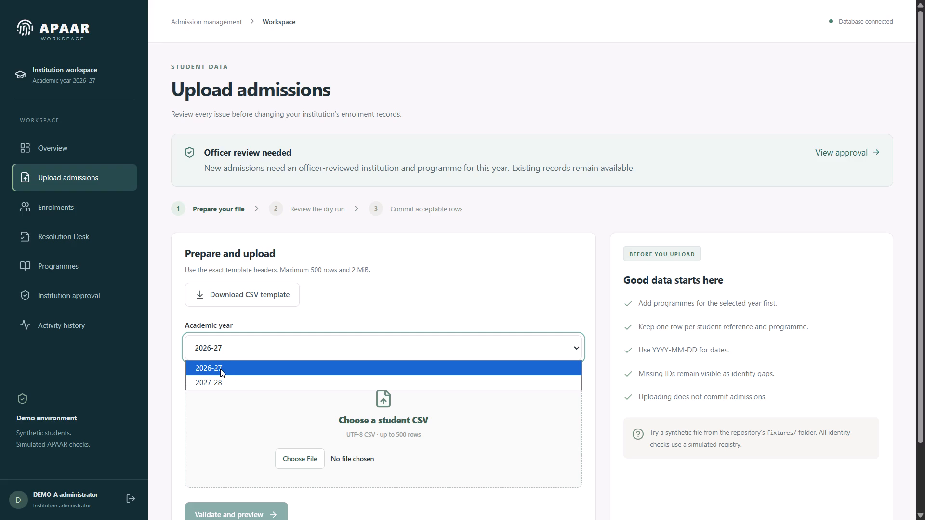
click(231, 350)
click(297, 461)
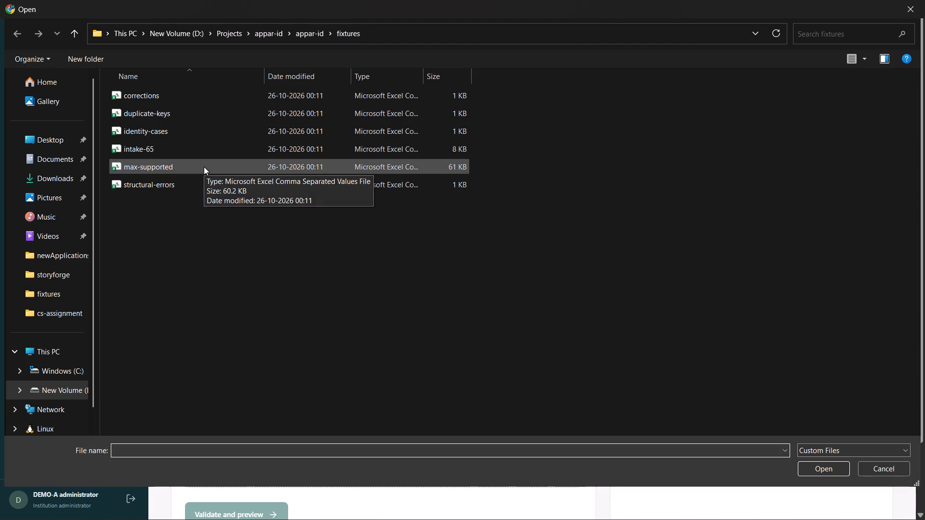
double_click(199, 152)
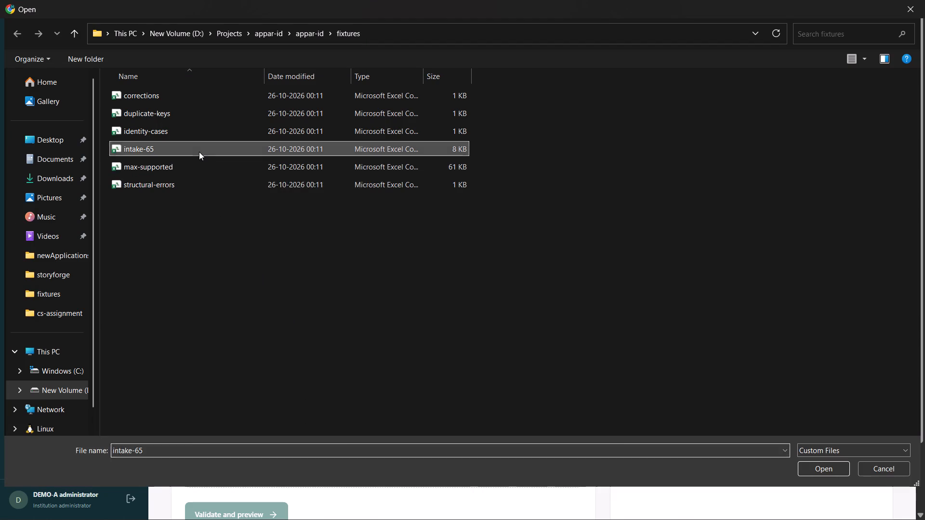
scroll(302, 405, down, 2)
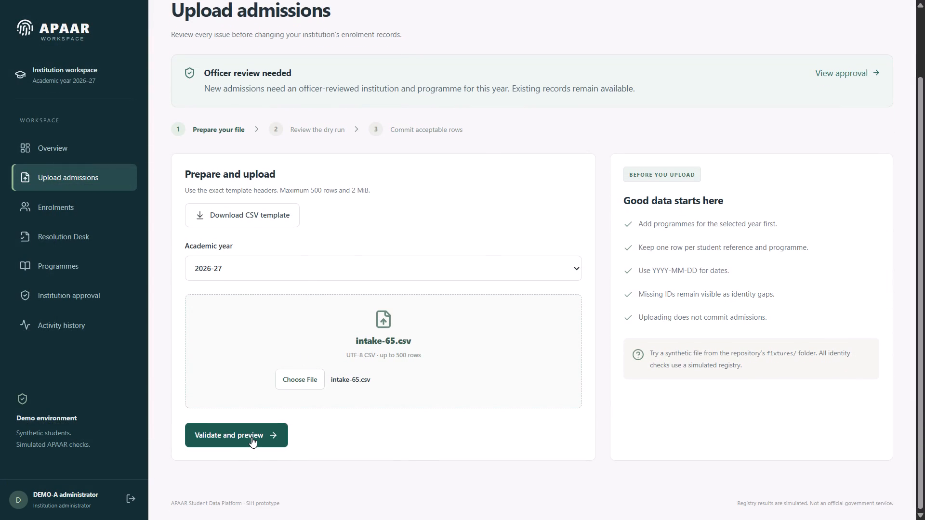
click(251, 437)
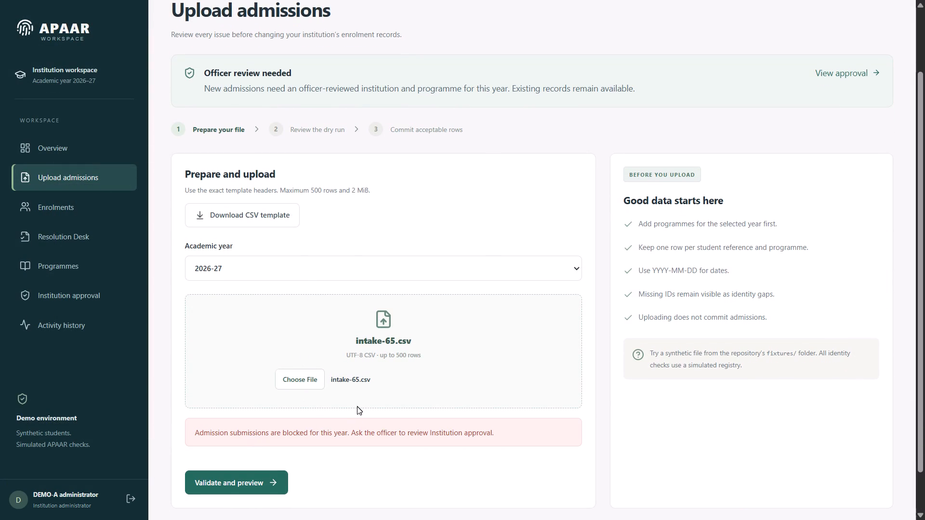
scroll(344, 429, down, 2)
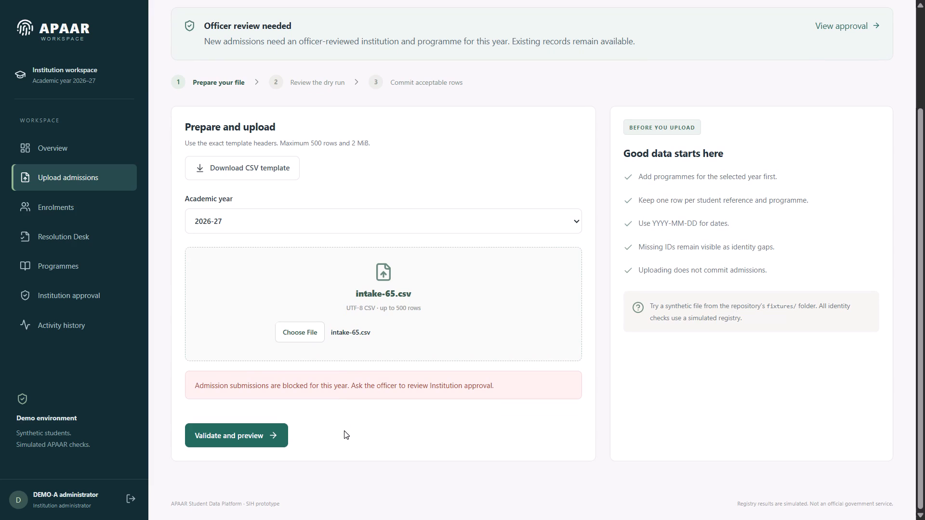
In the officer workspace, review Deccan Institute of Technology's 2026-27 synthetic evidence under Institution approval, confirm the review and approve demo access.
key(ctrl+Tab)
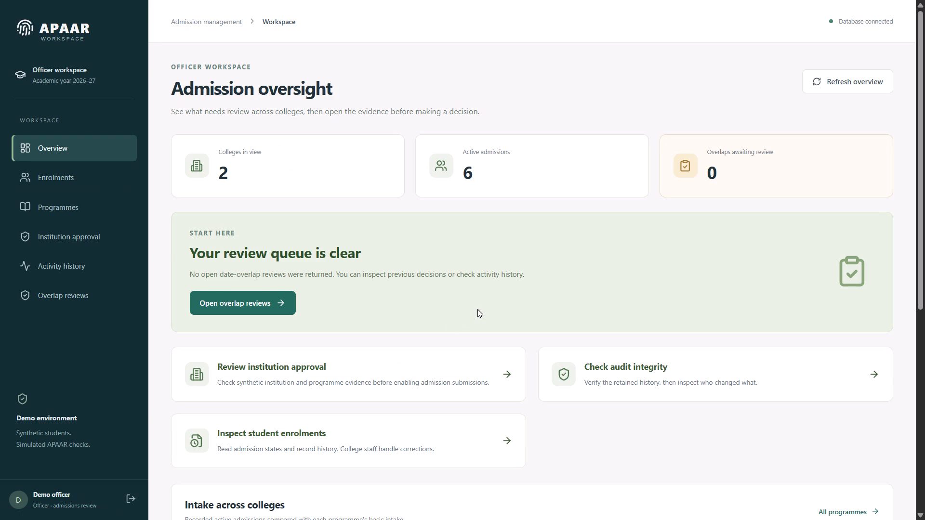
click(81, 232)
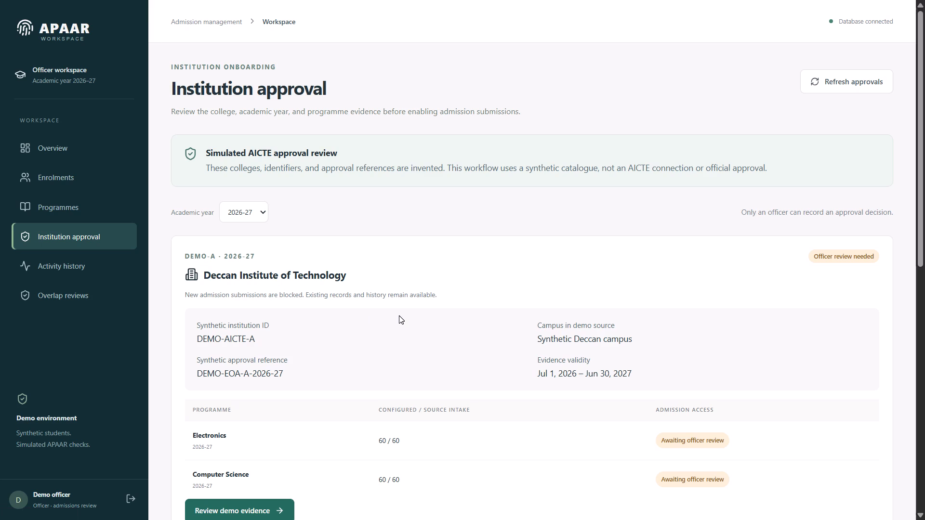
scroll(399, 315, down, 2)
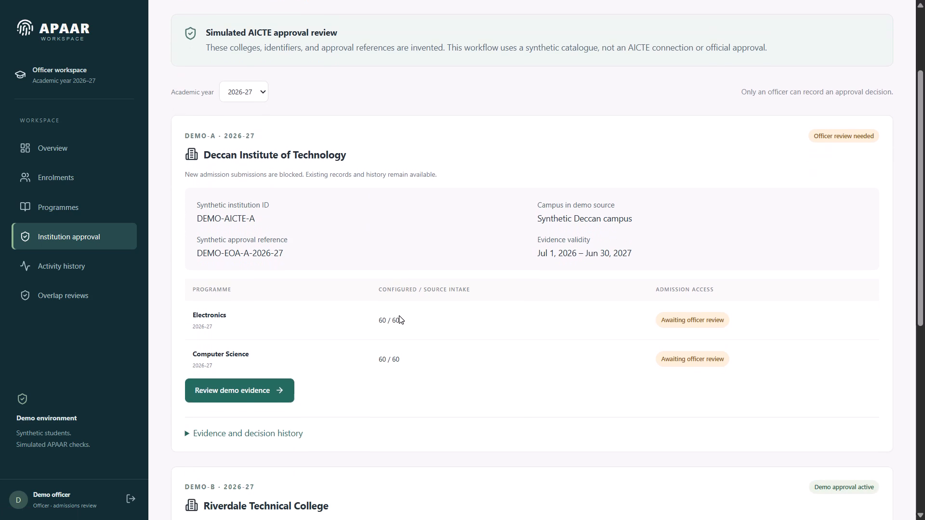
click(230, 394)
scroll(394, 285, down, 3)
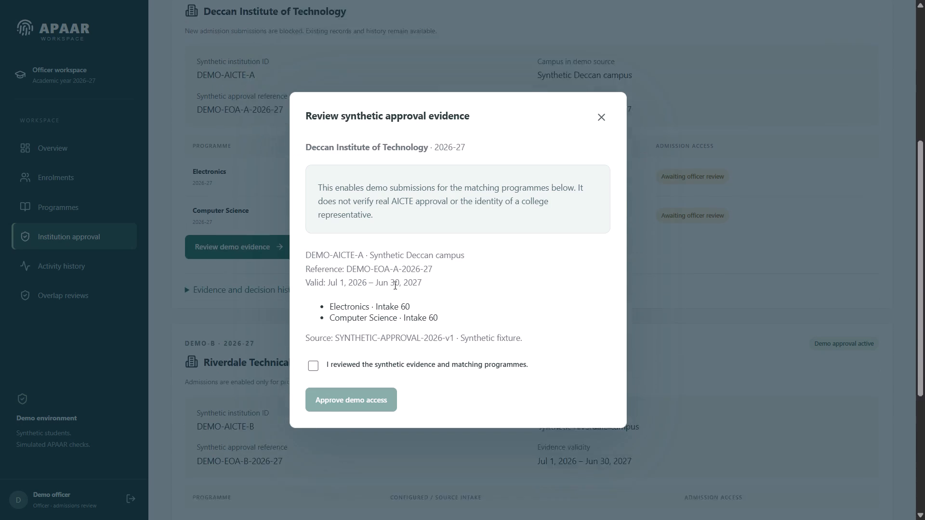
scroll(394, 285, up, 2)
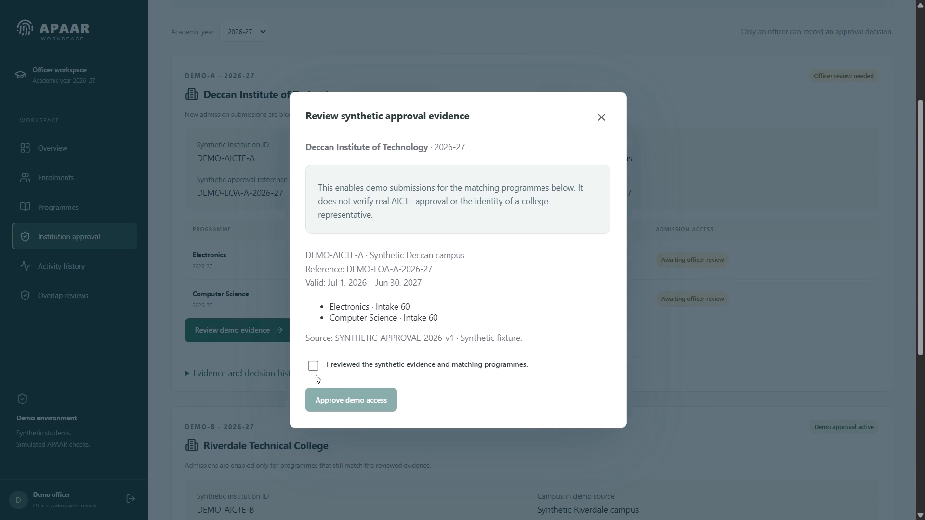
click(314, 365)
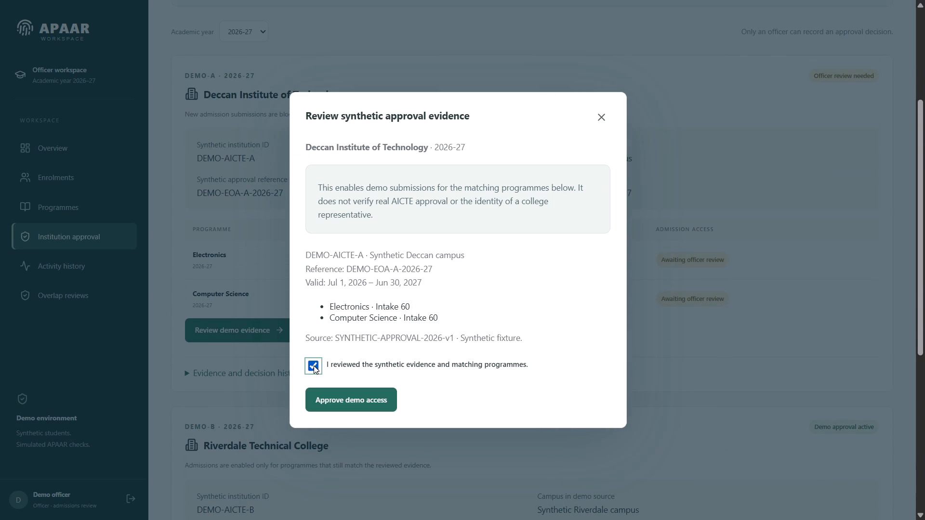
click(357, 398)
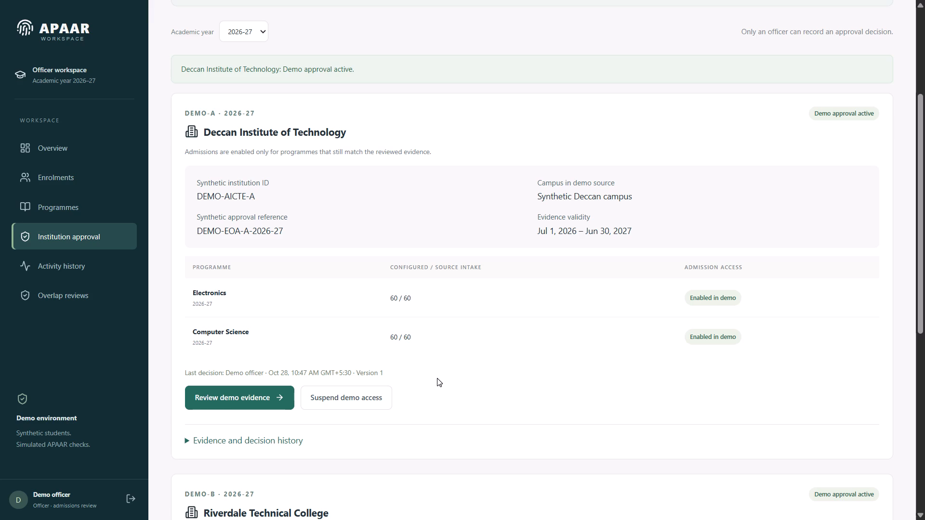
Return to the institution workspace and examine the approval status on the Upload admissions, Overview and Institution approval pages.
key(ctrl+Tab)
key(ctrl+Tab)
key(ctrl+Tab)
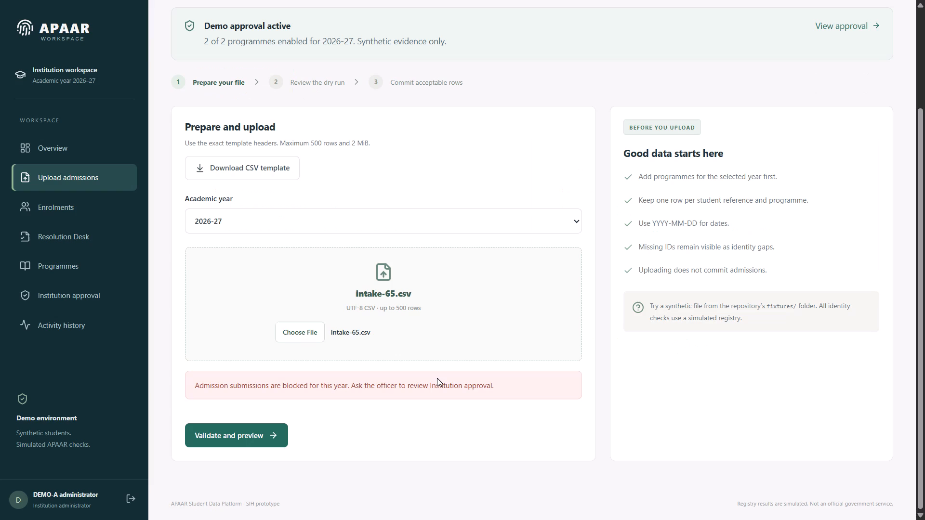
scroll(434, 383, up, 2)
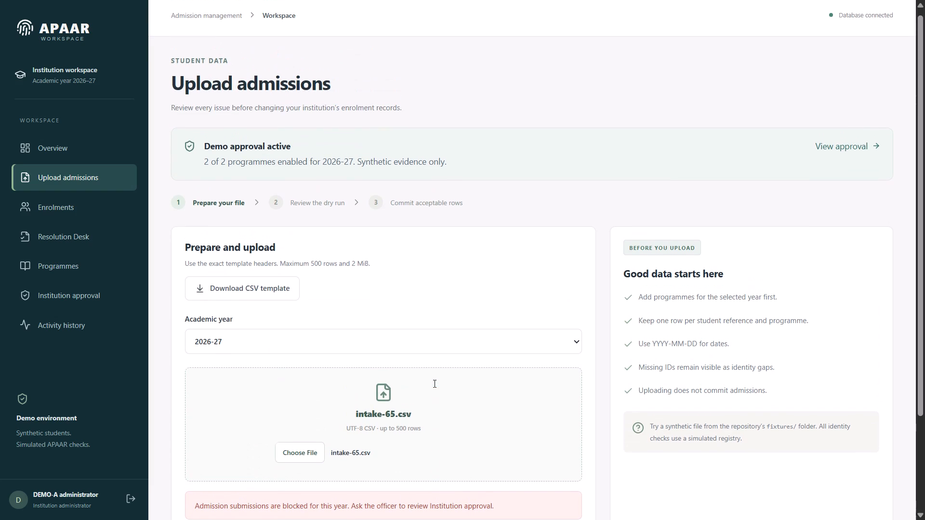
scroll(434, 383, up, 3)
scroll(434, 383, down, 3)
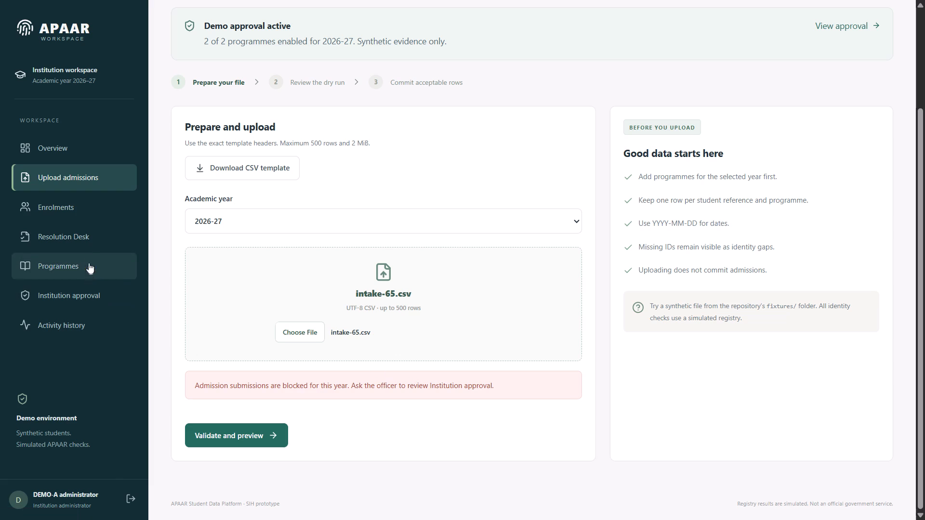
click(84, 151)
scroll(399, 322, up, 4)
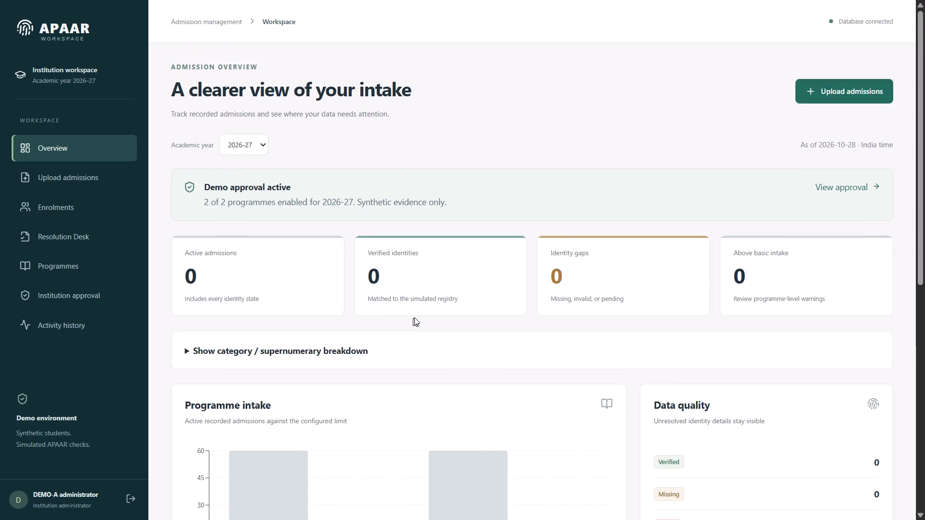
click(865, 181)
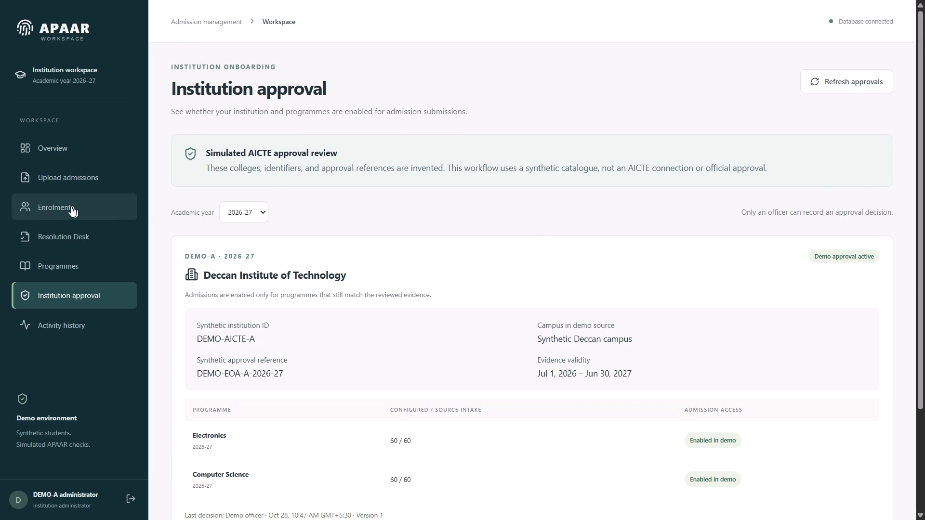
click(64, 155)
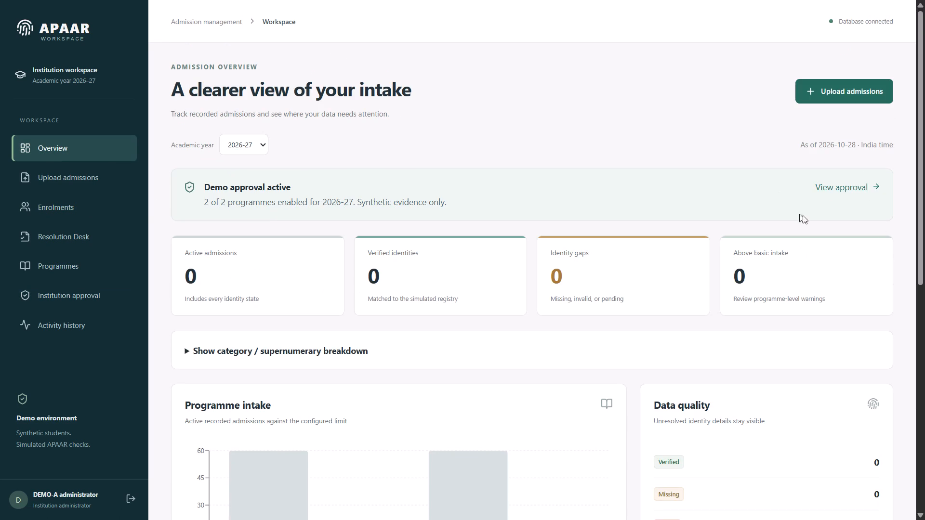
click(850, 186)
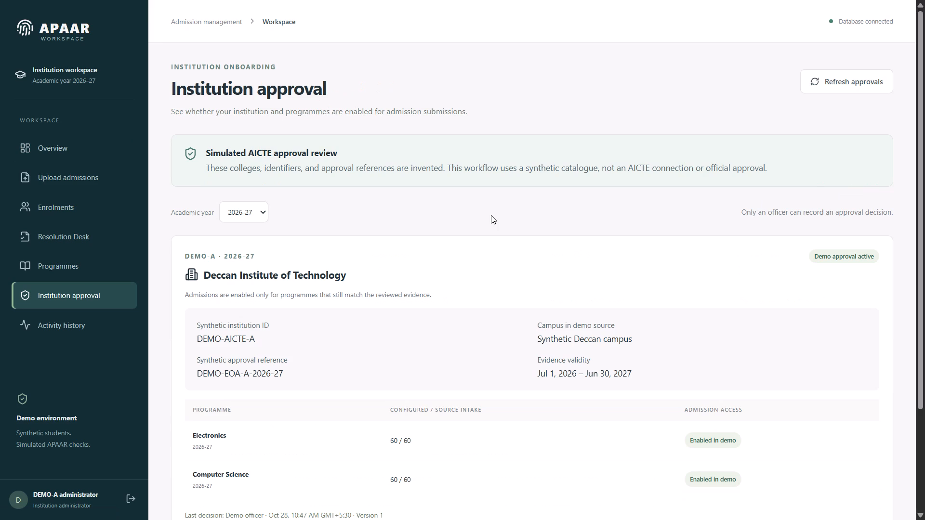
click(831, 69)
click(829, 79)
scroll(795, 121, down, 1)
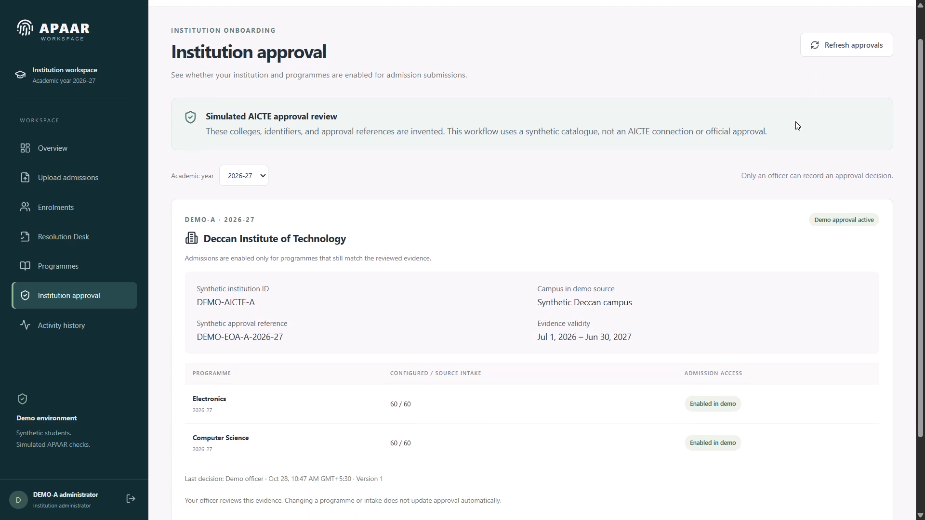
scroll(795, 121, down, 4)
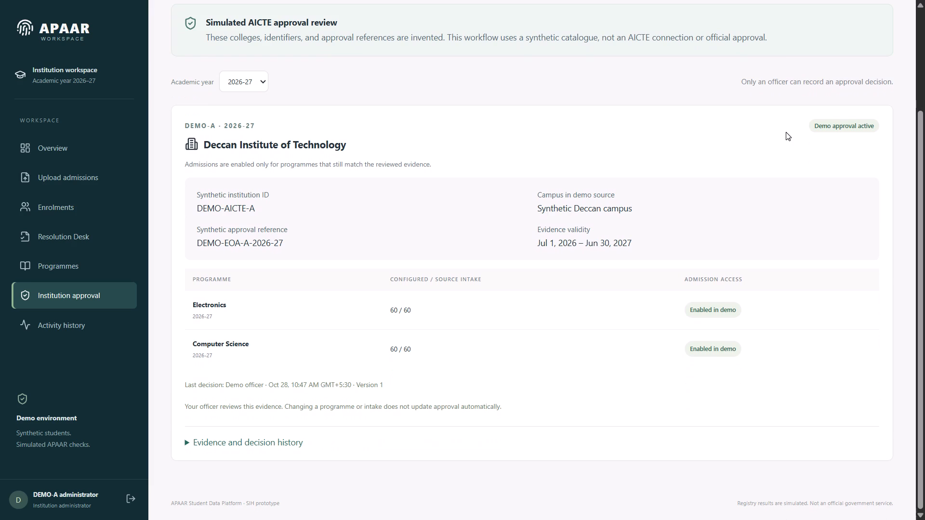
scroll(786, 132, up, 2)
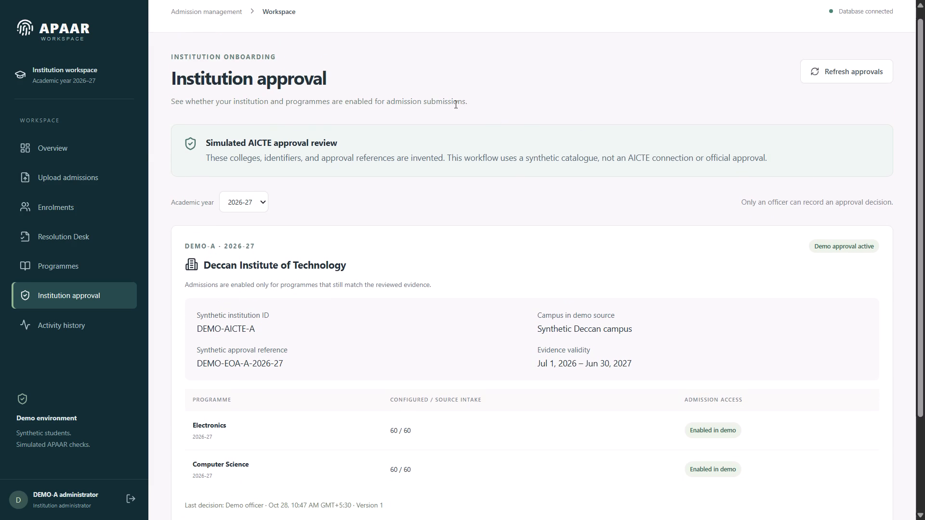
On the Upload admissions page, choose intake-65.csv from the fixtures folder for academic year 2026-27 and validate it for preview.
click(92, 168)
scroll(349, 301, down, 2)
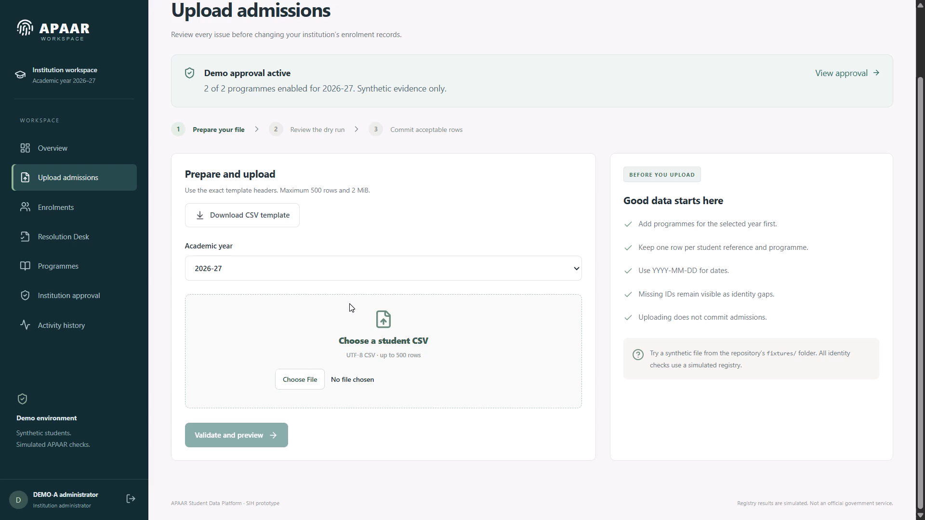
click(310, 382)
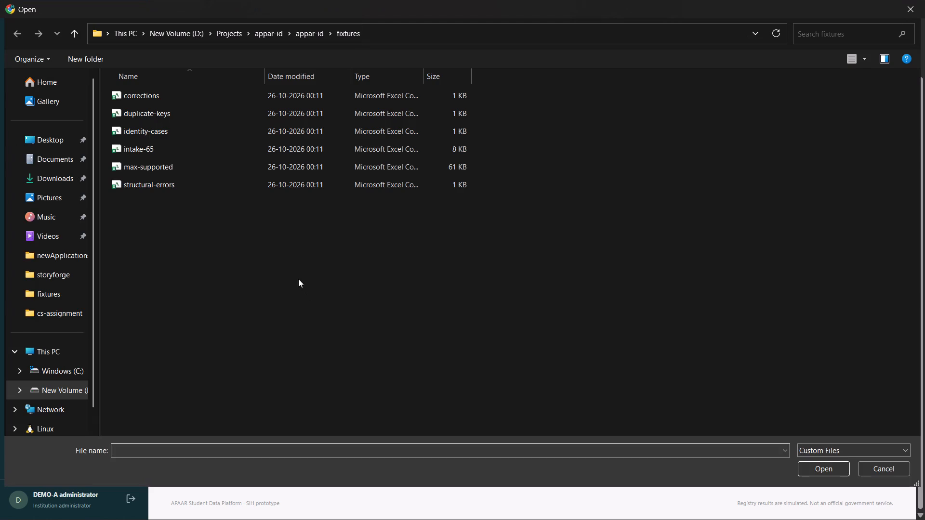
double_click(210, 150)
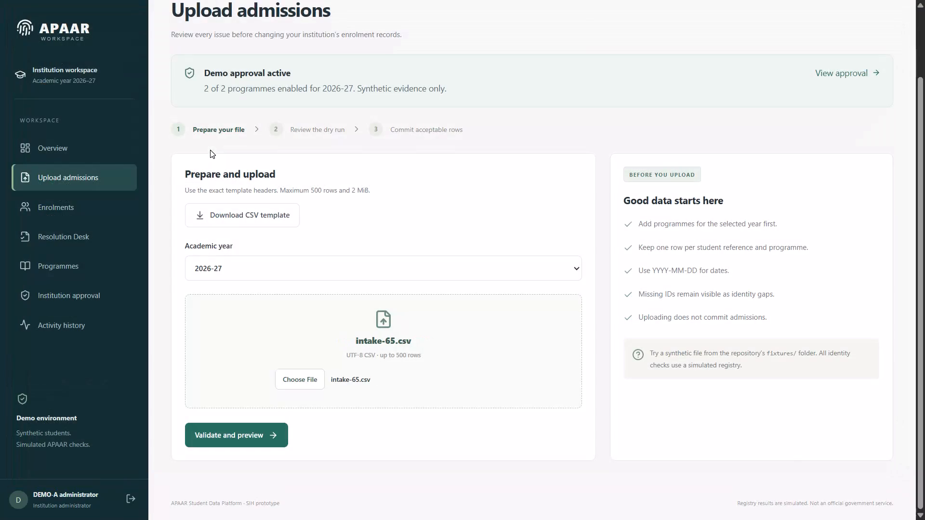
click(232, 448)
click(234, 442)
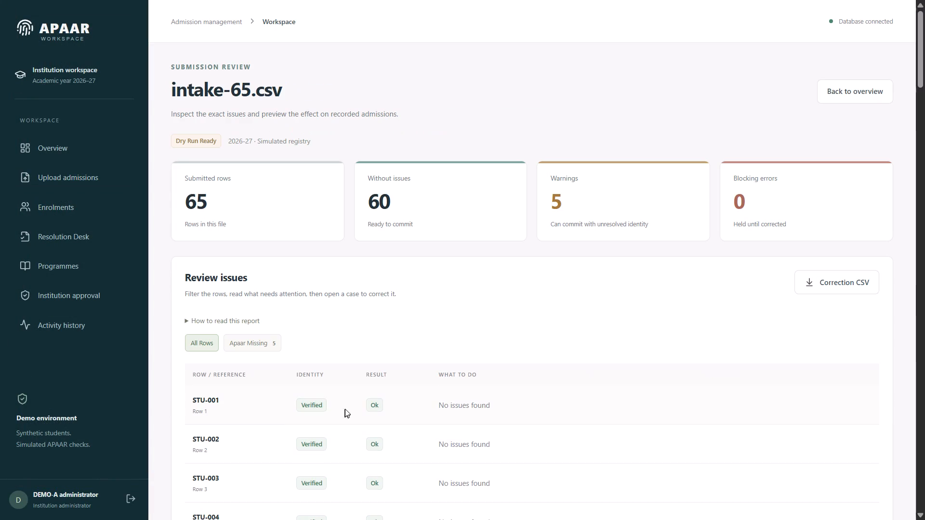
Look through the intake-65.csv submission review, highlighting the submitted rows, without issues, warnings and blocking errors summaries in turn.
scroll(382, 327, down, 9)
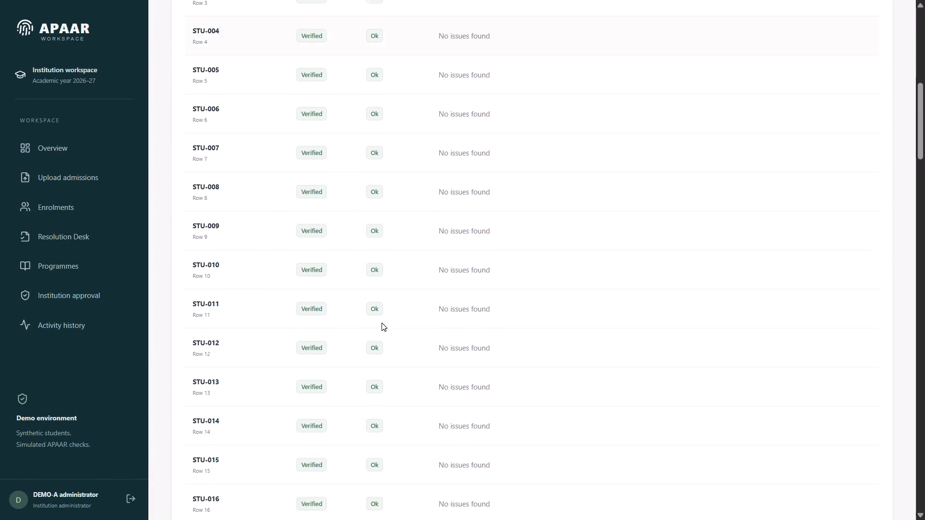
scroll(382, 322, up, 9)
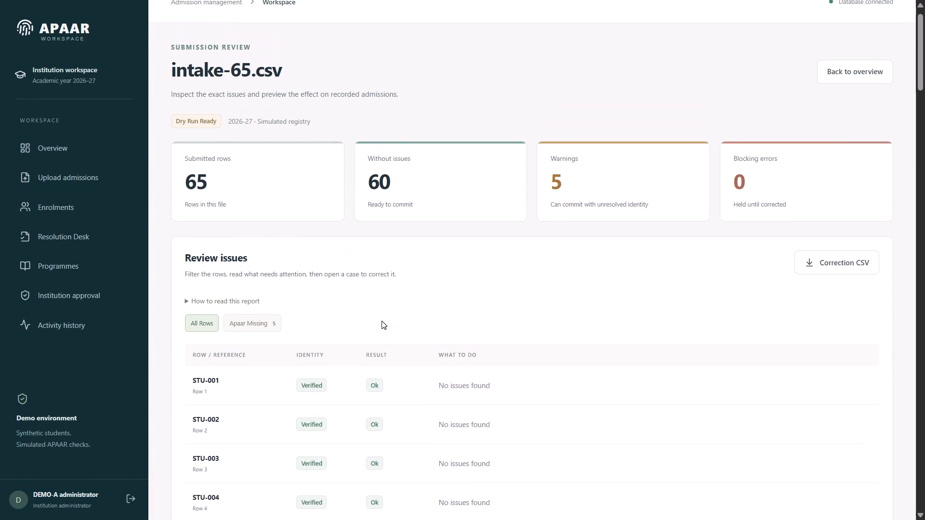
scroll(353, 339, down, 1)
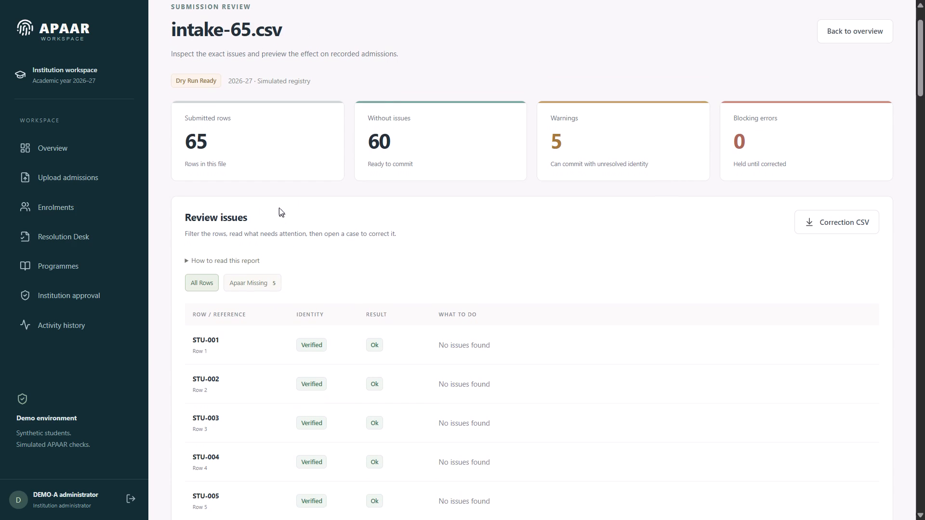
drag(181, 116, 236, 169)
drag(369, 116, 415, 161)
drag(549, 116, 589, 152)
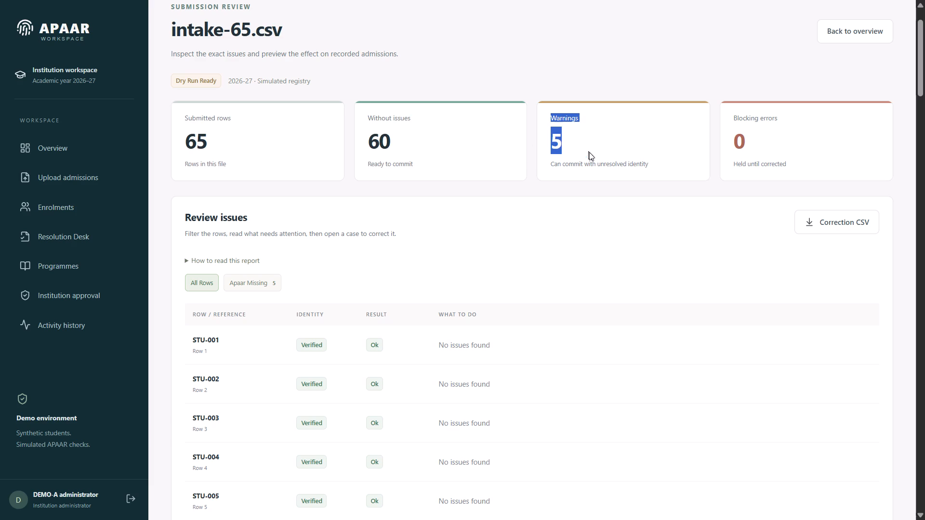
drag(589, 152, 662, 166)
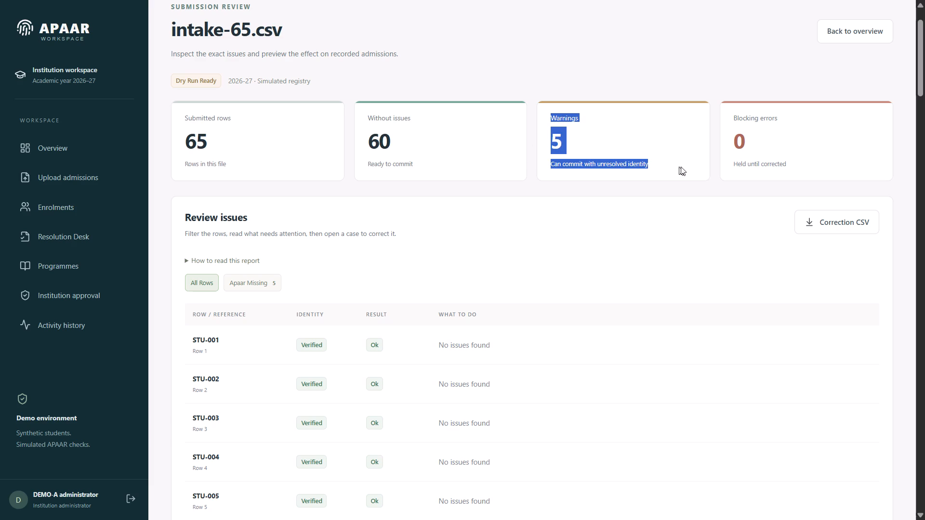
drag(735, 117, 810, 158)
click(740, 177)
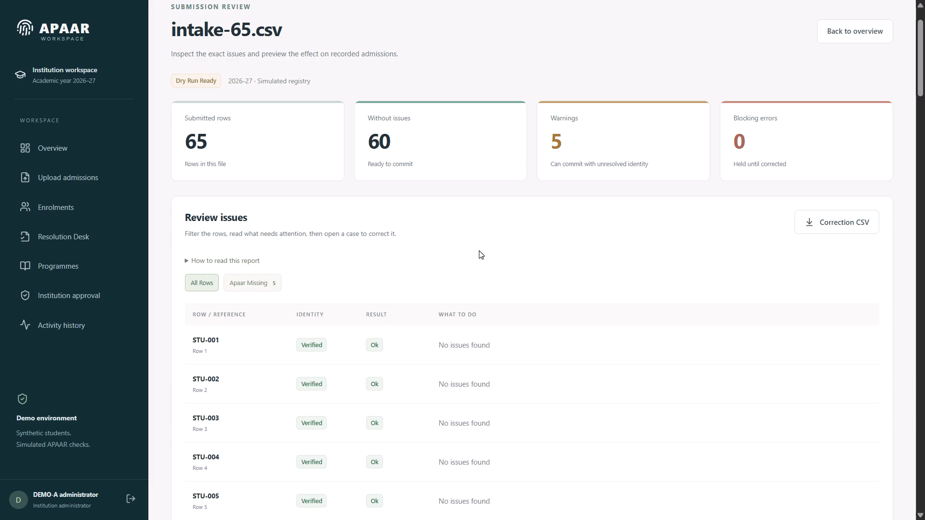
click(239, 281)
scroll(338, 284, down, 1)
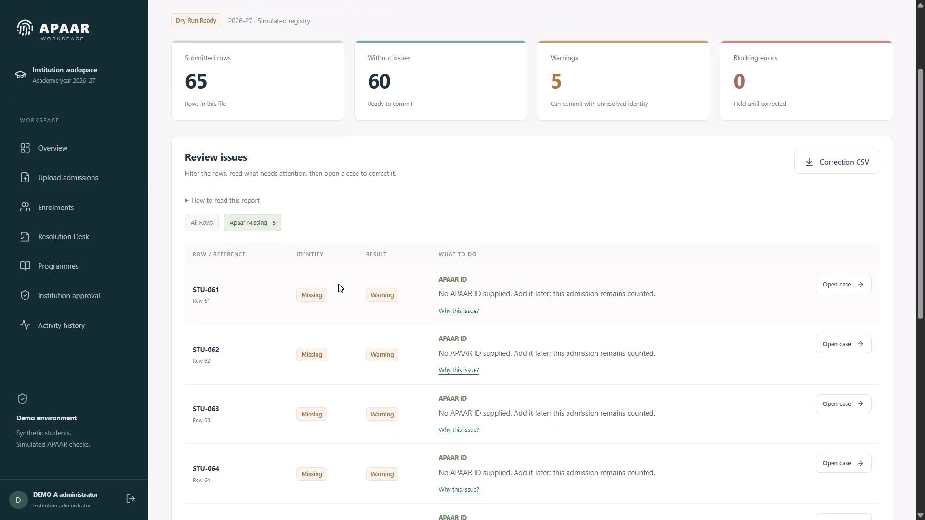
scroll(332, 291, down, 1)
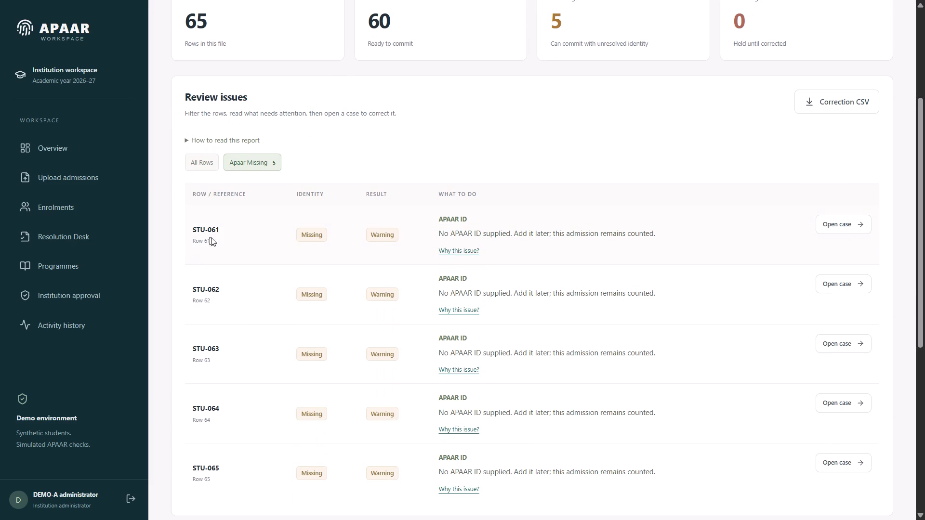
drag(194, 187, 824, 245)
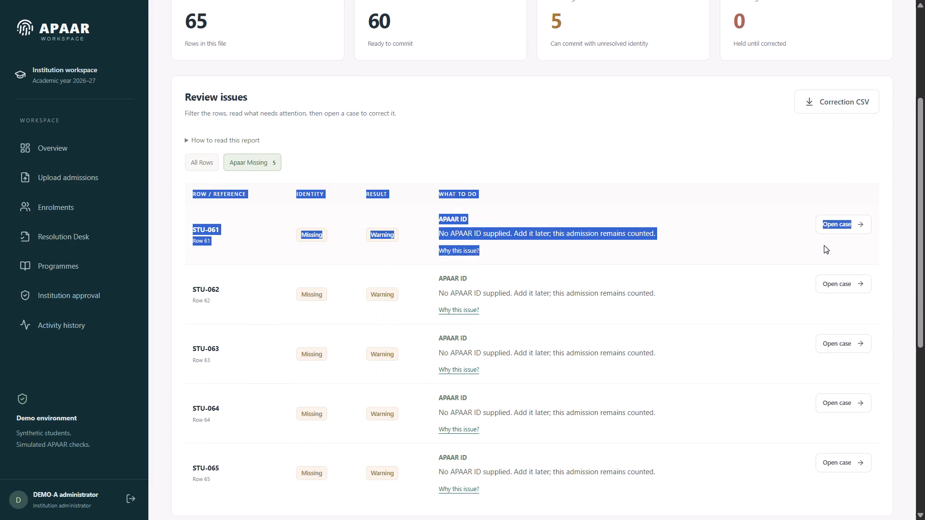
drag(824, 245, 824, 245)
click(663, 261)
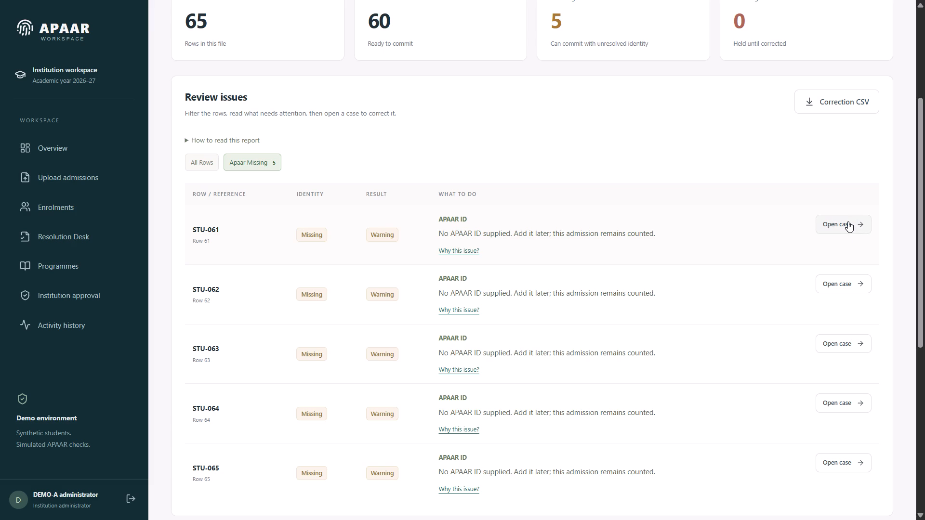
Open the correction case for STU-061 in the Resolution Desk, look over its details, and return to the submission review.
click(848, 221)
scroll(492, 279, down, 2)
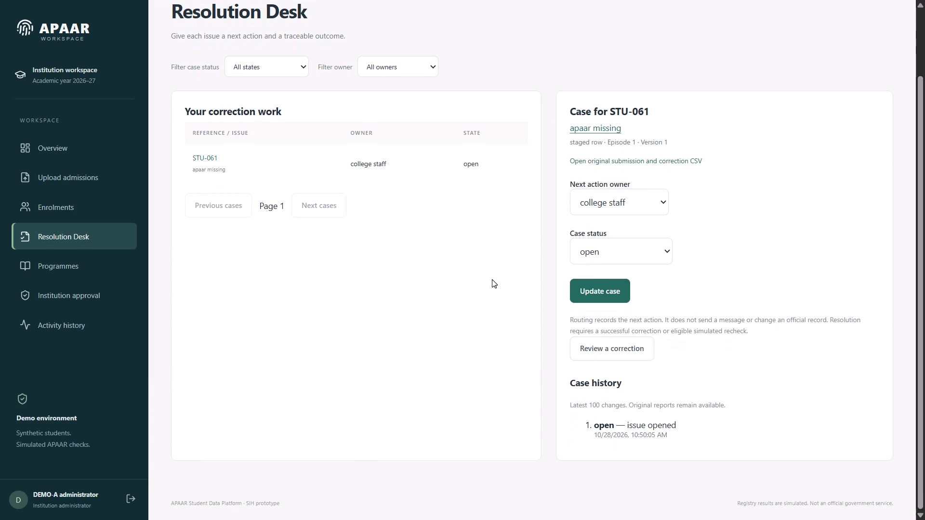
scroll(492, 279, up, 2)
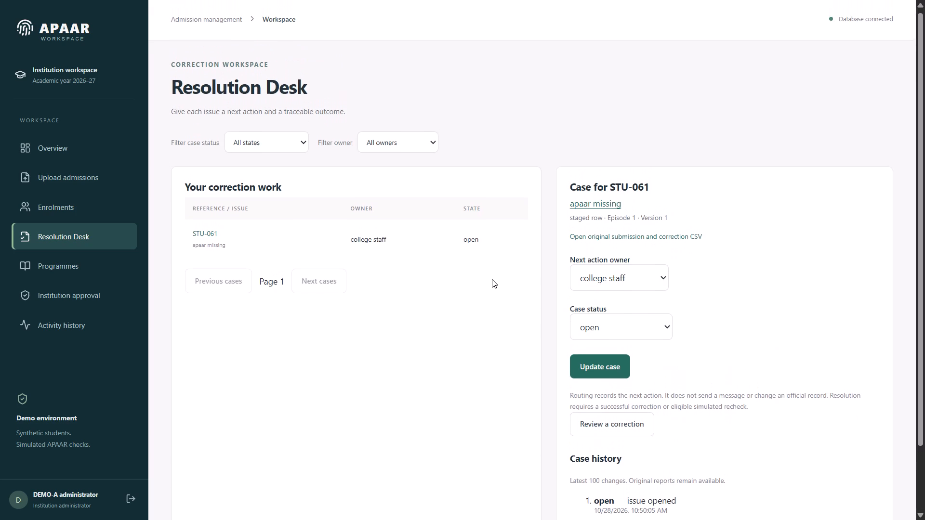
click(492, 279)
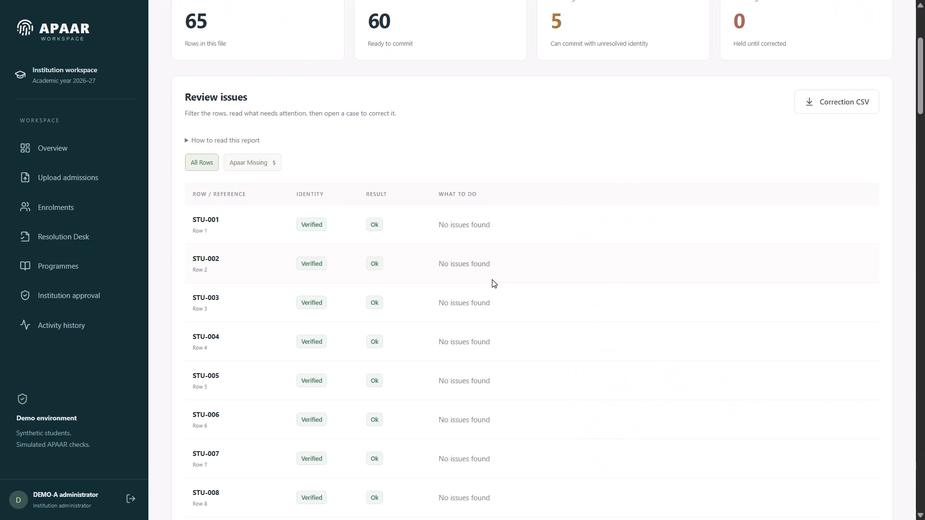
Go through the intake-65.csv review rows and commit the batch to the institution's records, saving acceptable rows and holding errors.
scroll(492, 279, down, 5)
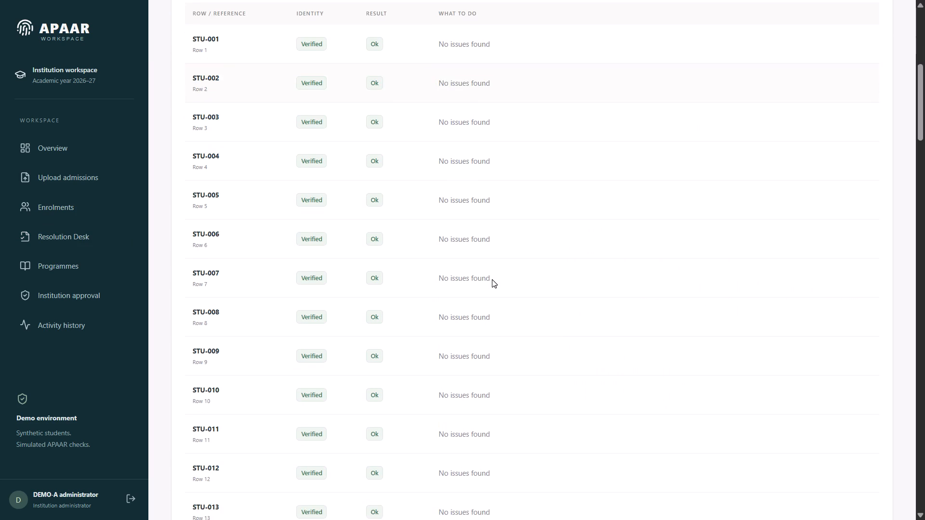
scroll(492, 279, down, 1)
scroll(492, 279, up, 11)
scroll(492, 279, down, 6)
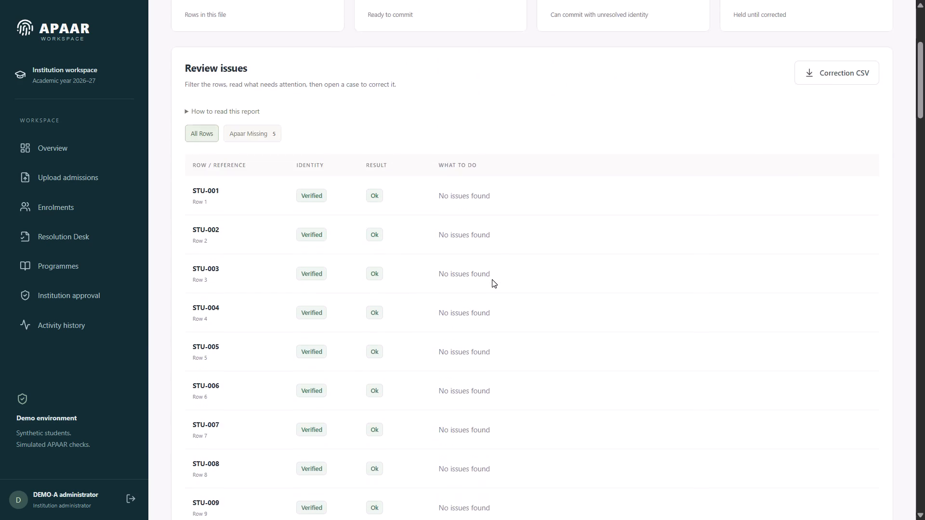
scroll(492, 279, down, 20)
scroll(492, 279, down, 12)
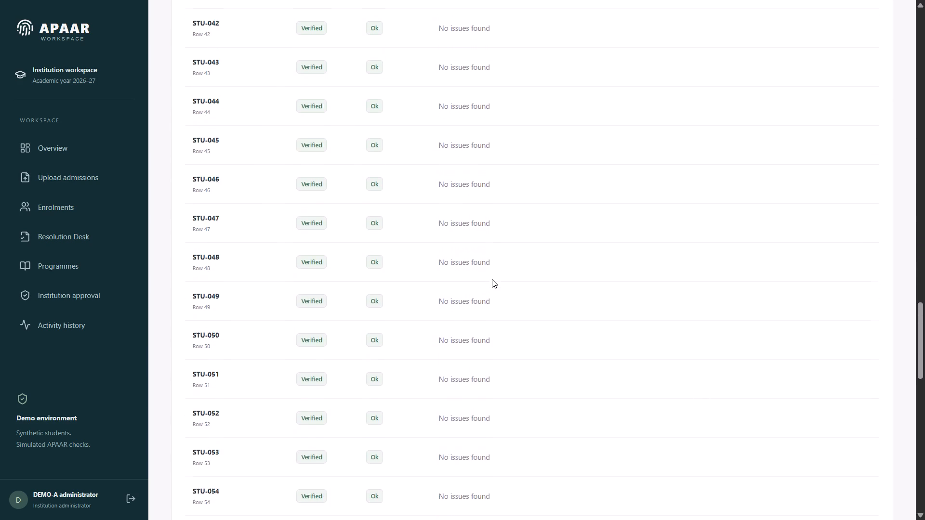
scroll(492, 279, down, 14)
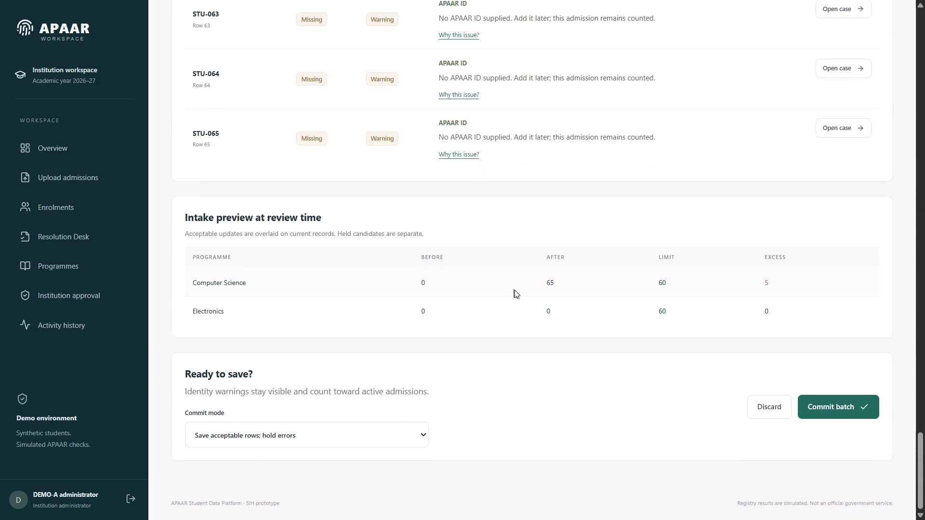
click(842, 400)
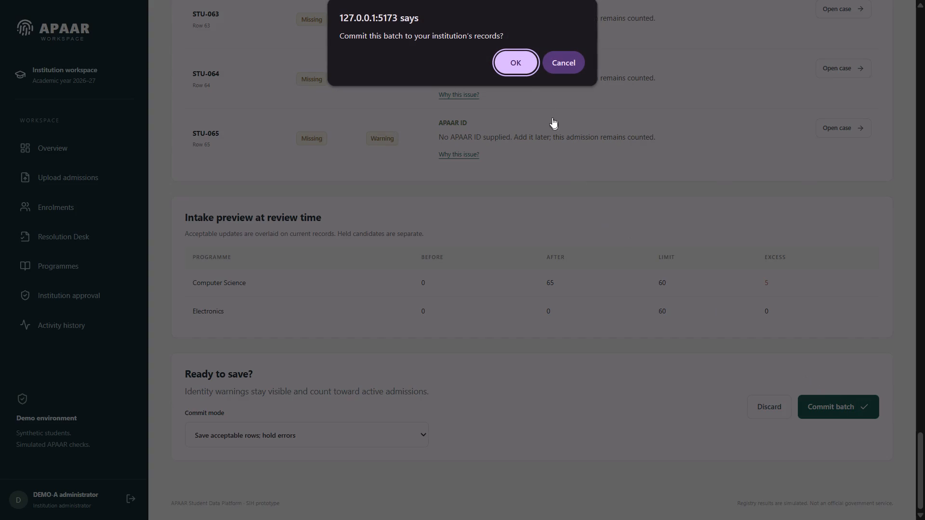
click(521, 63)
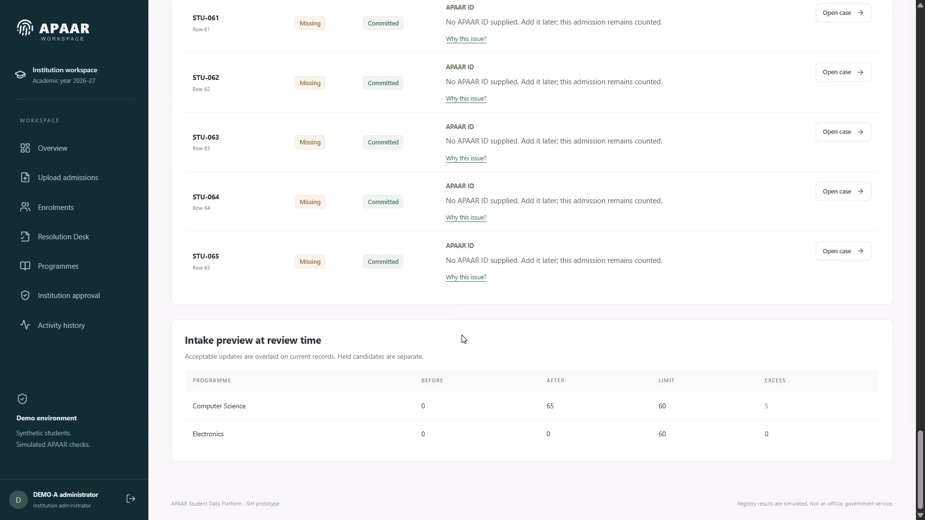
Look back through the committed intake-65.csv rows up to the submission summary.
scroll(462, 335, up, 10)
scroll(462, 335, down, 3)
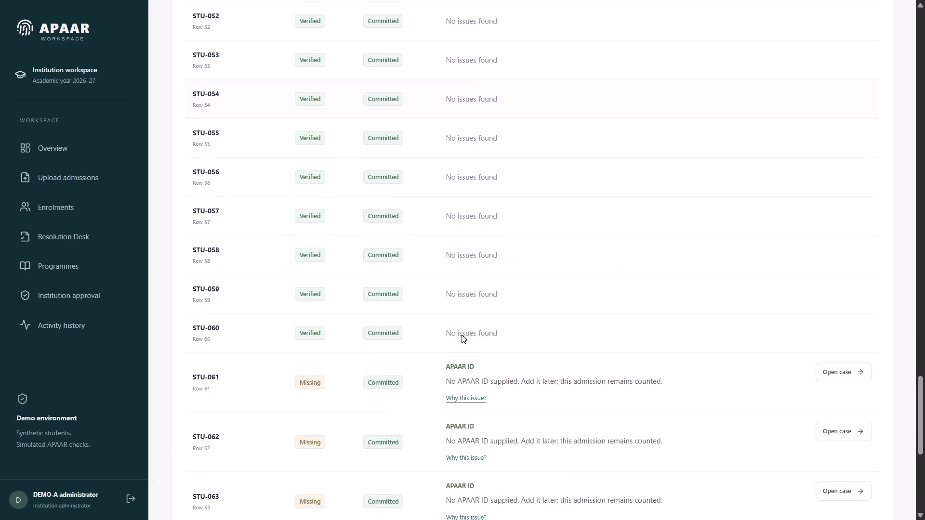
scroll(462, 335, down, 11)
middle_click(595, 355)
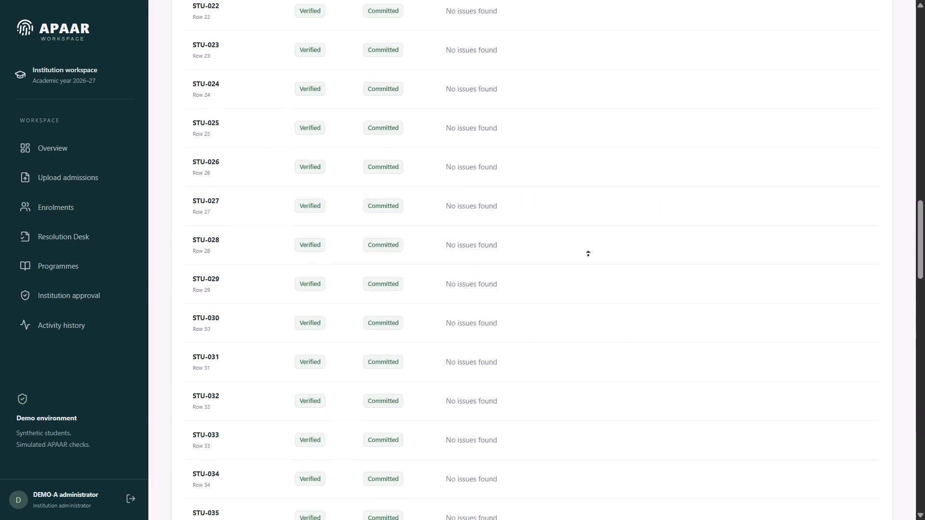
middle_click(588, 255)
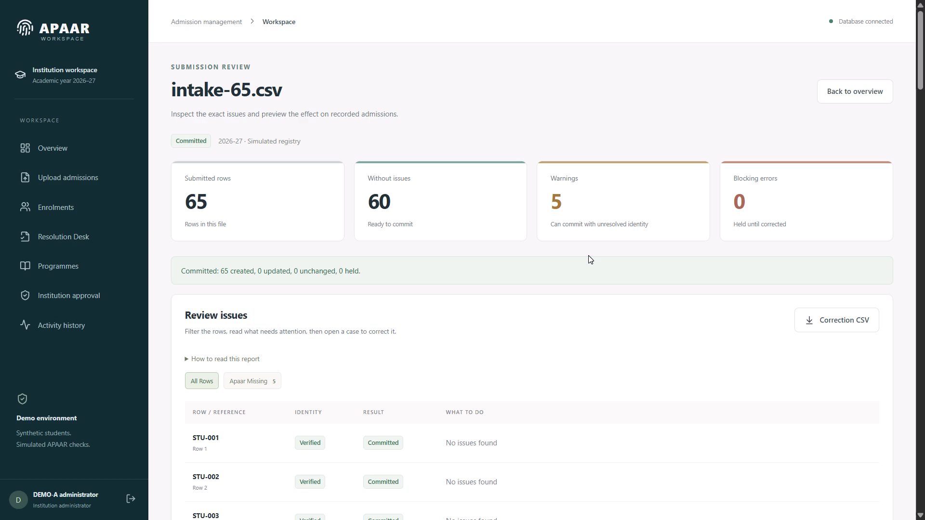
Return to the admission overview and examine its 2026-27 figures, highlighting the Active admissions and Identity gaps summaries in turn.
click(844, 98)
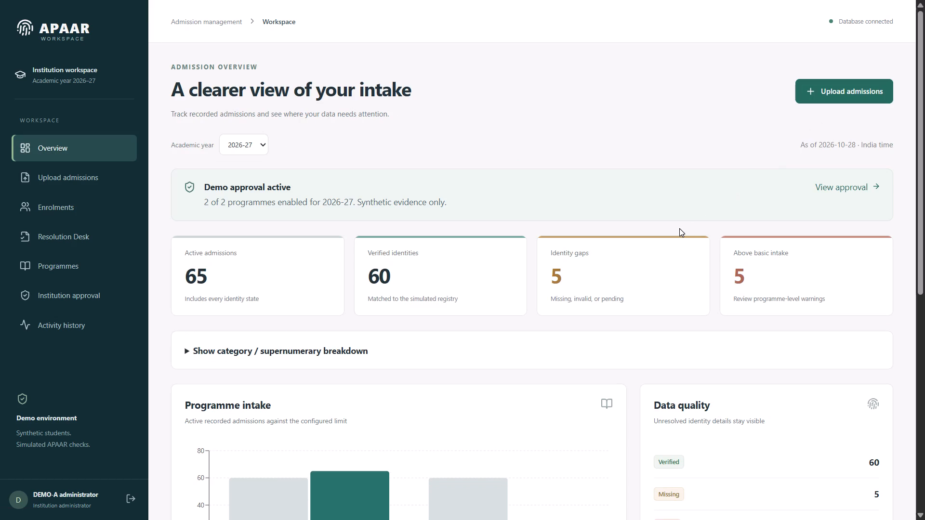
scroll(679, 228, down, 2)
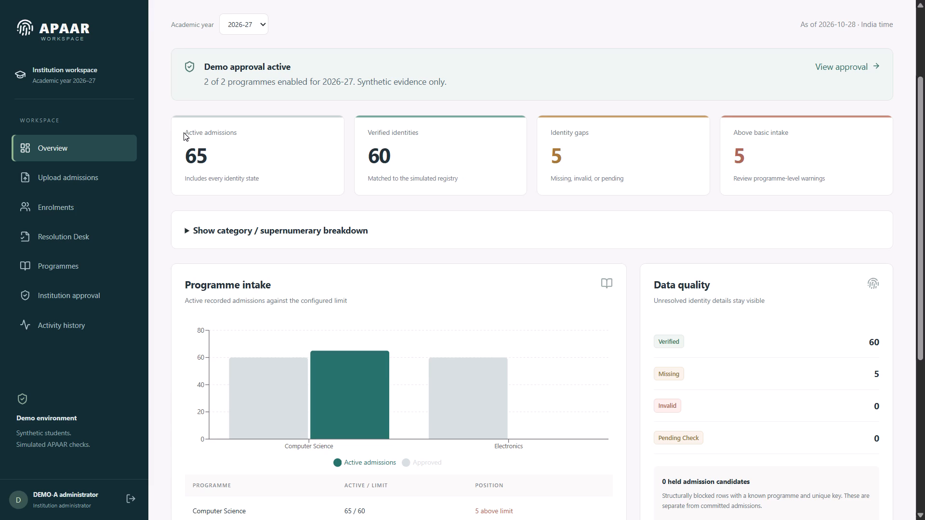
drag(184, 131, 268, 183)
click(290, 169)
drag(552, 131, 645, 180)
click(640, 174)
scroll(640, 174, up, 2)
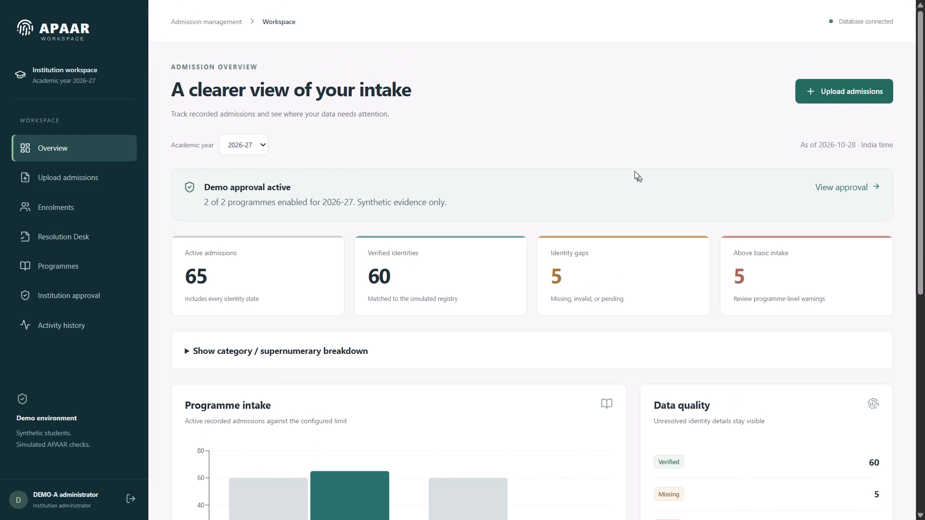
scroll(634, 171, up, 2)
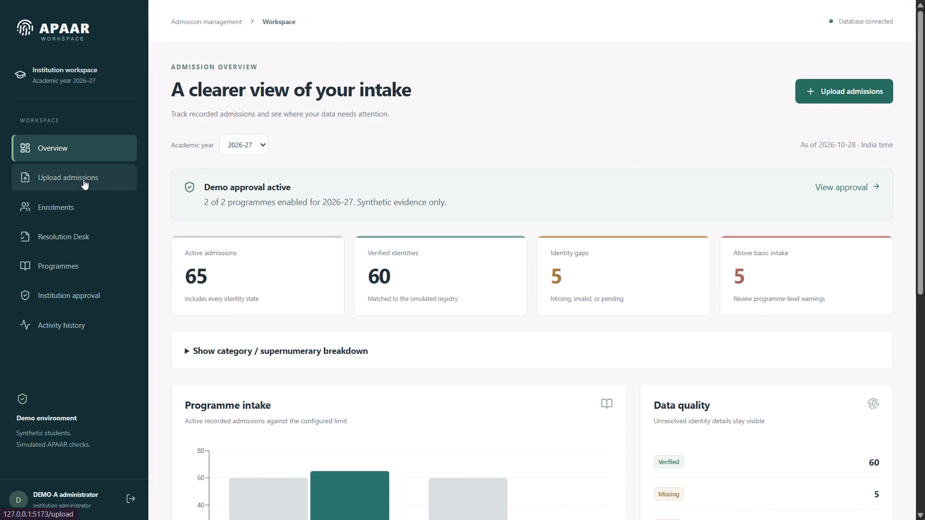
On the Upload admissions page, choose structural-errors.csv from the fixtures folder for academic year 2026-27 and validate it for preview.
click(83, 179)
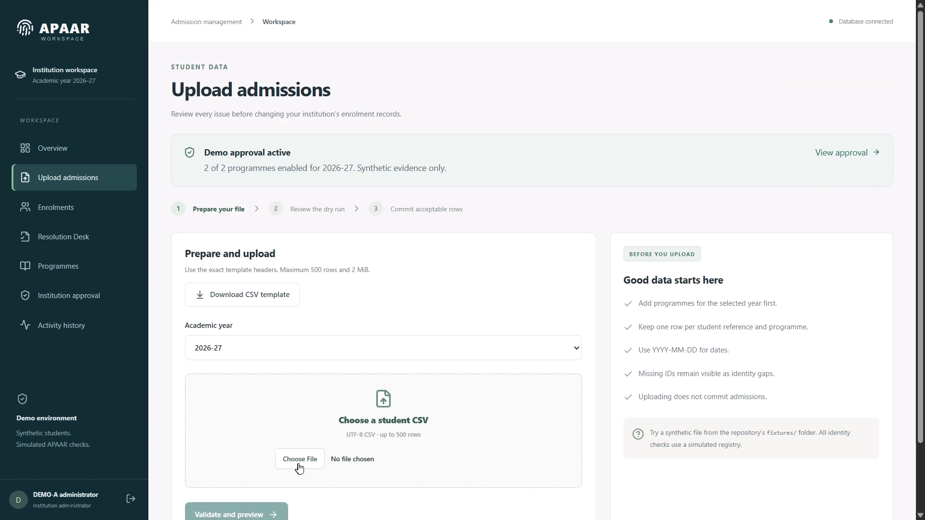
click(299, 463)
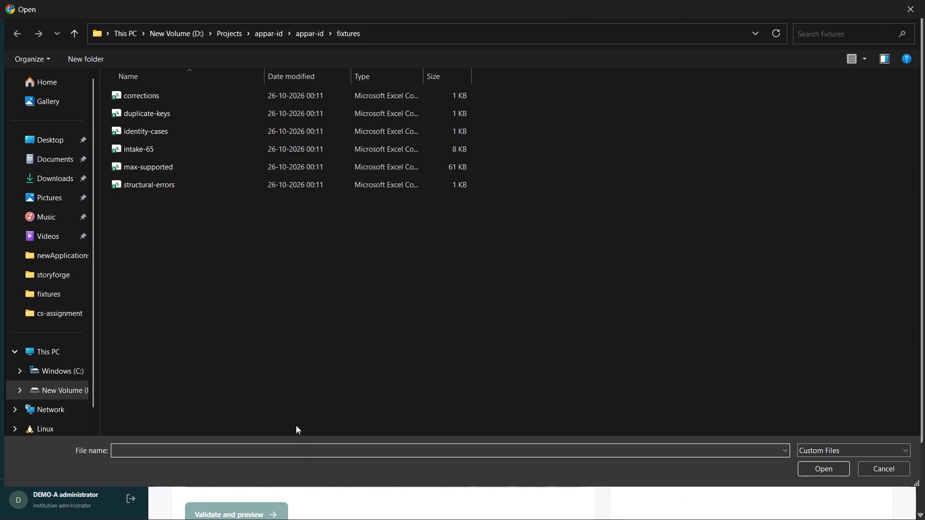
double_click(210, 189)
scroll(332, 302, down, 3)
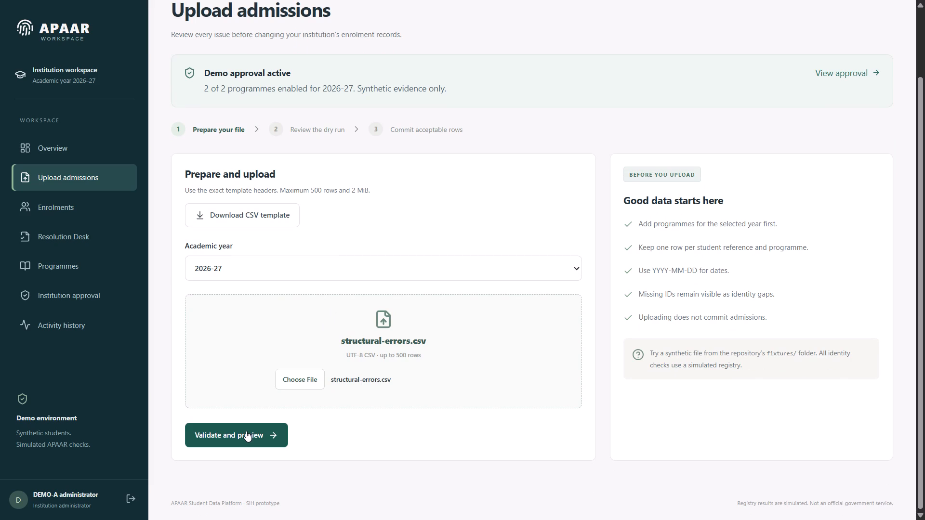
click(246, 431)
Look through the structural-errors.csv submission review, covering its summary figures, row issues, intake preview and commit options.
scroll(432, 355, down, 3)
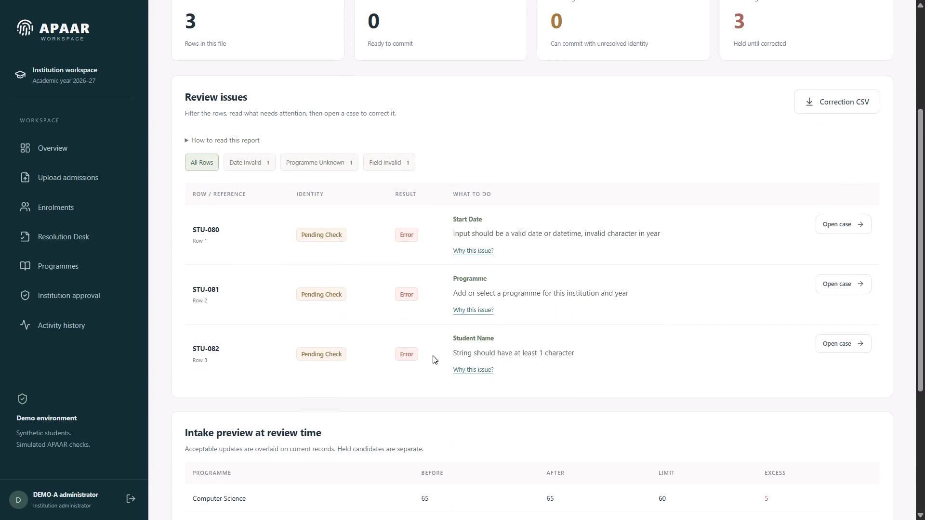
scroll(433, 355, down, 7)
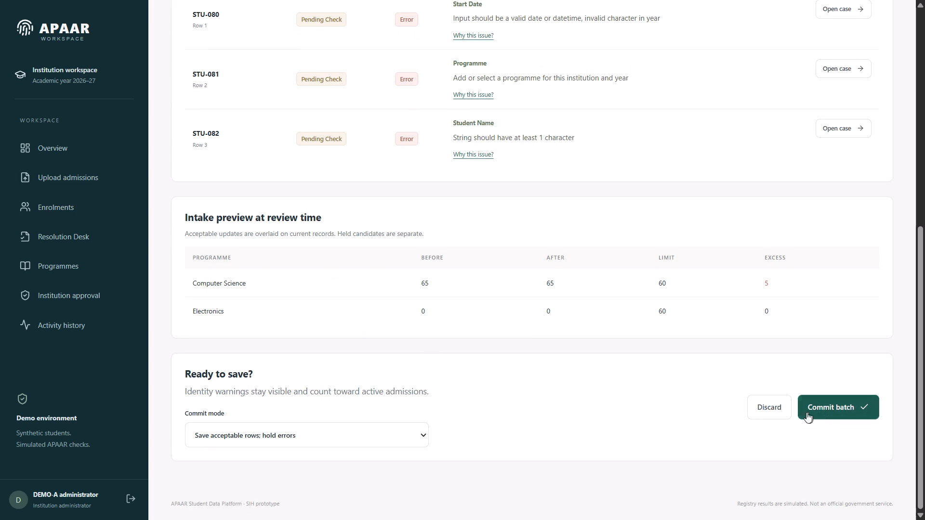
scroll(667, 400, up, 3)
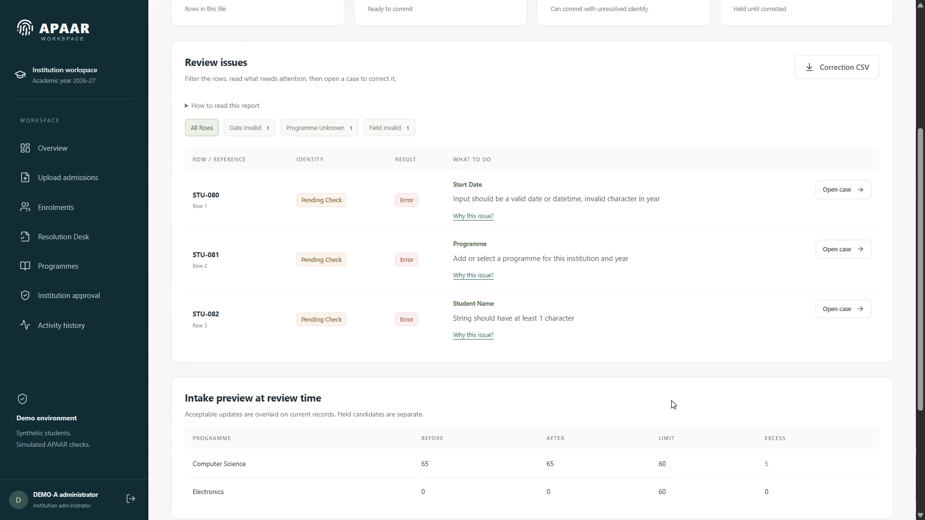
scroll(671, 400, down, 1)
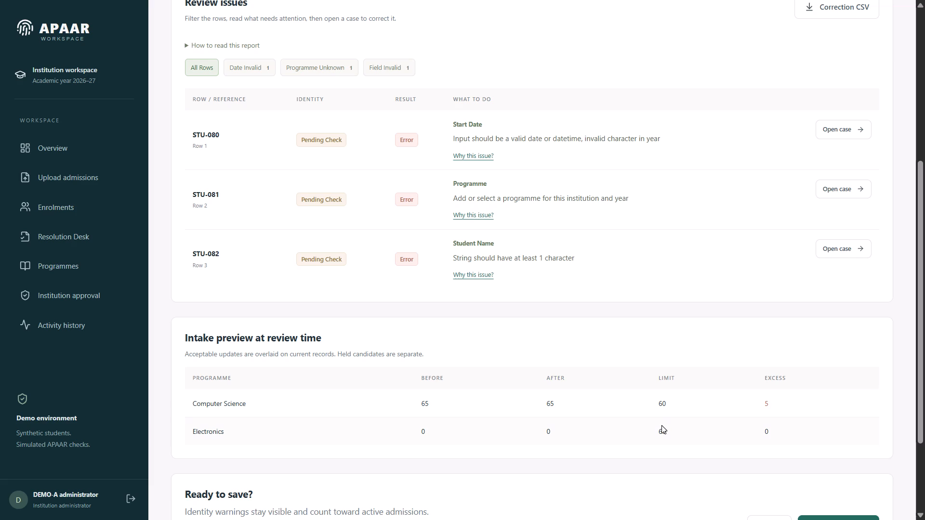
scroll(661, 425, down, 3)
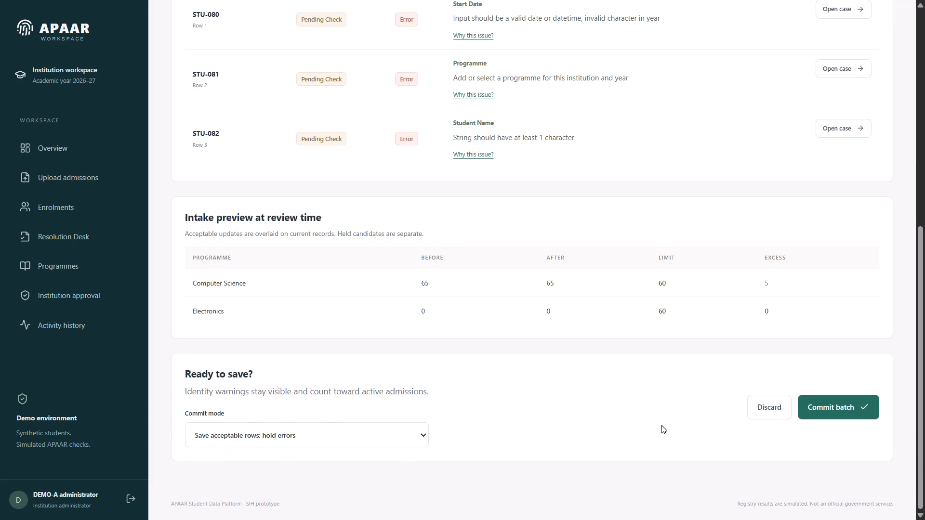
scroll(661, 425, up, 7)
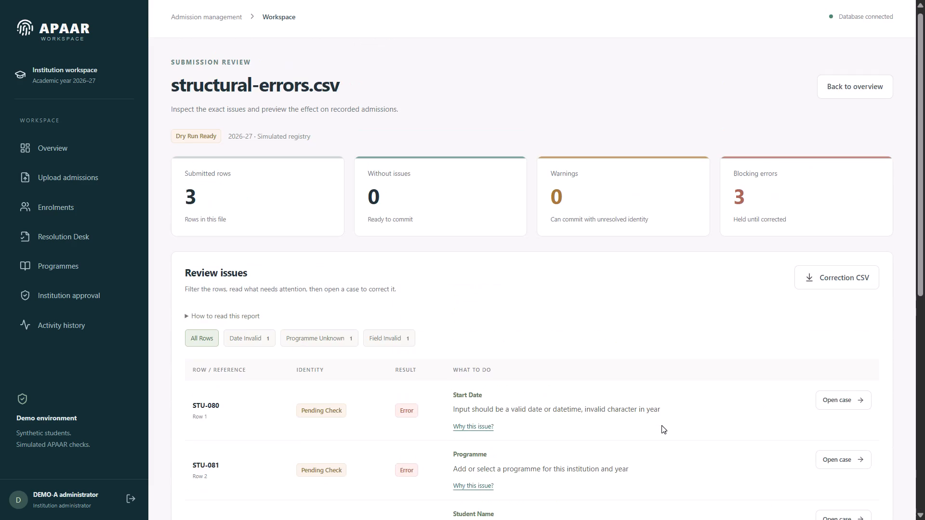
scroll(661, 425, down, 2)
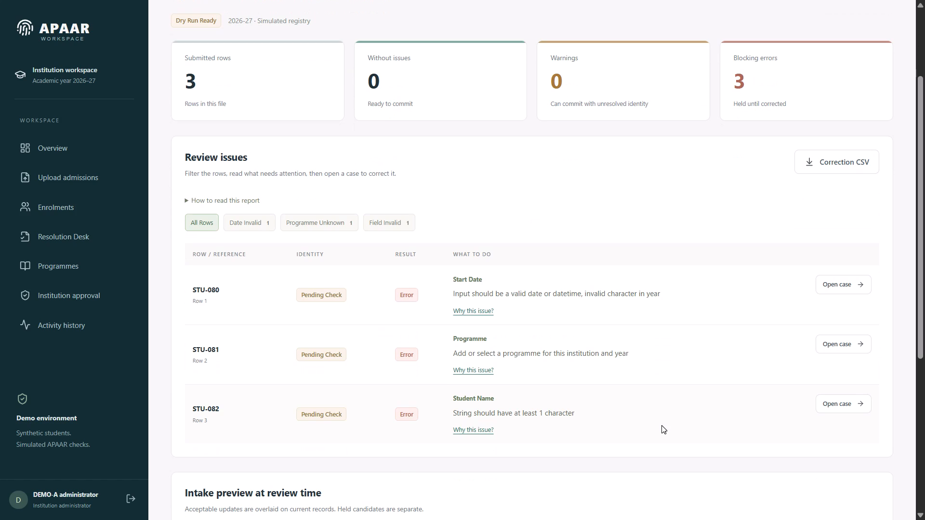
scroll(661, 425, down, 1)
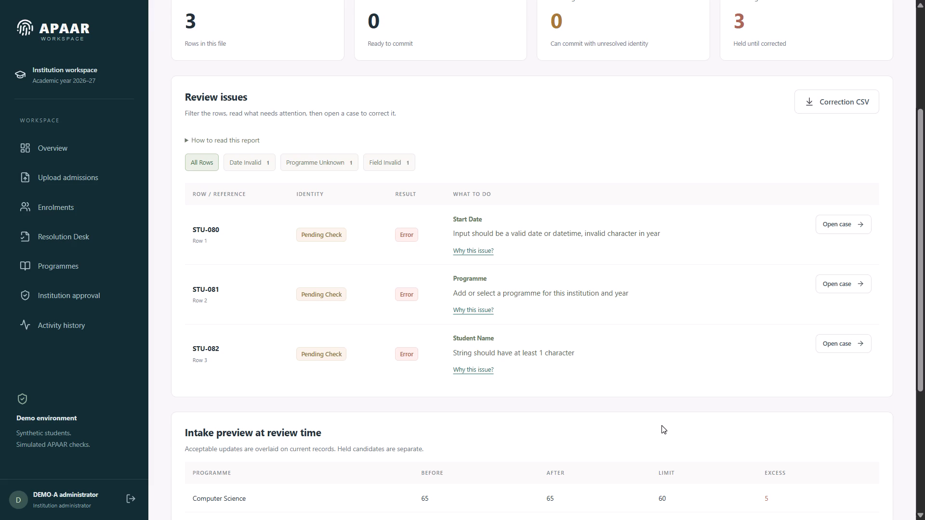
click(260, 163)
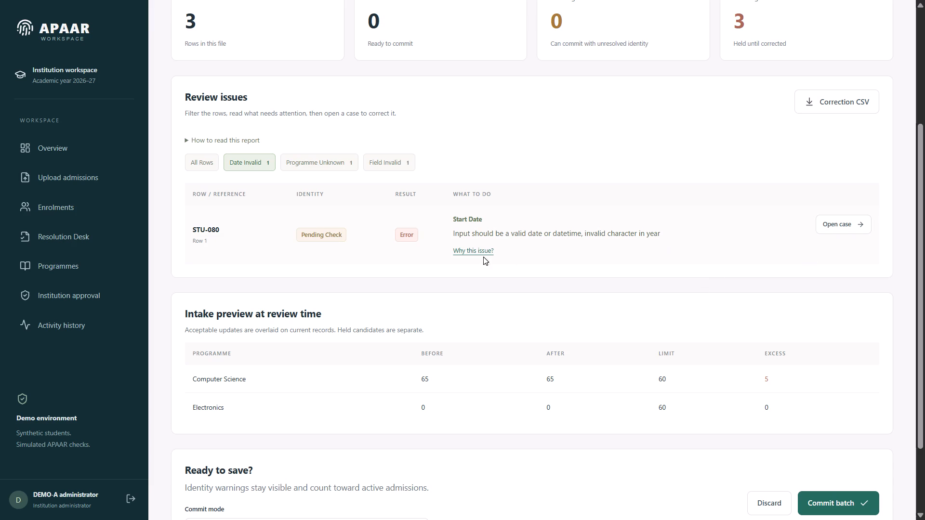
click(859, 227)
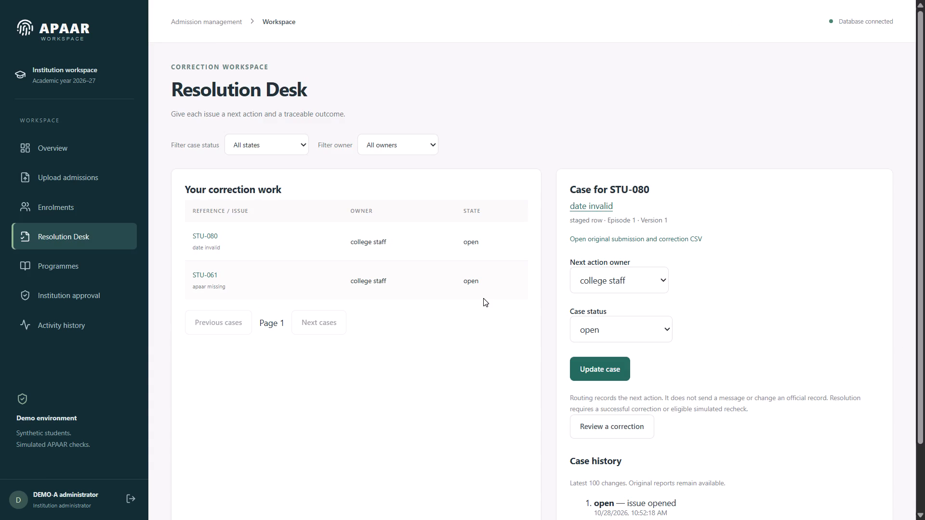
scroll(483, 298, down, 2)
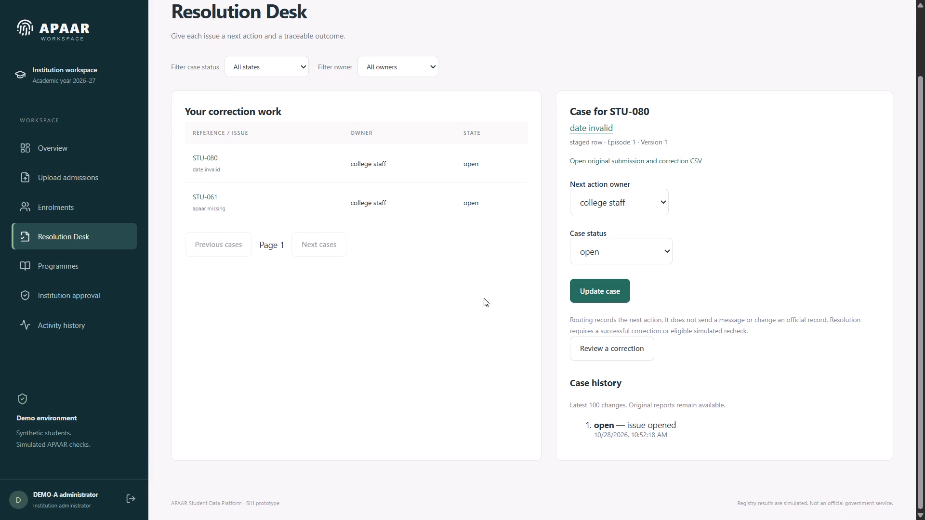
scroll(484, 298, up, 1)
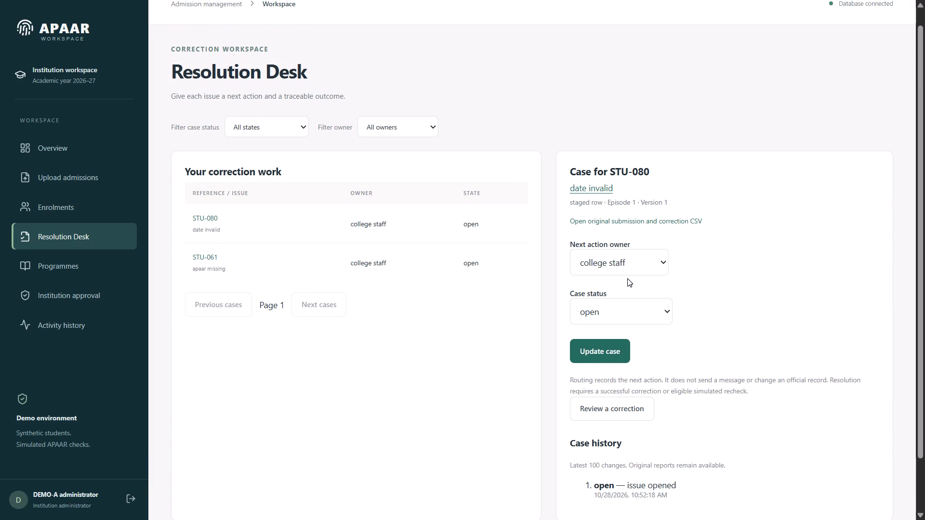
click(496, 326)
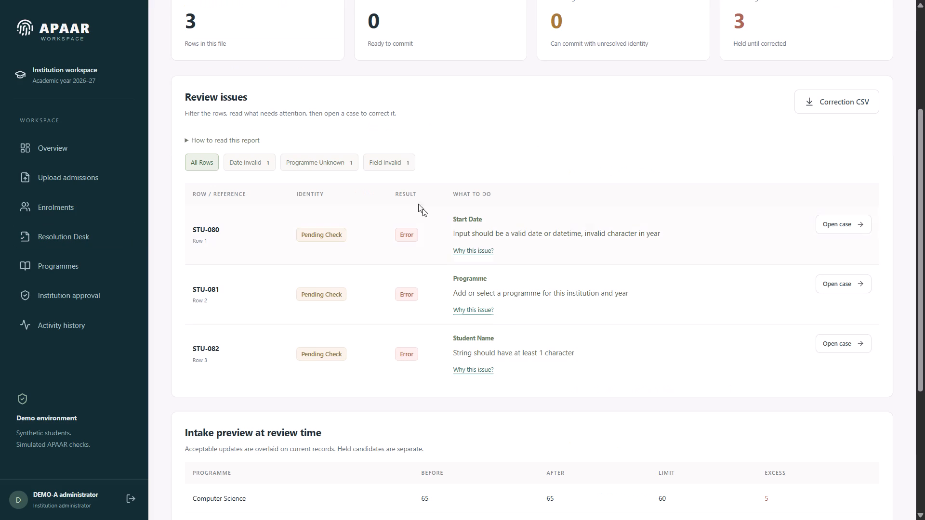
Filter the structural-errors.csv issues to Date Invalid again and look over the STU-080 row and the submission summary.
click(264, 159)
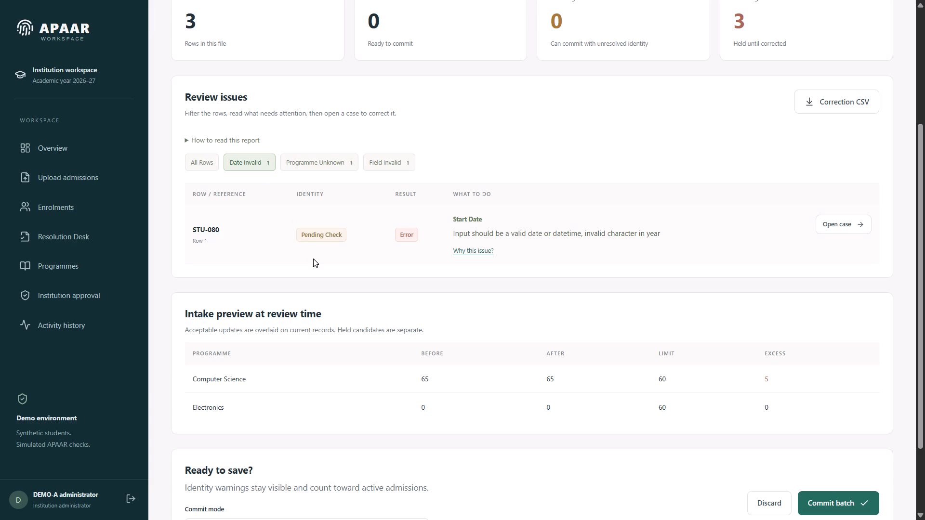
scroll(313, 259, up, 1)
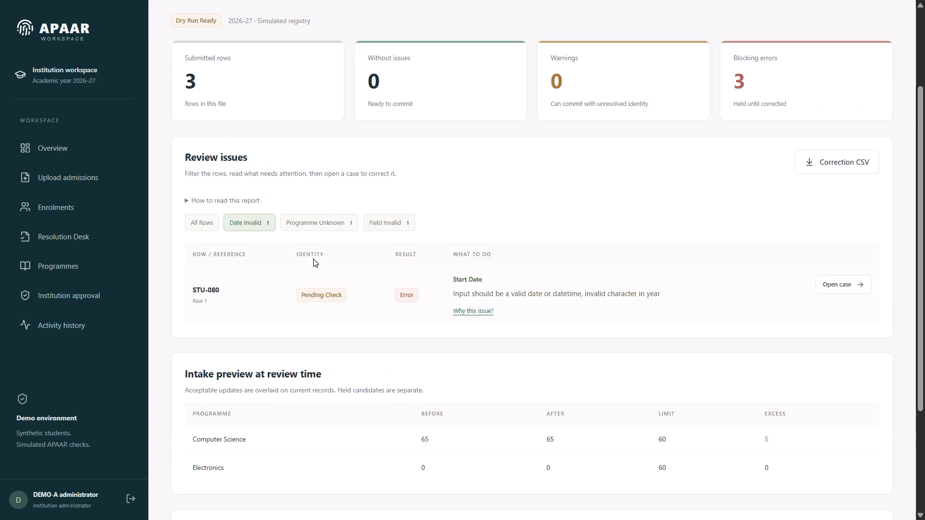
scroll(313, 259, up, 2)
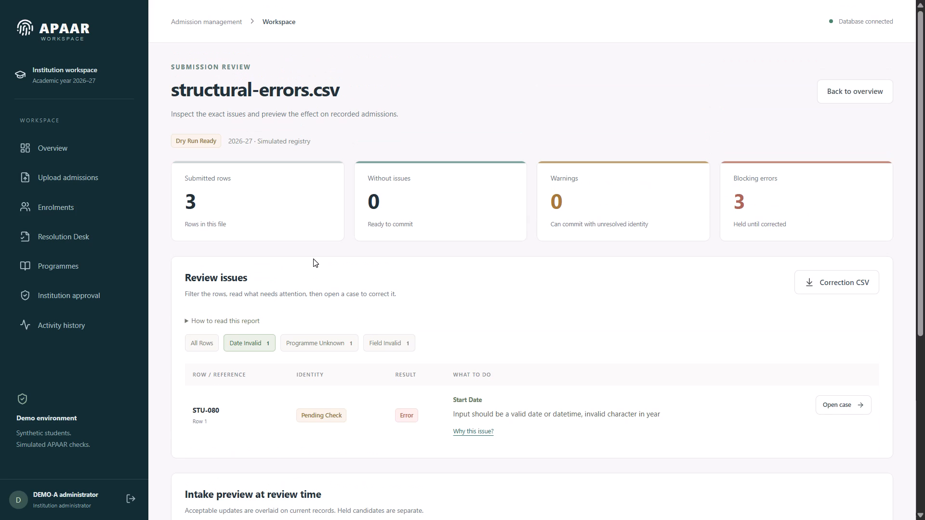
Open the Resolution Desk to show the list of correction cases.
click(106, 229)
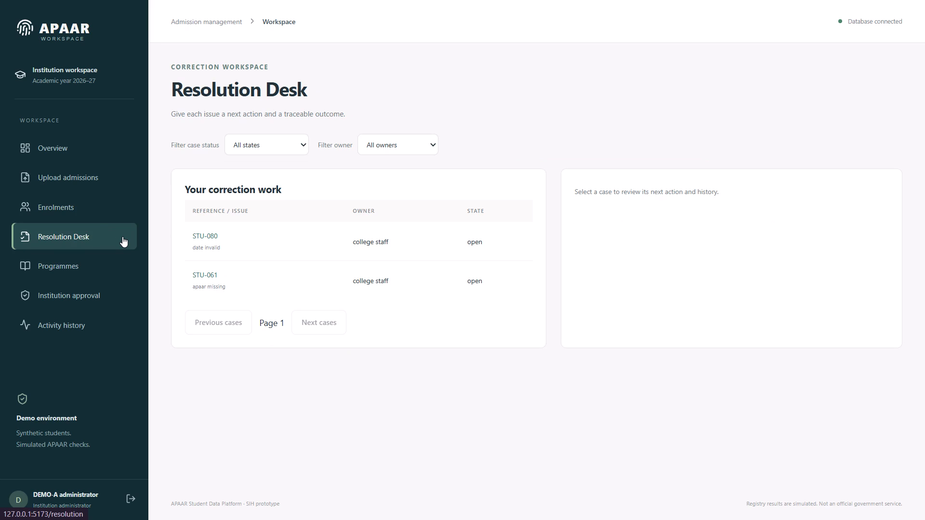
Stop the screen recording of the workspace demo and briefly play back its opening in Snipping Tool.
click(417, 22)
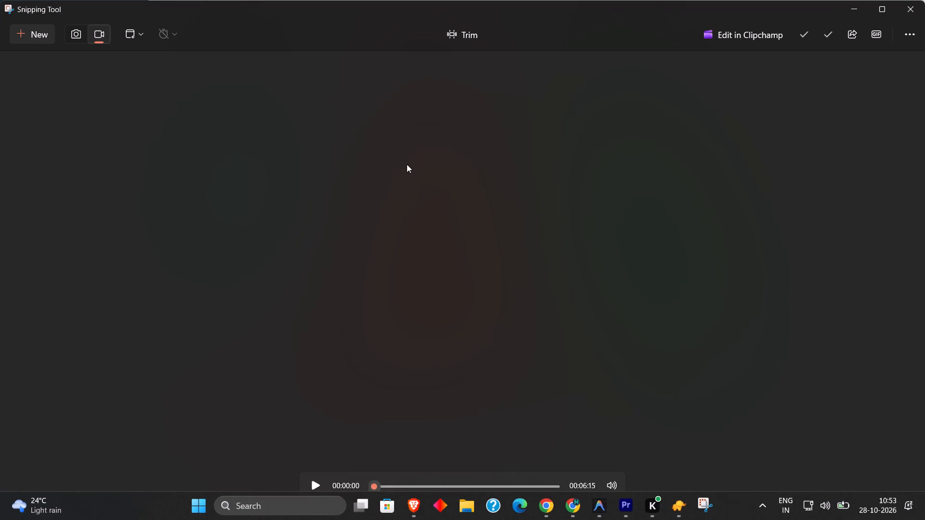
click(313, 484)
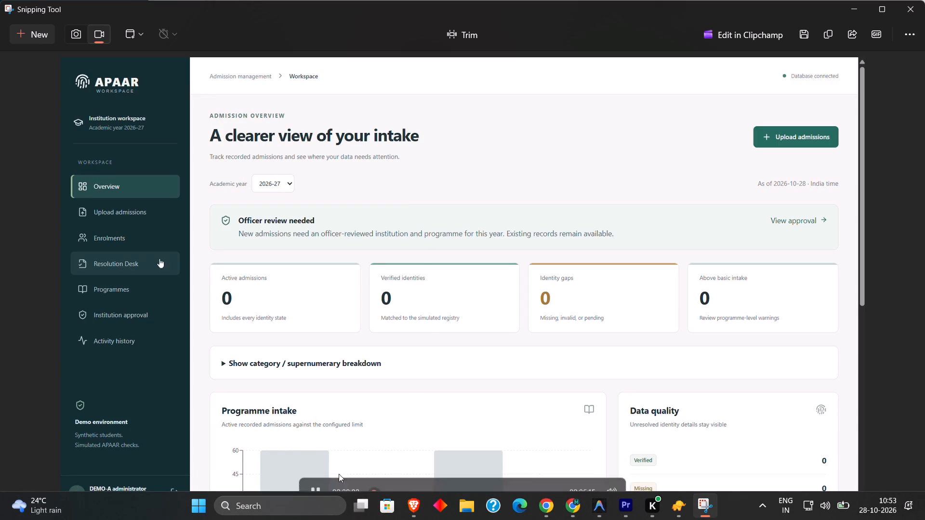
click(316, 485)
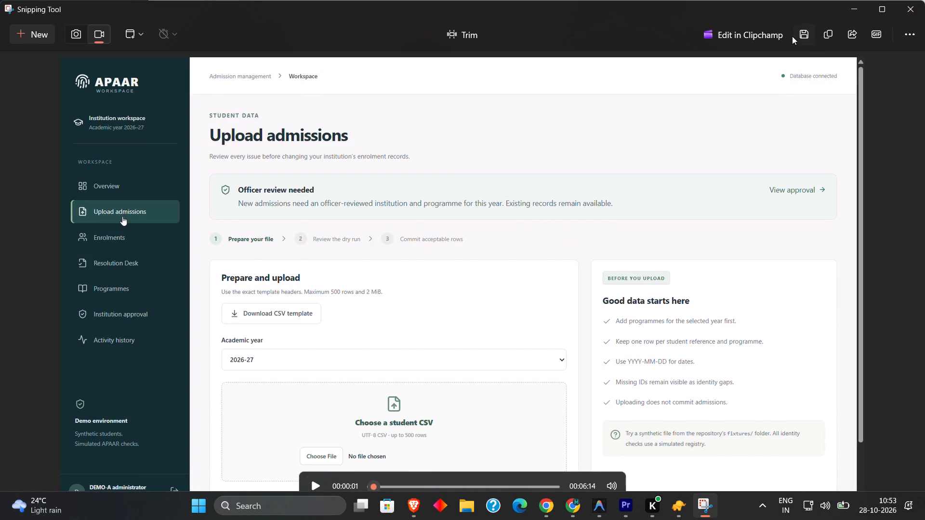
Save the screen recording as an MP4 named scene1-3 in the Videos folder.
click(806, 34)
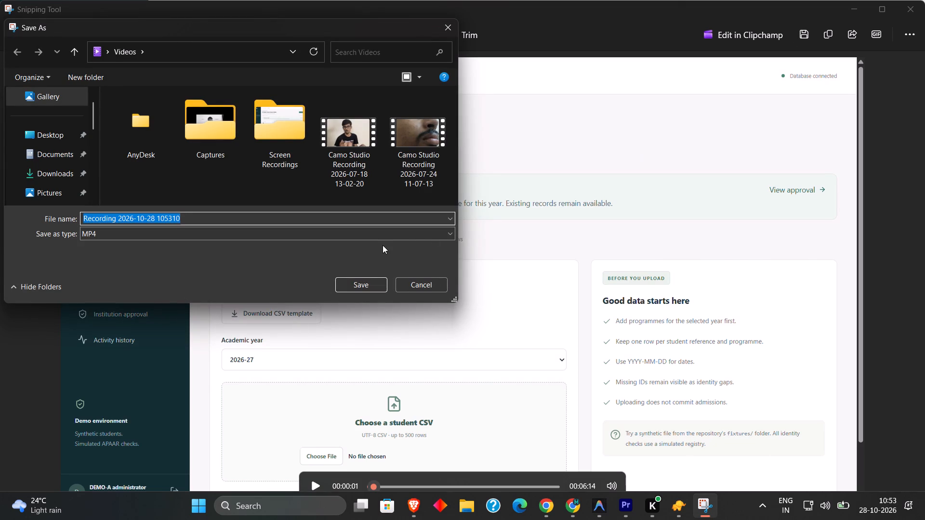
text(scene1-3)
key(Return)
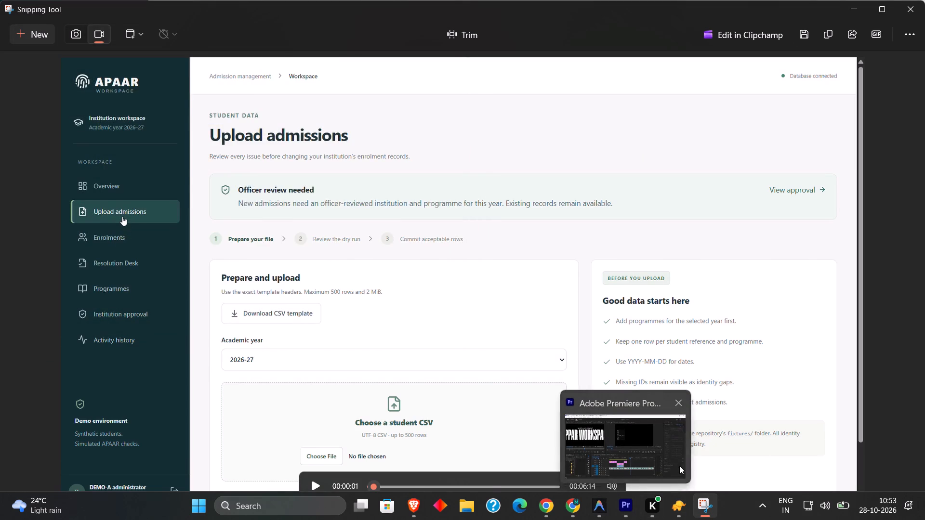
Switch to the appar-id project in Premiere Pro and open a File Explorer window over it.
click(632, 509)
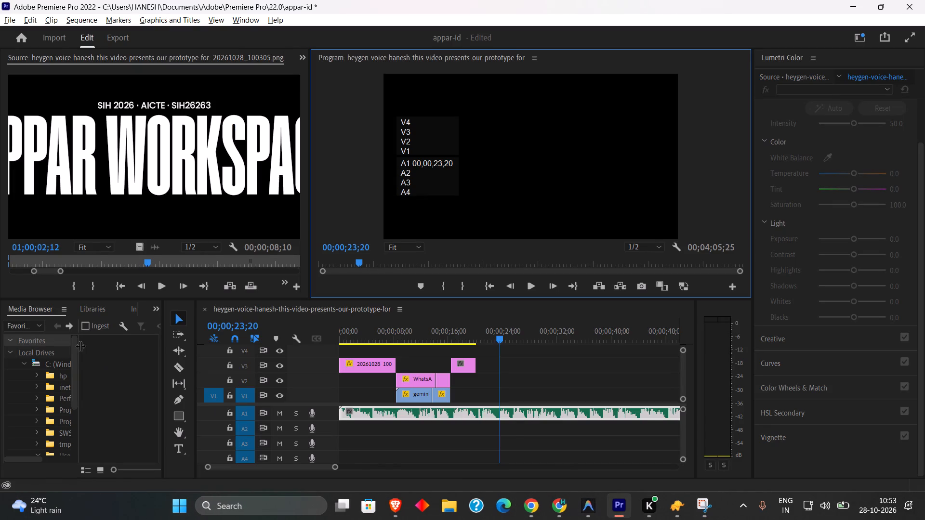
click(438, 505)
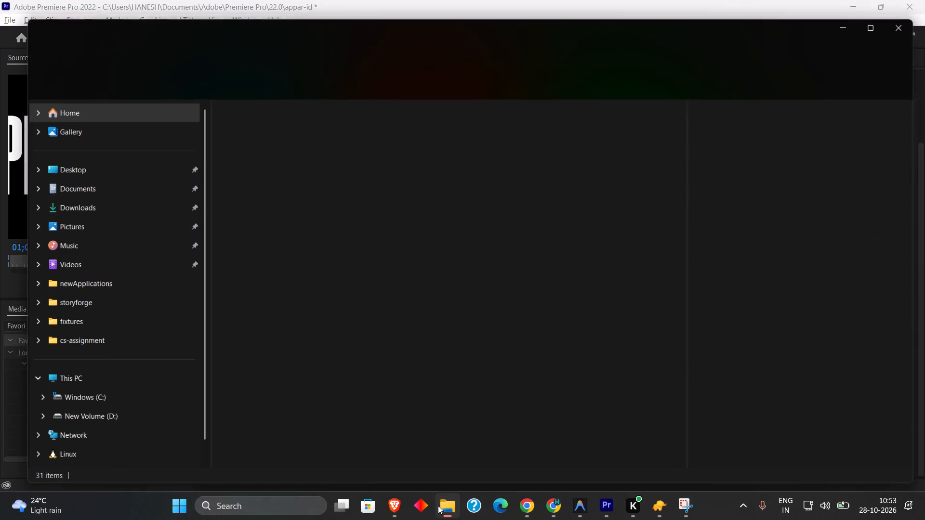
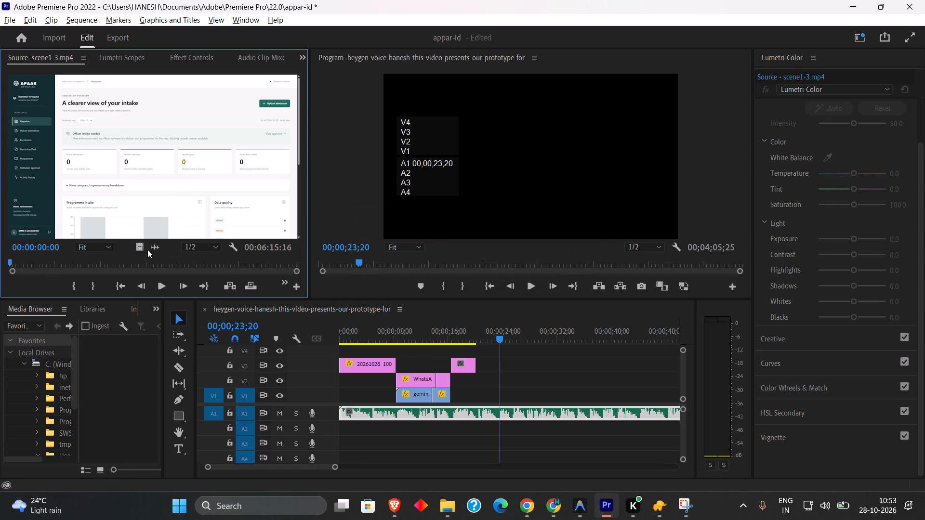
Place only the video of scene1-3.mp4 on track V4, starting at the beginning of the sequence.
drag(141, 247, 367, 369)
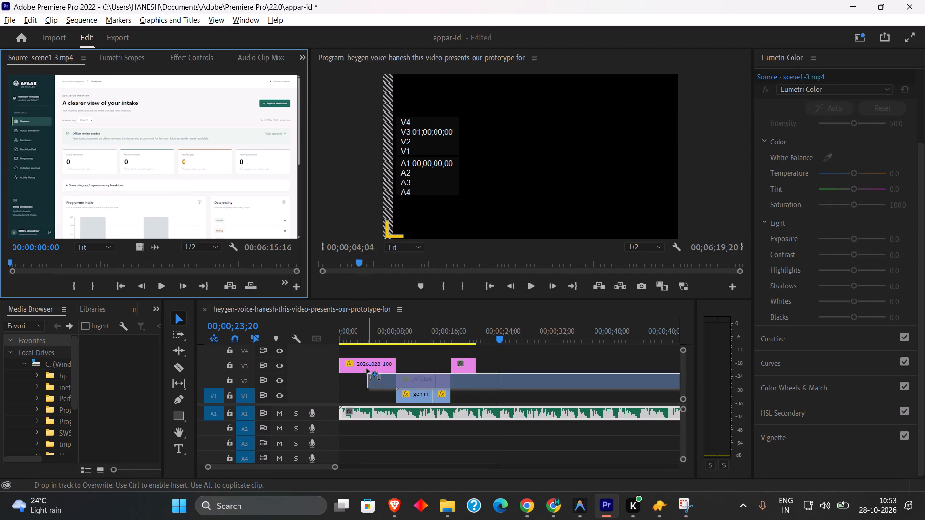
drag(367, 369, 342, 349)
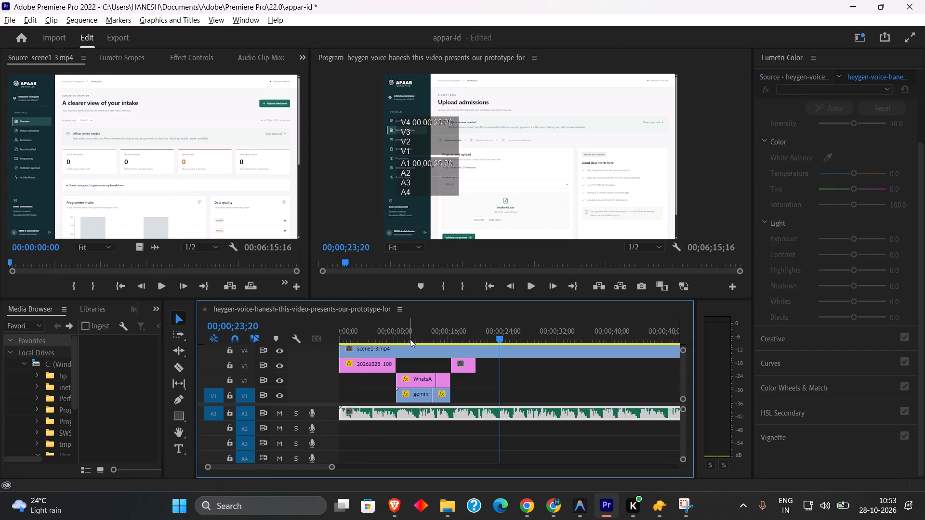
drag(468, 299, 475, 256)
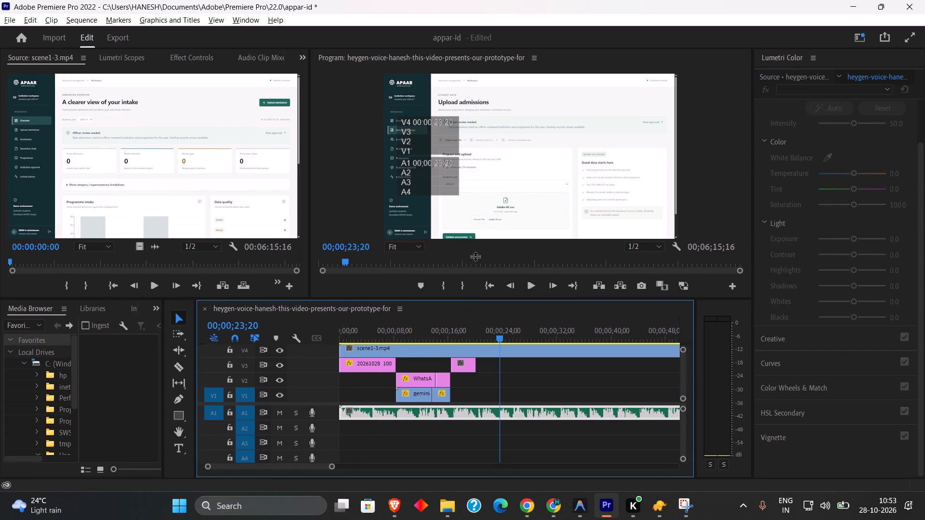
drag(475, 256, 476, 253)
click(464, 297)
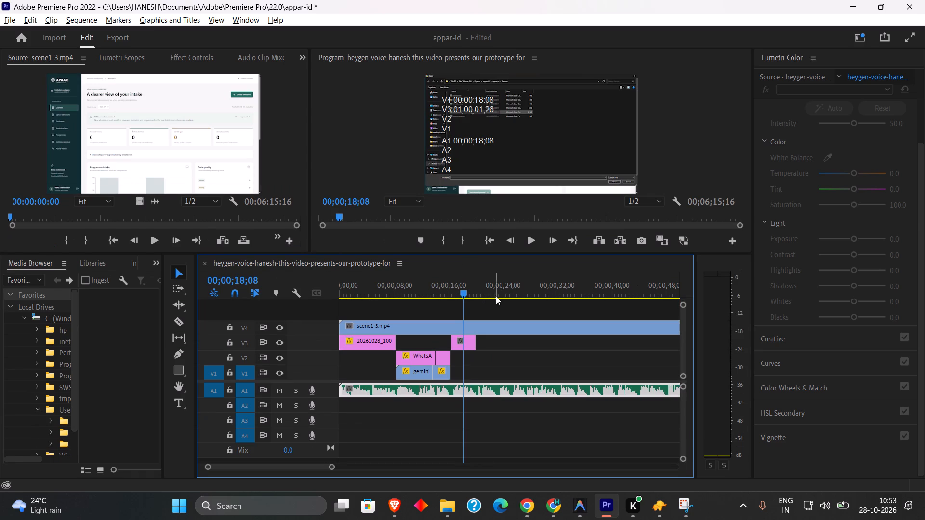
Move the scene1-3 clip so it starts right after the last pink V3 clip, and put it on track V1.
click(386, 323)
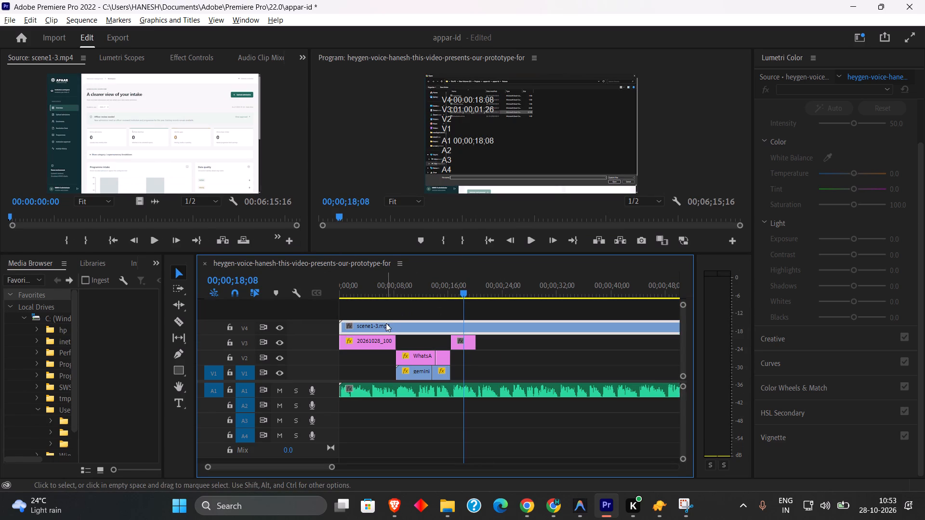
click(396, 300)
drag(397, 297, 333, 293)
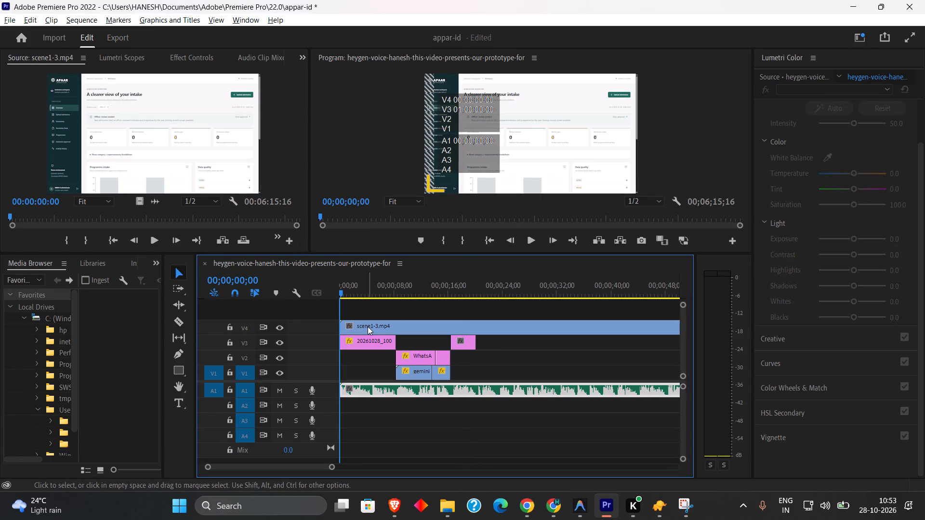
drag(368, 326, 501, 328)
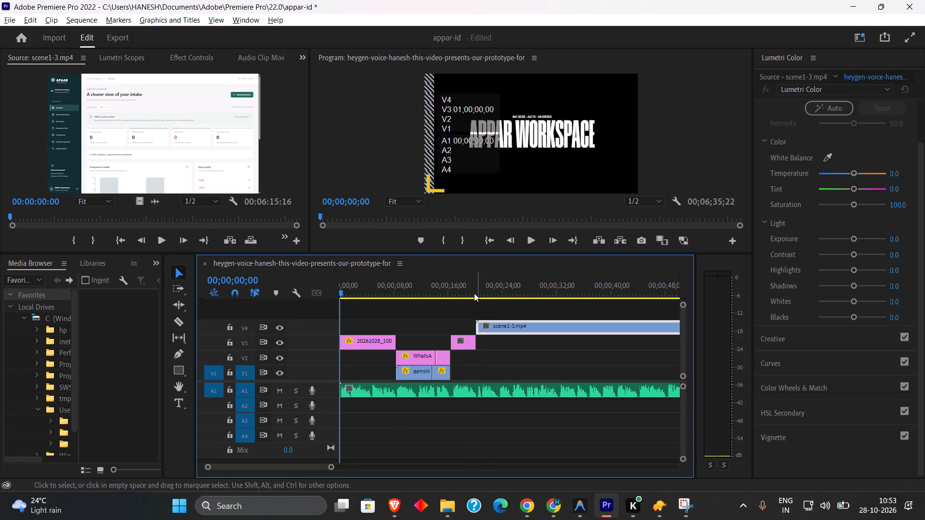
click(470, 293)
key(space)
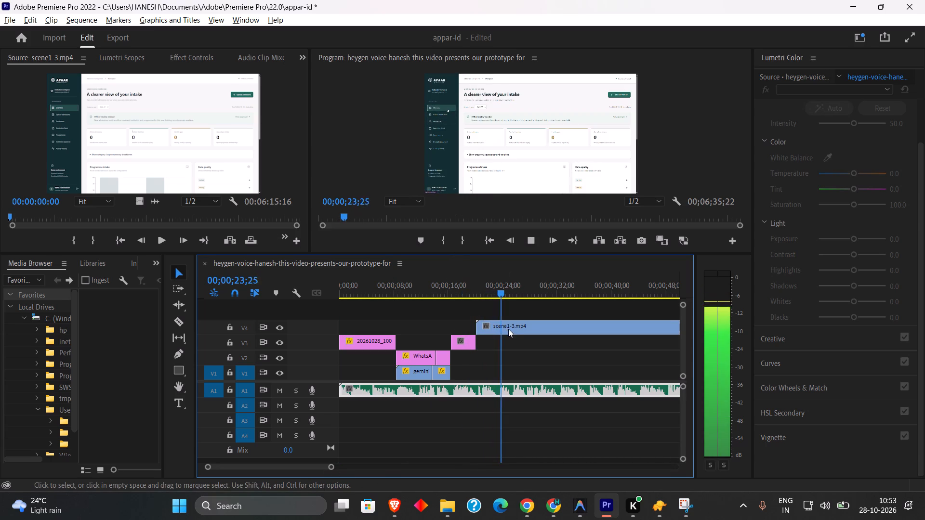
drag(513, 329, 513, 372)
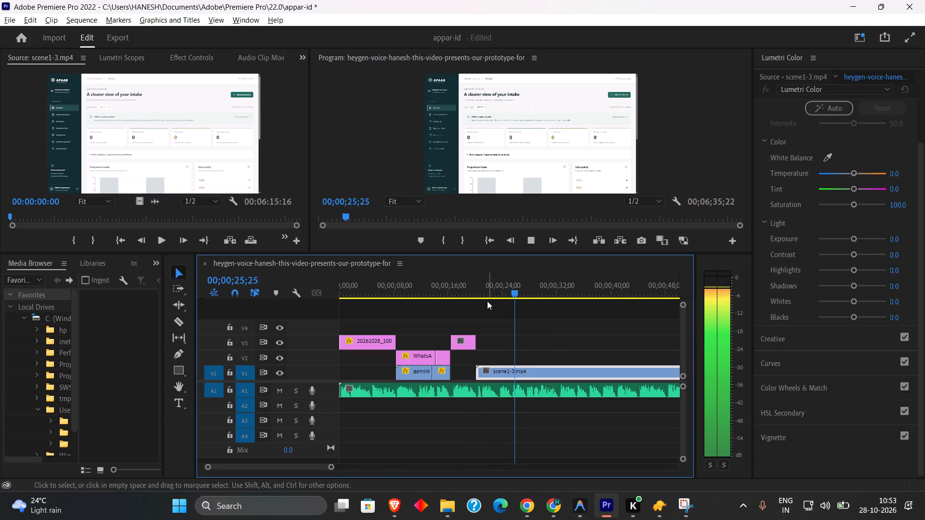
Review the start of the scene1-3 clip on V1 and cut the clip with the Razor tool at 00;00;28;16.
drag(499, 253, 500, 310)
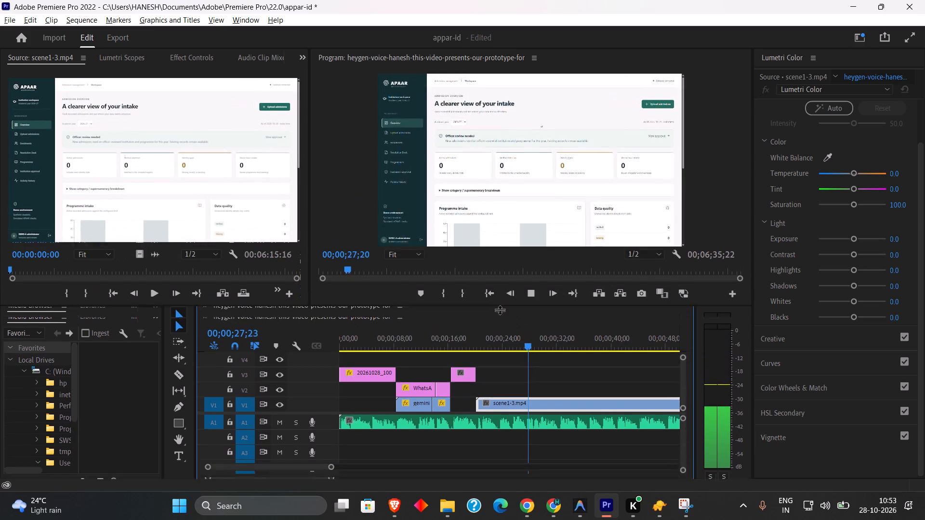
drag(500, 310, 496, 328)
drag(504, 368, 475, 370)
key(space)
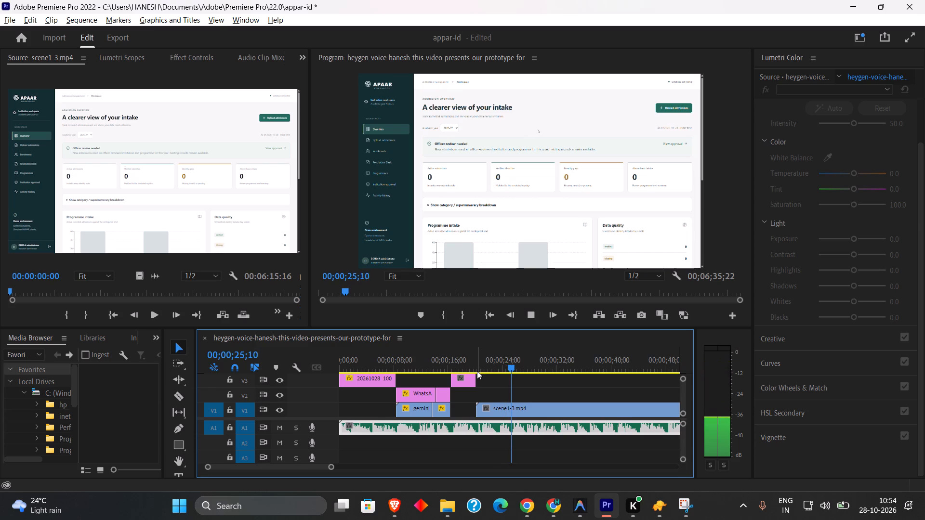
drag(515, 367, 529, 367)
key(space)
click(525, 367)
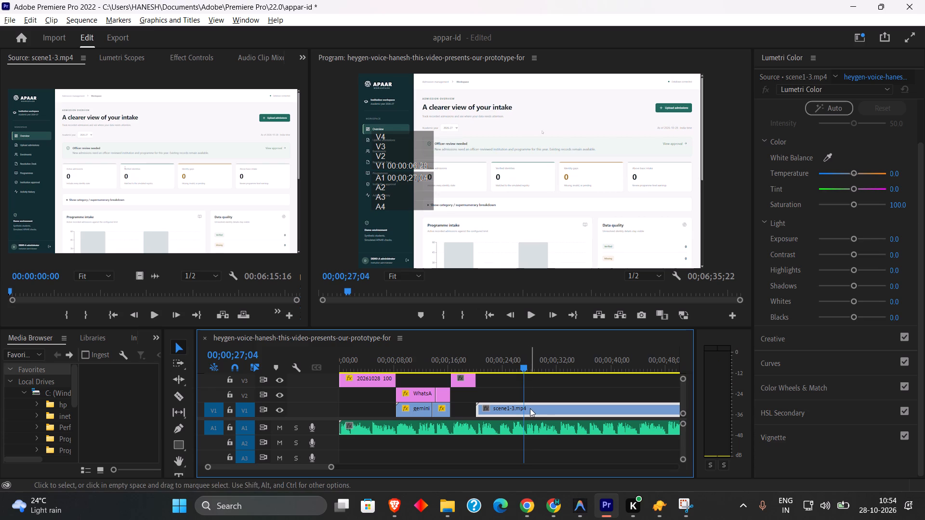
click(530, 408)
drag(516, 364, 509, 364)
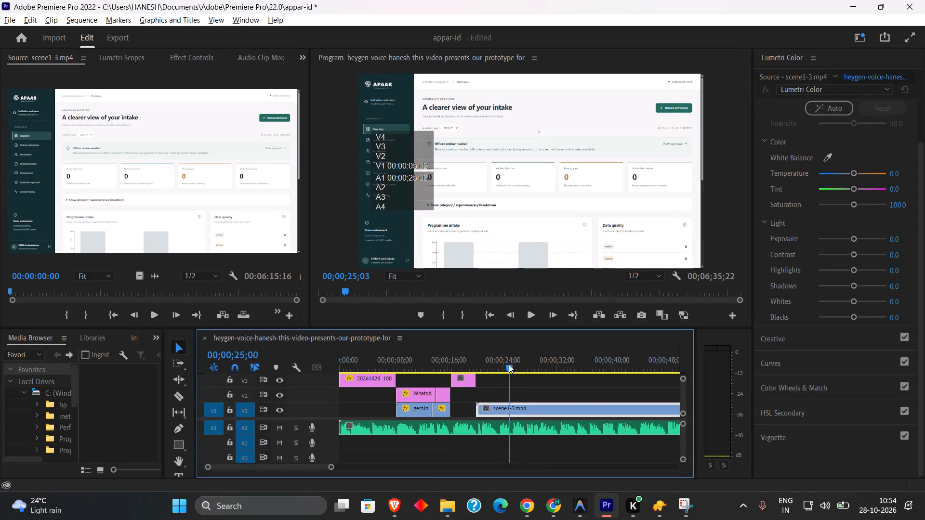
drag(509, 364, 542, 369)
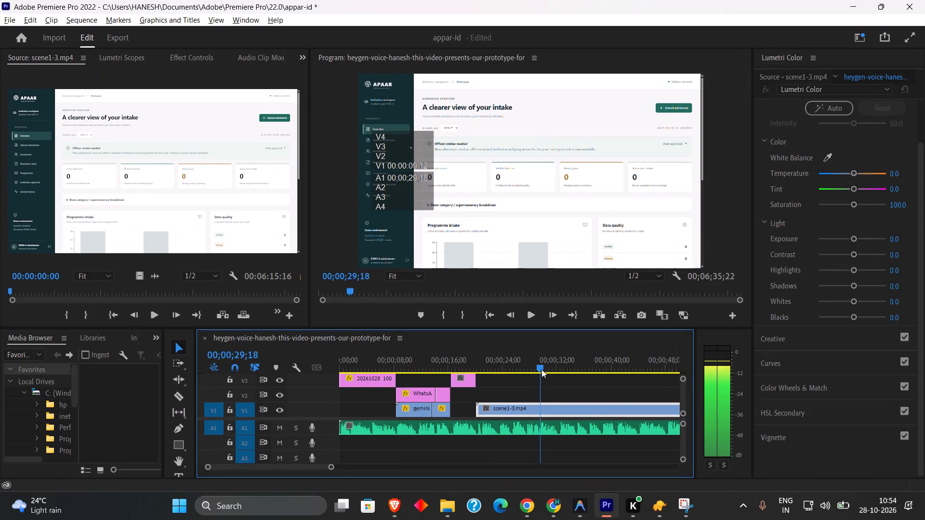
drag(542, 369, 534, 368)
click(179, 397)
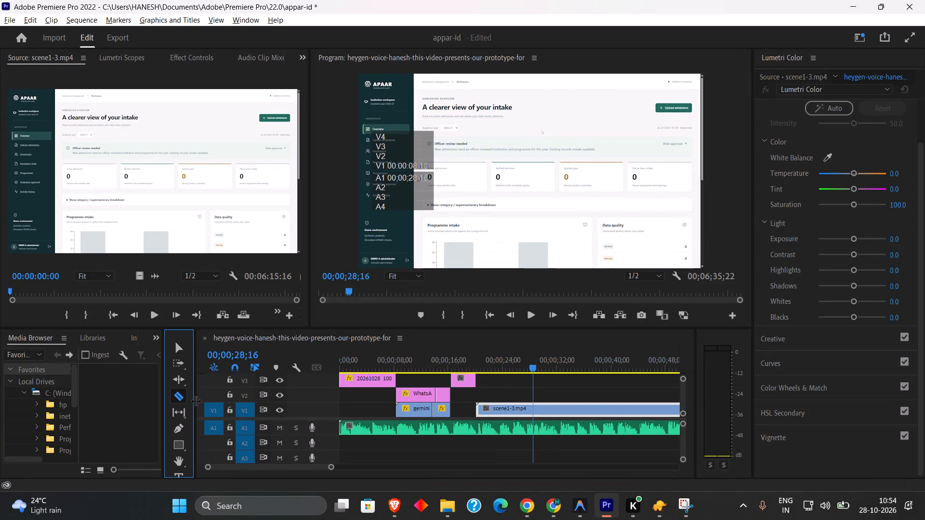
click(534, 408)
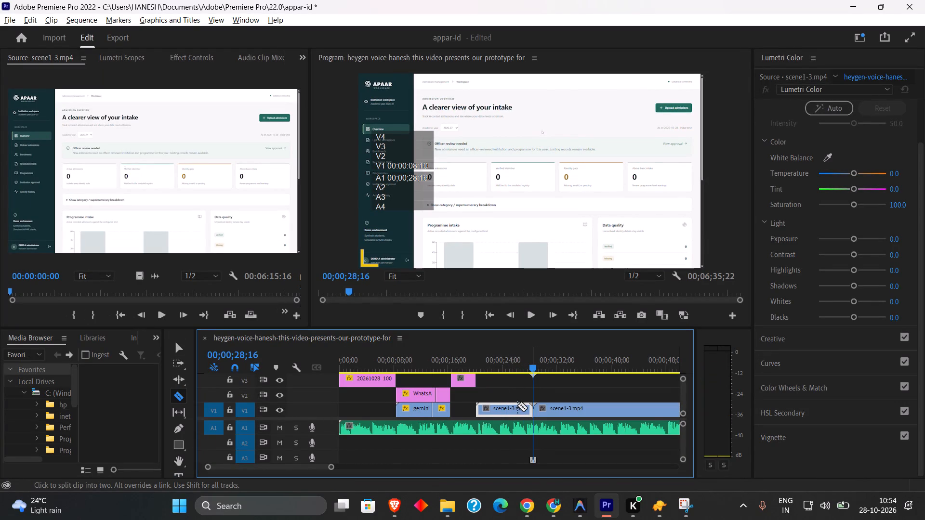
Delete the scene1-3 piece before the cut and shift the remaining clip back to where the deleted piece started.
click(179, 348)
click(511, 414)
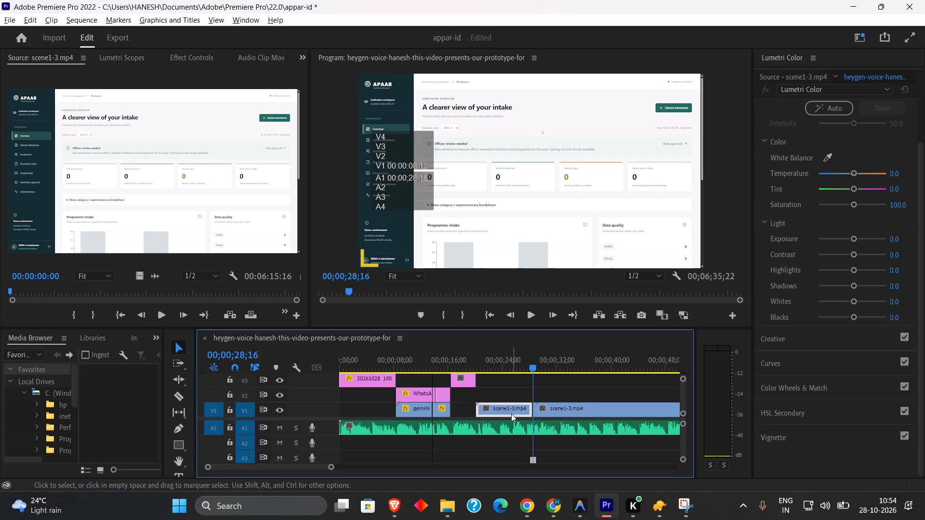
key(BackSpace)
drag(558, 408, 498, 410)
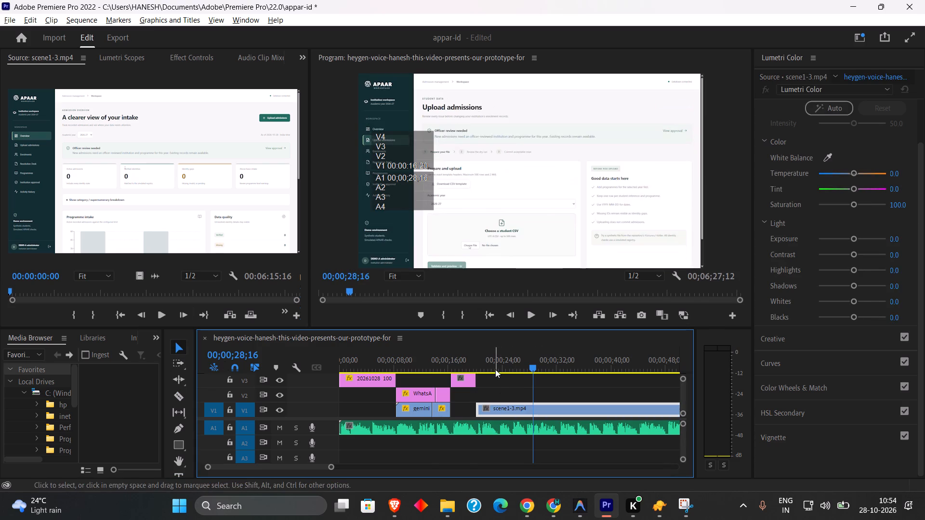
Play through the Upload admissions part of scene1-3 and cut the clip on V1 at 00;00;23;20.
drag(495, 367, 469, 367)
key(space)
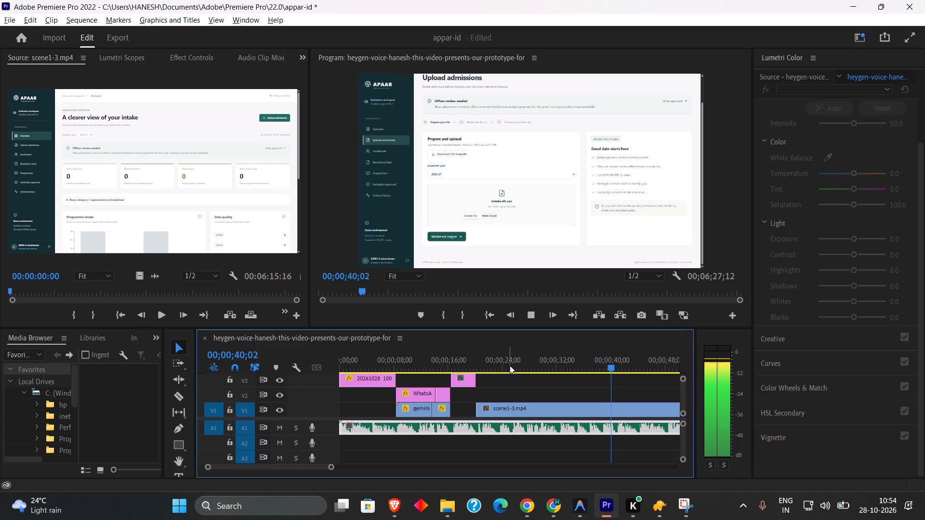
drag(510, 365, 485, 364)
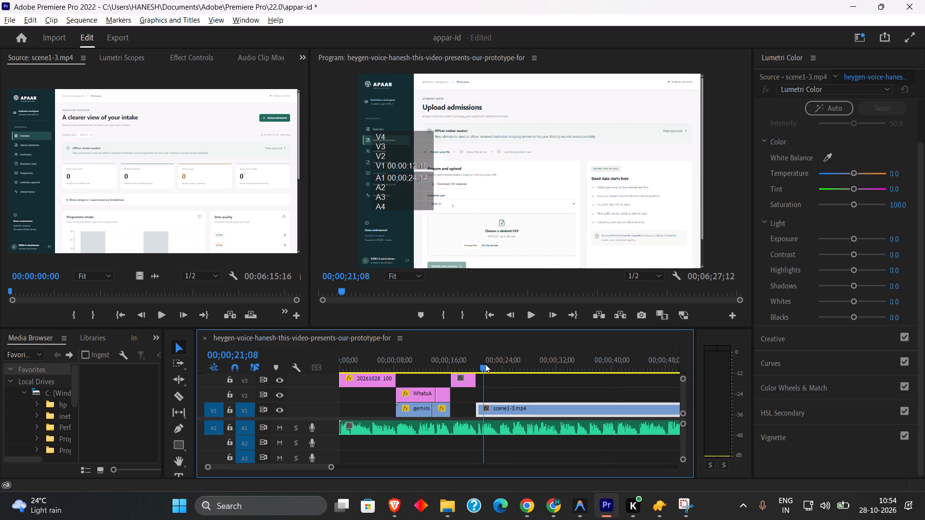
drag(485, 364, 477, 361)
key(space)
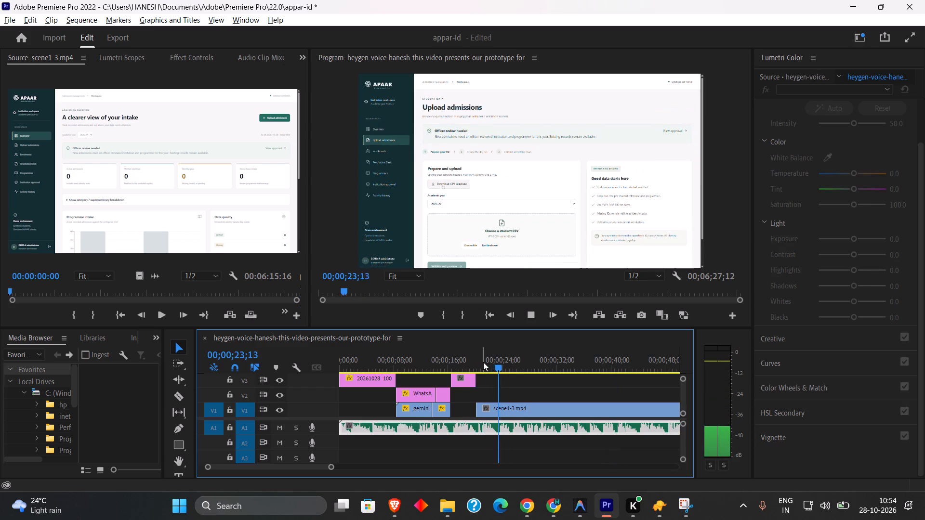
key(space)
drag(496, 369, 503, 370)
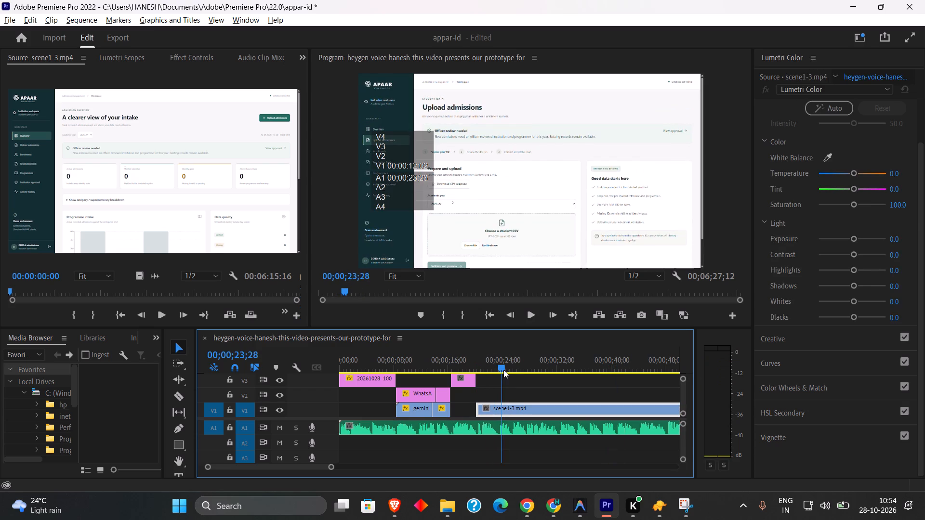
drag(503, 370, 502, 367)
click(181, 393)
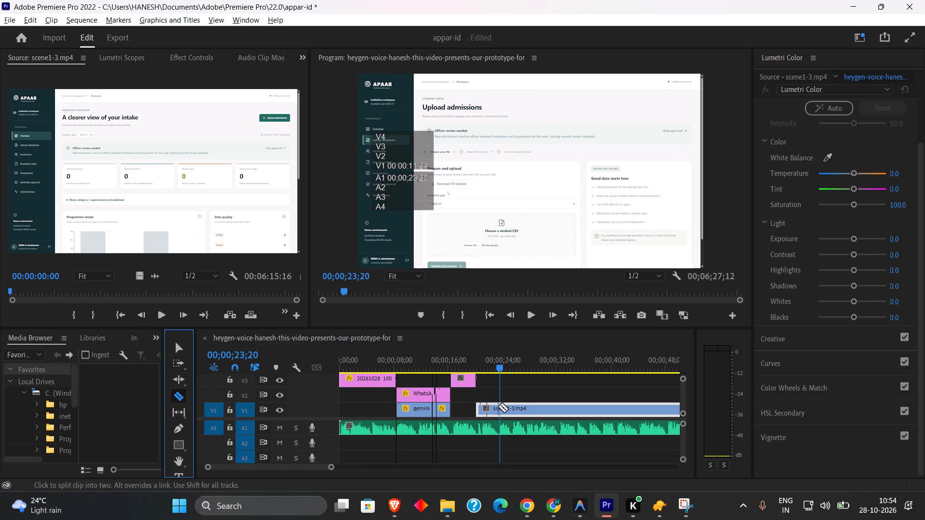
click(502, 406)
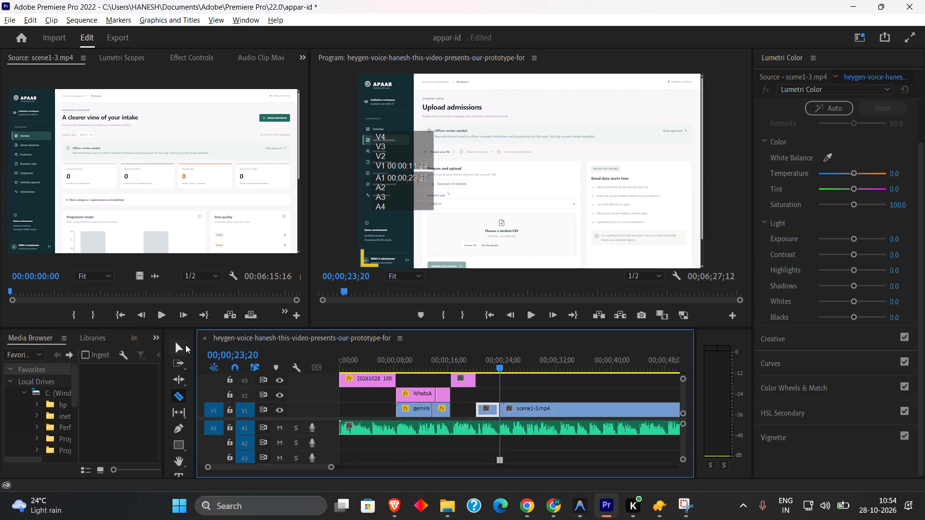
click(185, 345)
Cut the scene1-3 clip on V1 again at 00;00;28;19, just before the CSV file selection.
drag(501, 366, 536, 367)
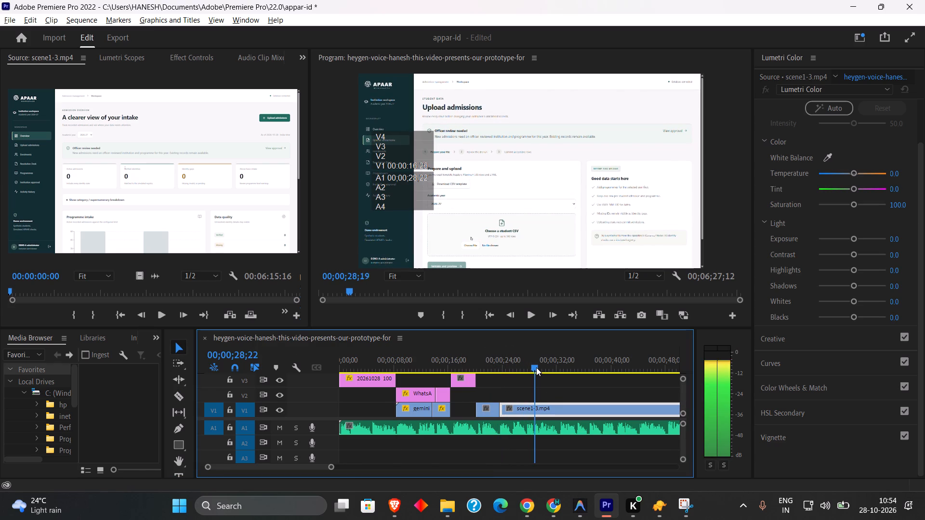
drag(536, 367, 535, 370)
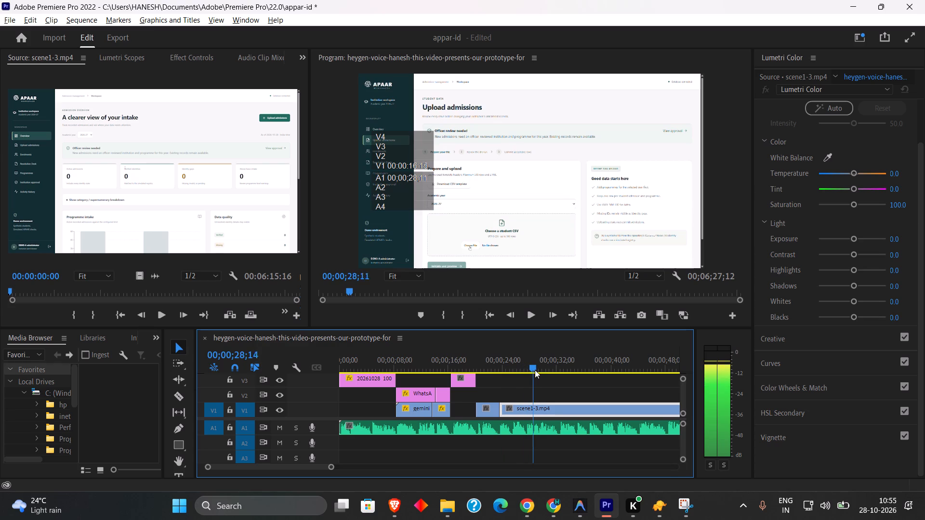
drag(535, 370, 535, 370)
click(182, 397)
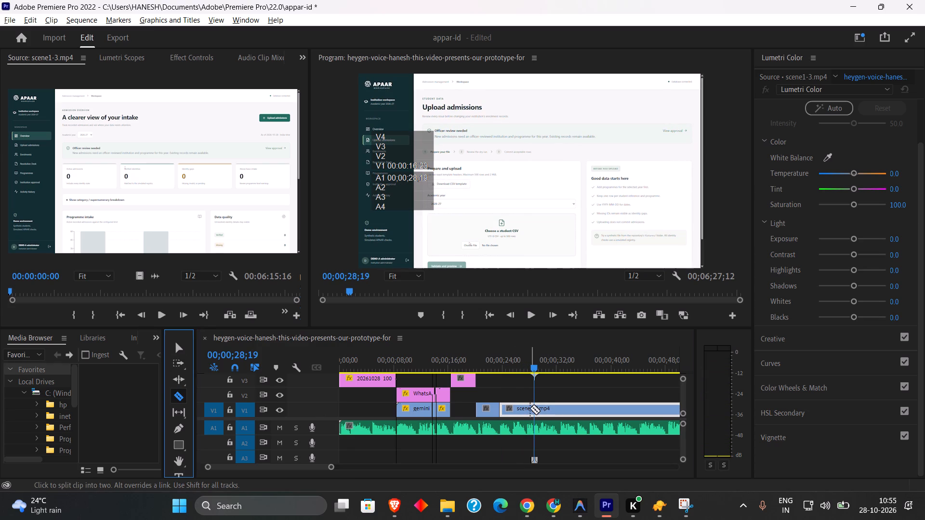
click(533, 409)
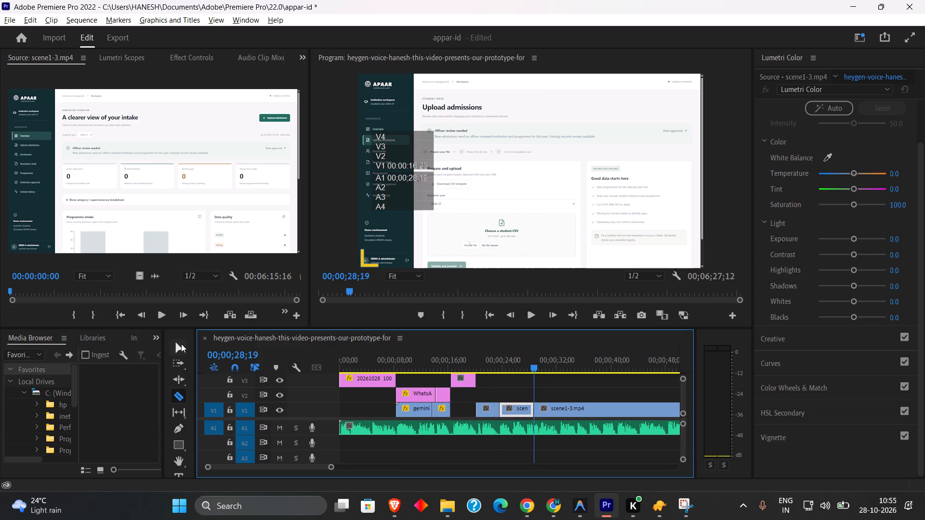
Delete the scene1-3 piece between the two cuts and move the remaining clip back against the short first piece.
click(181, 344)
click(523, 408)
key(BackSpace)
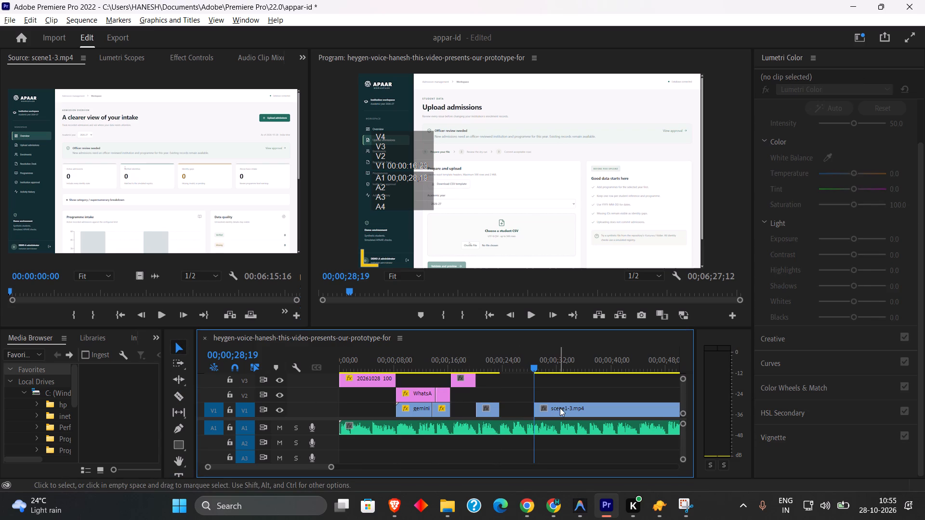
drag(560, 408, 528, 405)
Play through the CSV file selection in scene1-3 and cut the clip on V1 at 00;00;30;17, where the chosen file appears.
drag(481, 373, 477, 370)
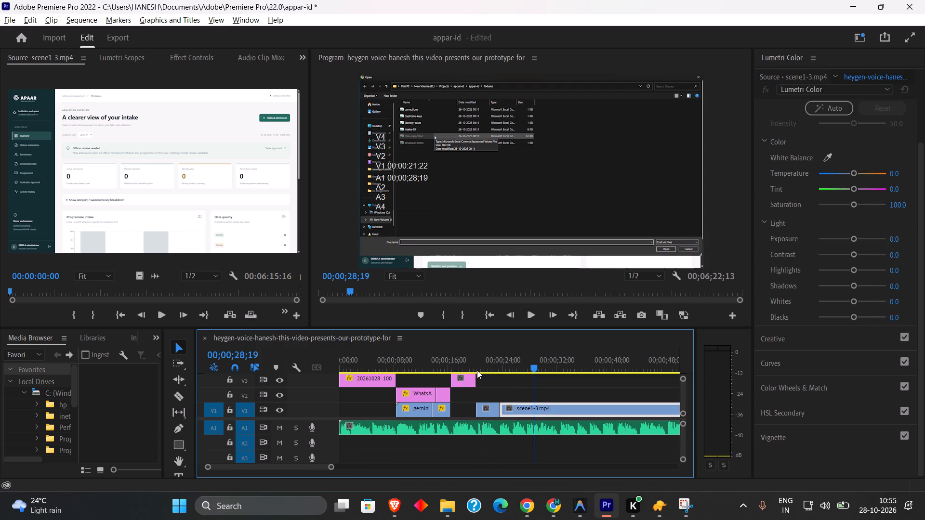
click(477, 367)
key(space)
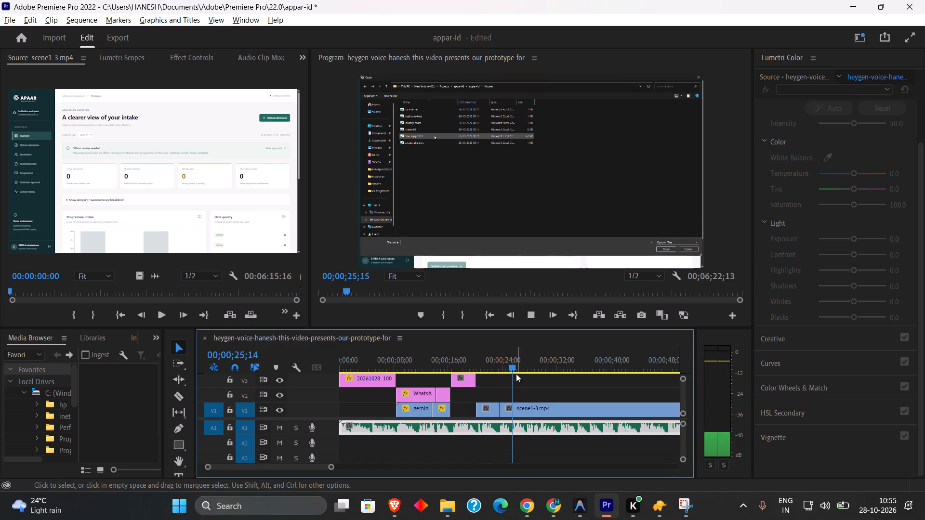
key(space)
drag(509, 363, 495, 365)
key(space)
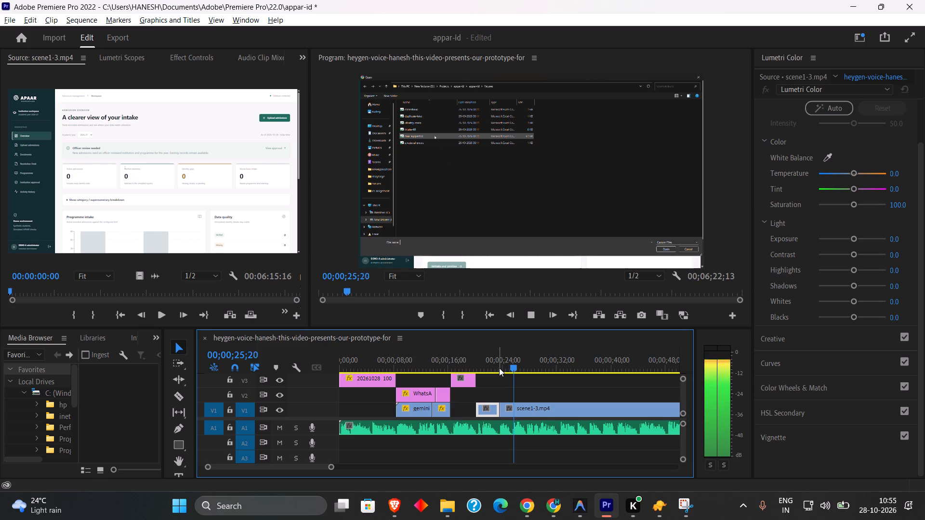
drag(502, 369, 519, 374)
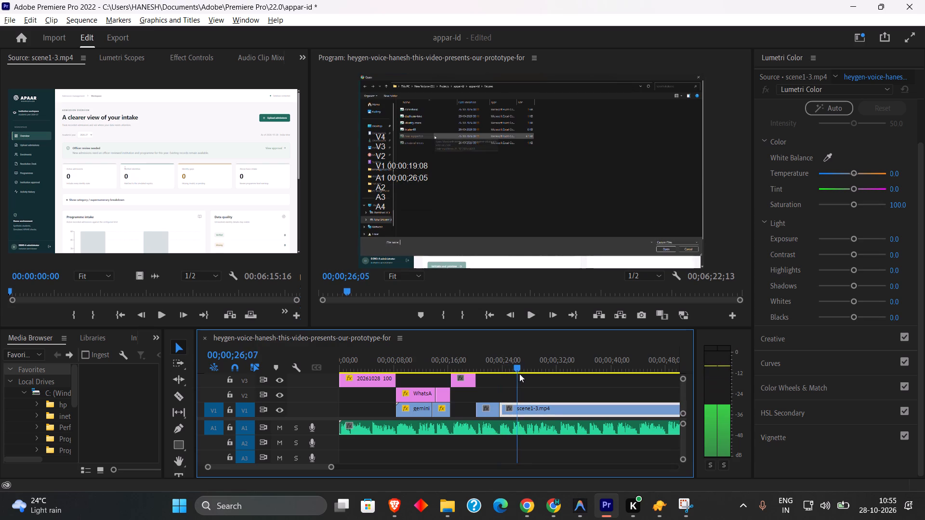
drag(519, 374, 547, 378)
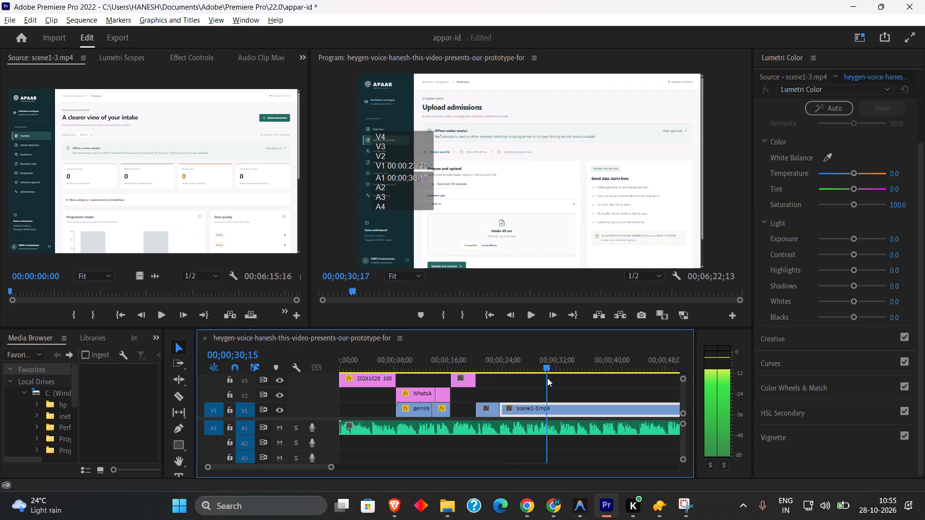
drag(547, 378, 554, 377)
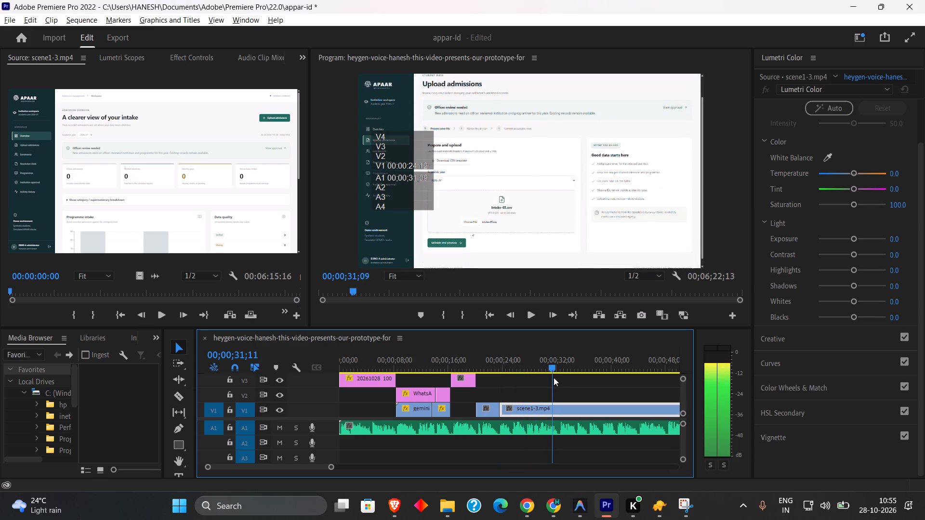
drag(554, 377, 552, 377)
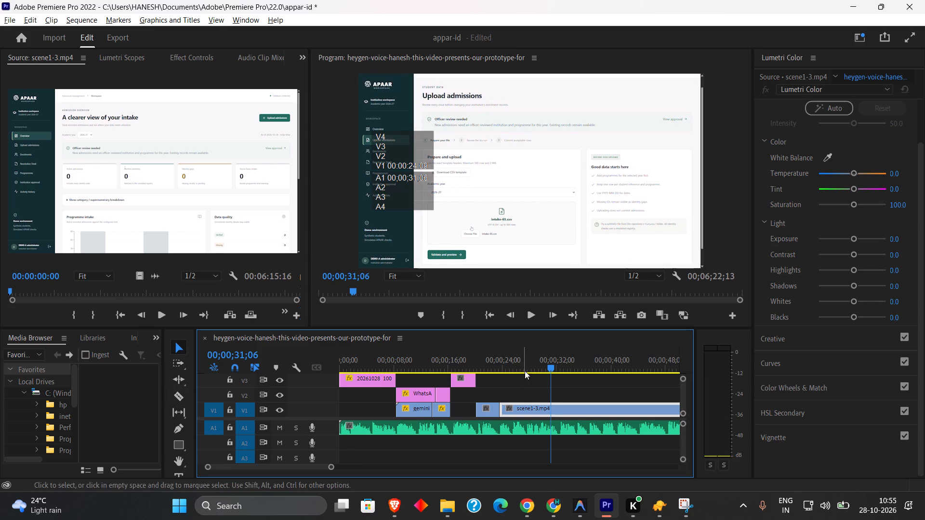
drag(527, 366, 532, 364)
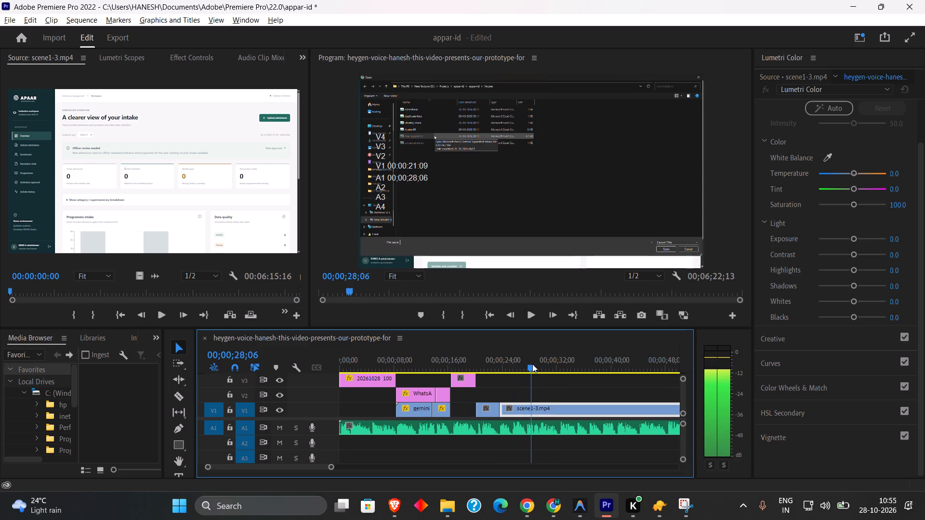
drag(532, 364, 545, 367)
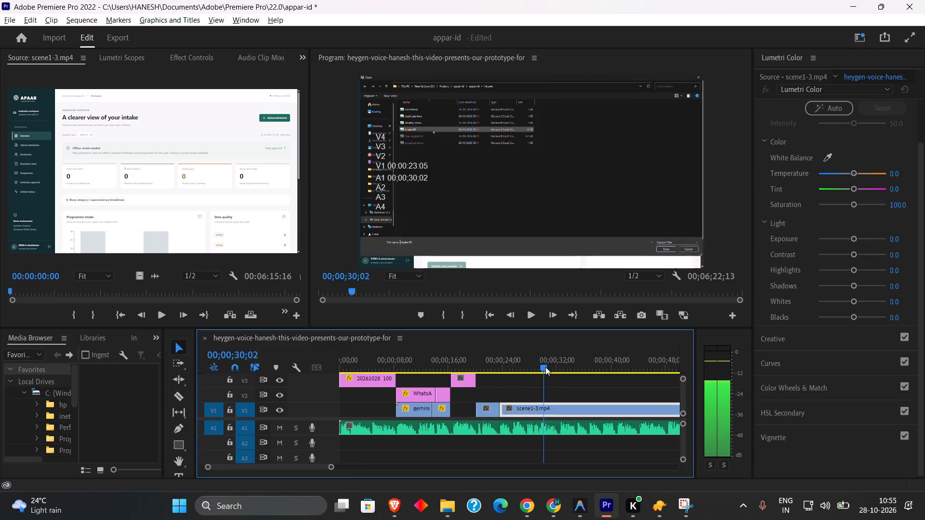
drag(545, 367, 549, 367)
click(175, 398)
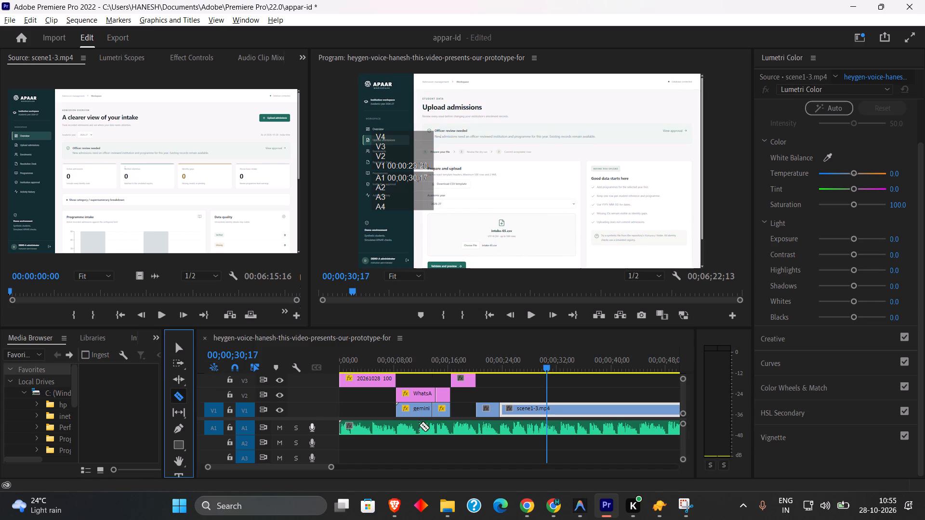
click(548, 409)
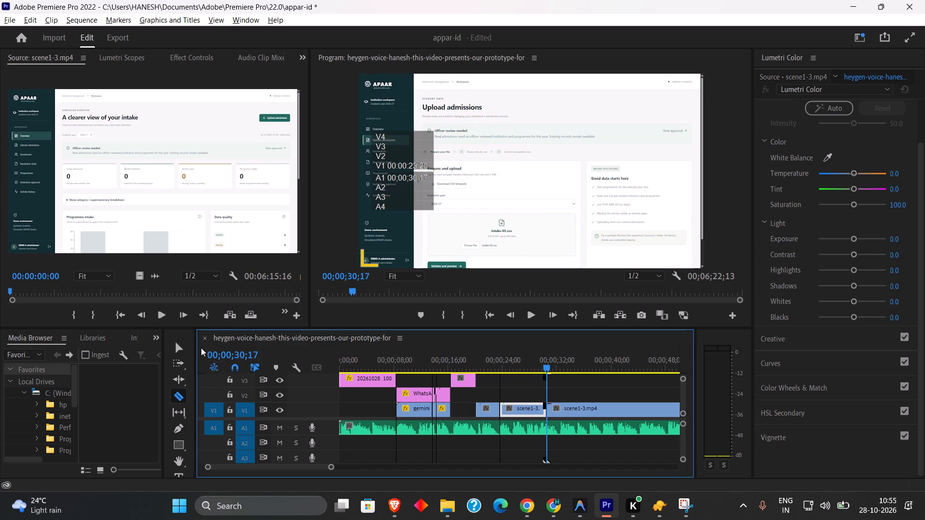
Delete the scene1-3 piece showing the file selection and move the remaining clip back against the short first piece.
click(183, 350)
key(BackSpace)
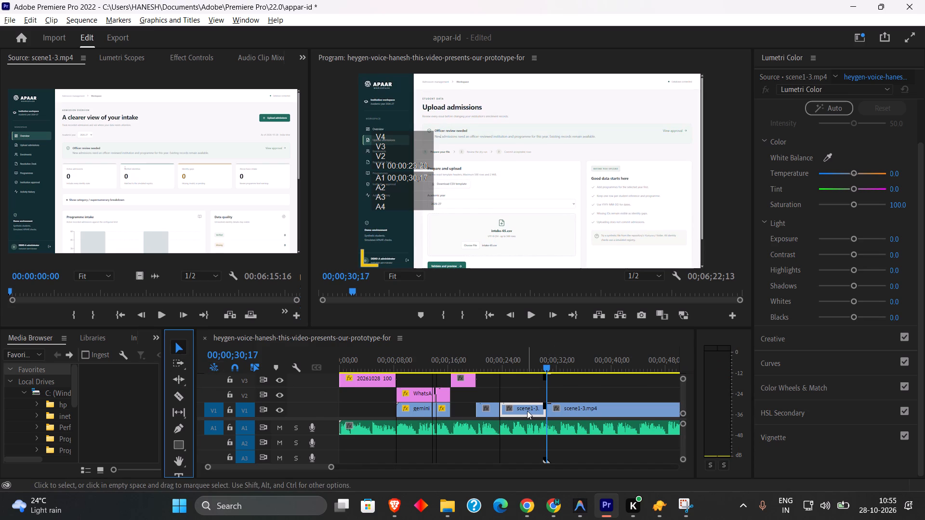
click(519, 412)
key(BackSpace)
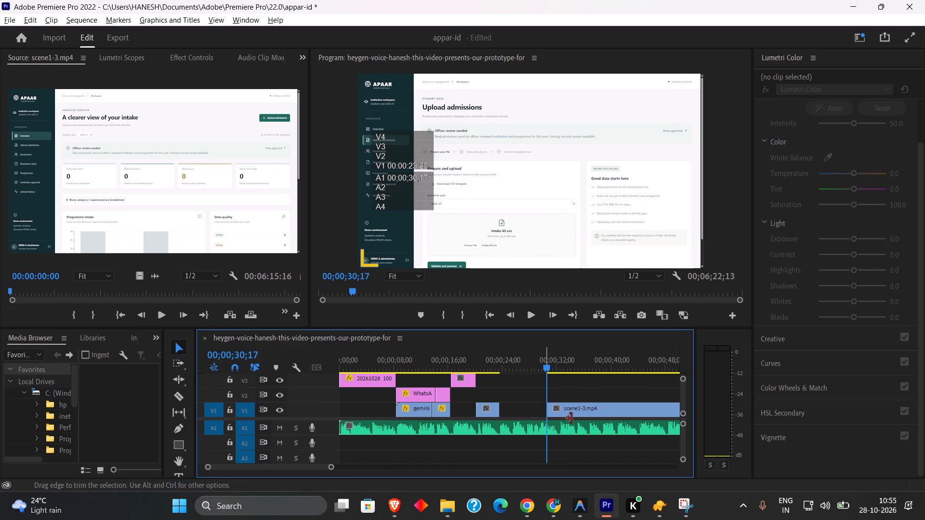
drag(579, 412, 536, 409)
Review the Upload admissions part after the join and cut the scene1-3 clip on V1 at 00;00;27;09, at Validate and preview.
drag(490, 372, 487, 371)
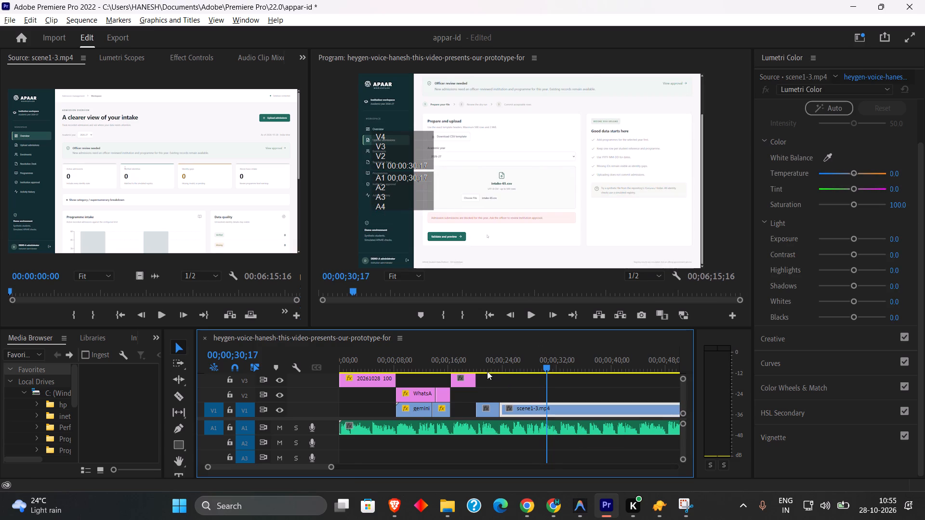
drag(487, 371, 479, 368)
click(479, 367)
key(space)
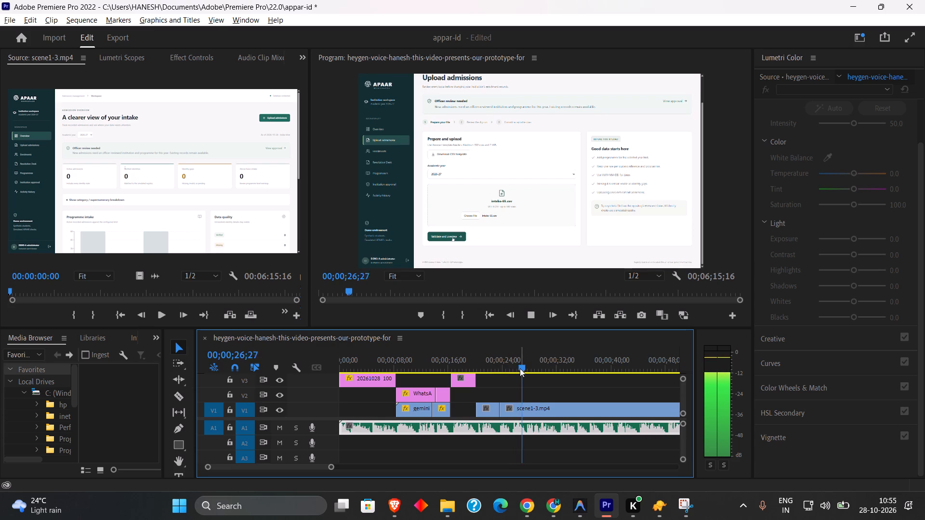
drag(518, 367, 535, 370)
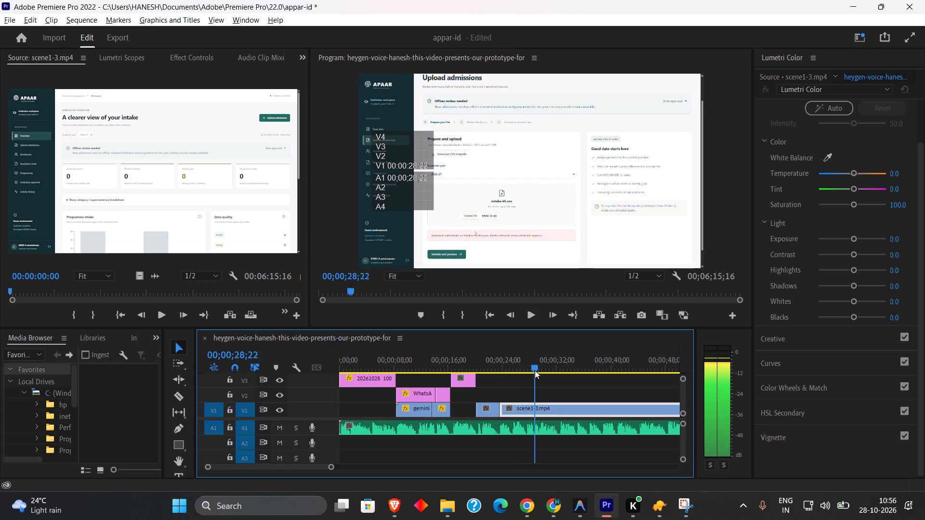
drag(535, 370, 530, 369)
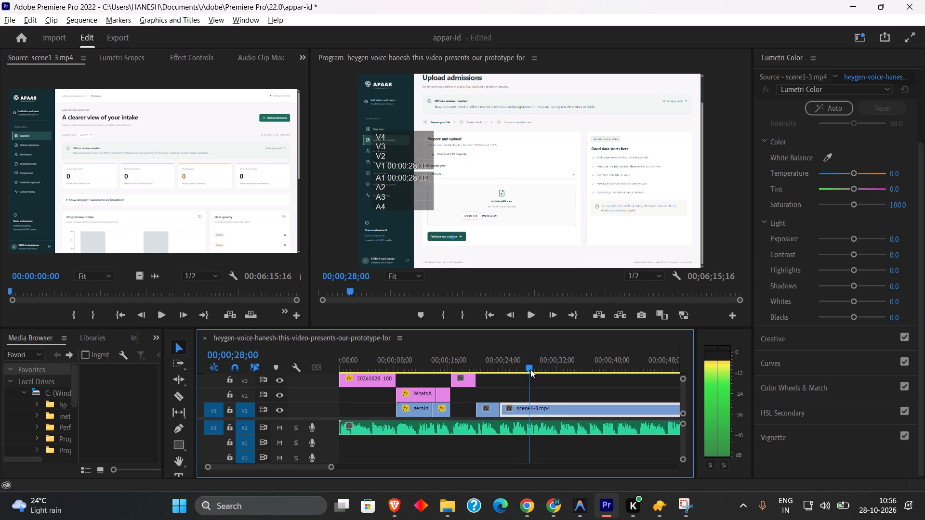
drag(530, 369, 526, 368)
click(533, 408)
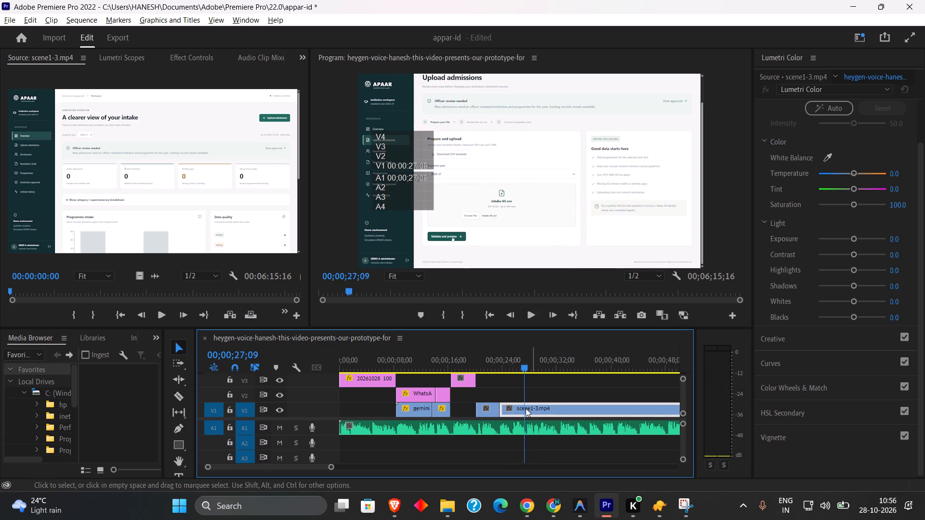
click(184, 394)
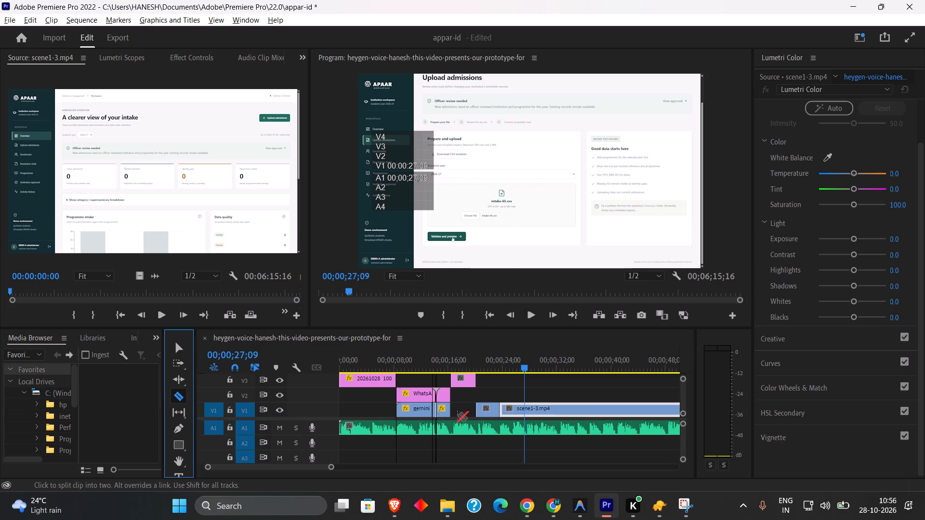
click(525, 407)
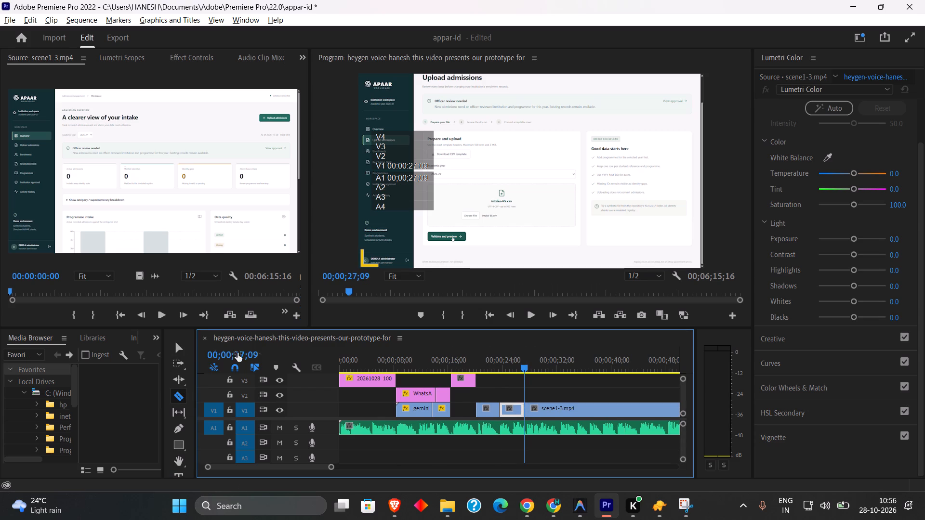
Delete the scene1-3 piece before the Validate and preview cut and move the remaining clip back against the short first piece.
click(185, 349)
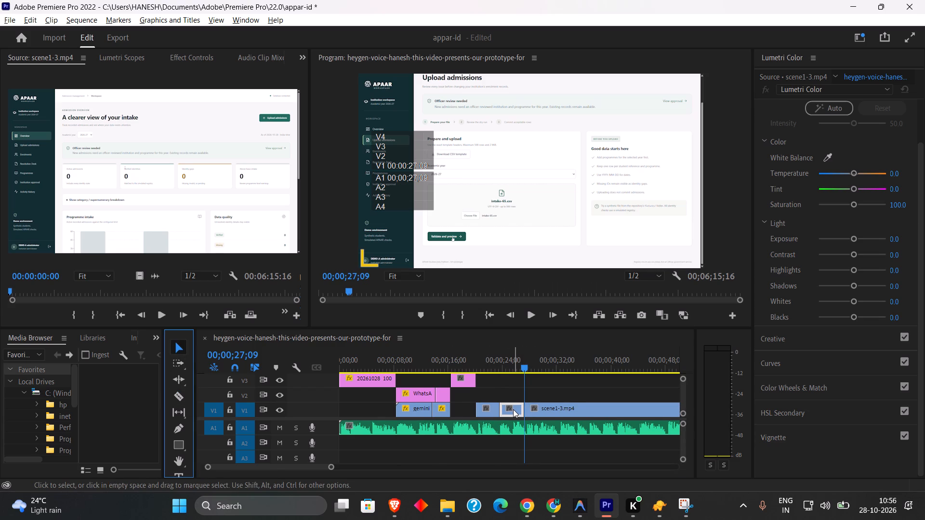
key(BackSpace)
click(514, 410)
key(BackSpace)
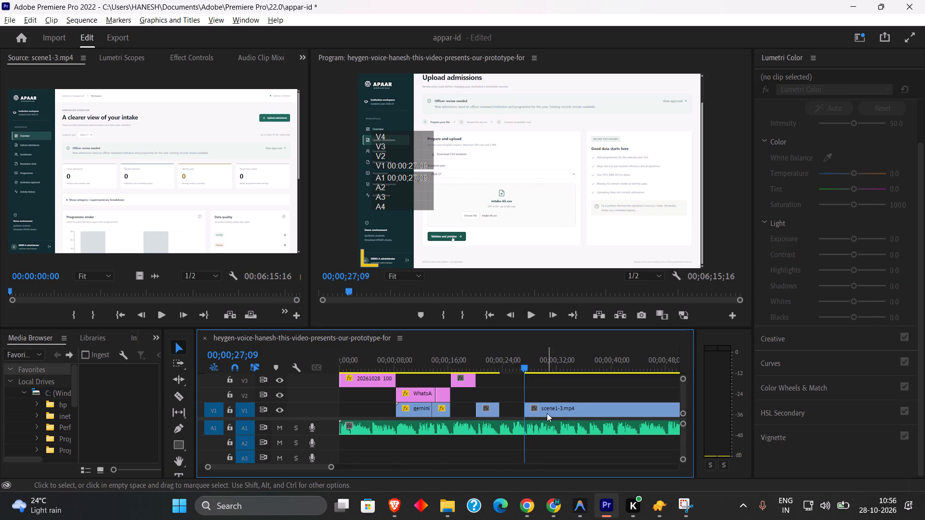
drag(547, 413, 522, 409)
Play the shortened section against the narration and cut the scene1-3 clip on V1 at 00;00;25;24, during the upload error message.
drag(484, 371, 475, 369)
key(space)
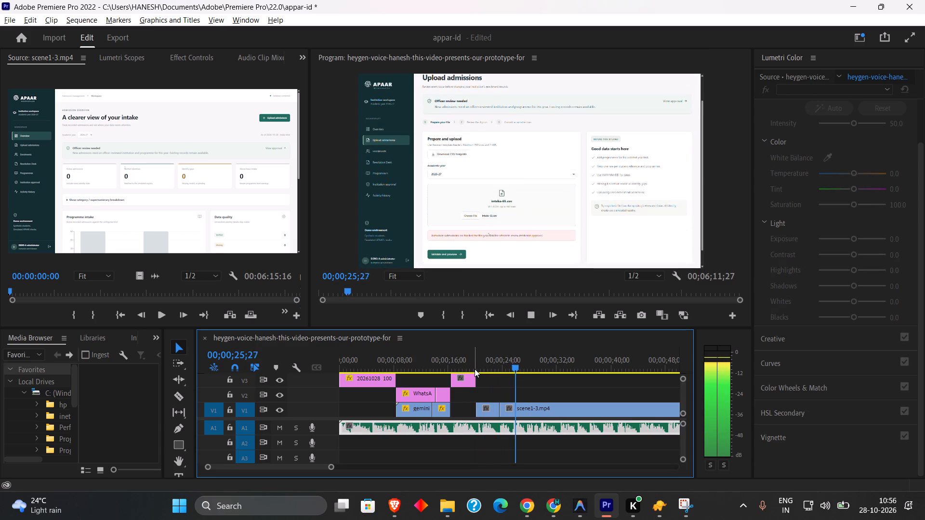
drag(484, 369, 489, 369)
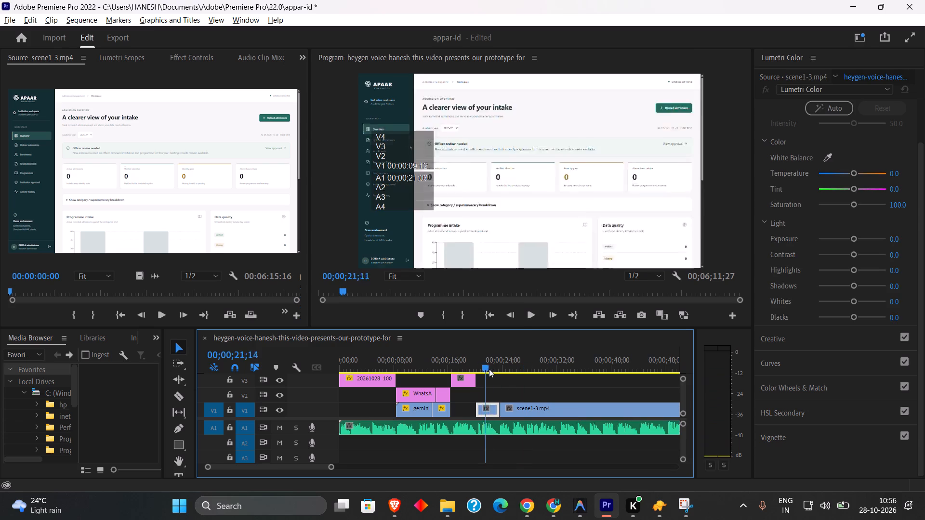
drag(489, 369, 500, 365)
key(space)
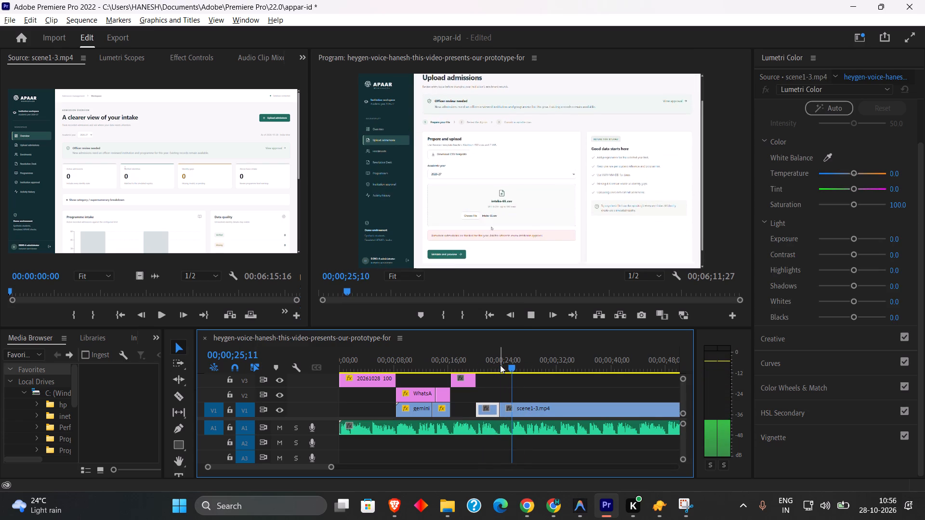
key(space)
key(space)
key(space)
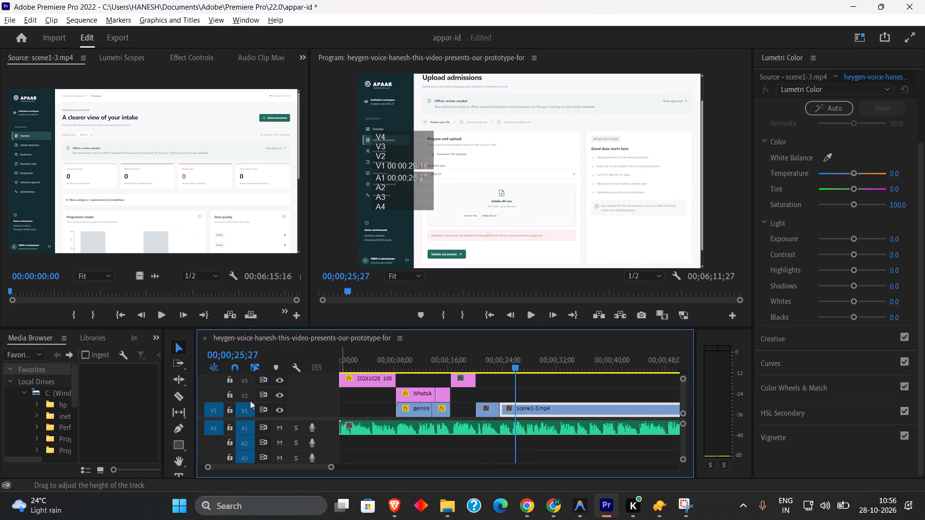
key(space)
key(space)
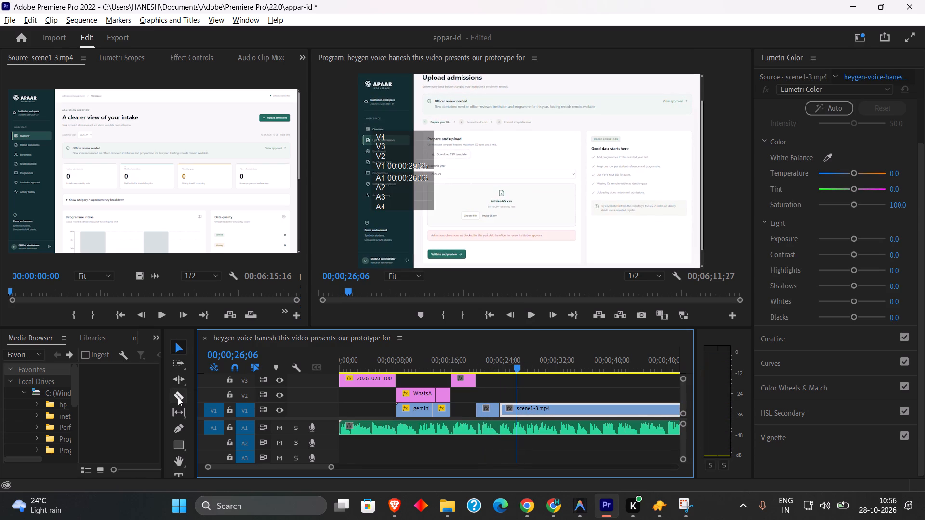
click(517, 366)
click(499, 366)
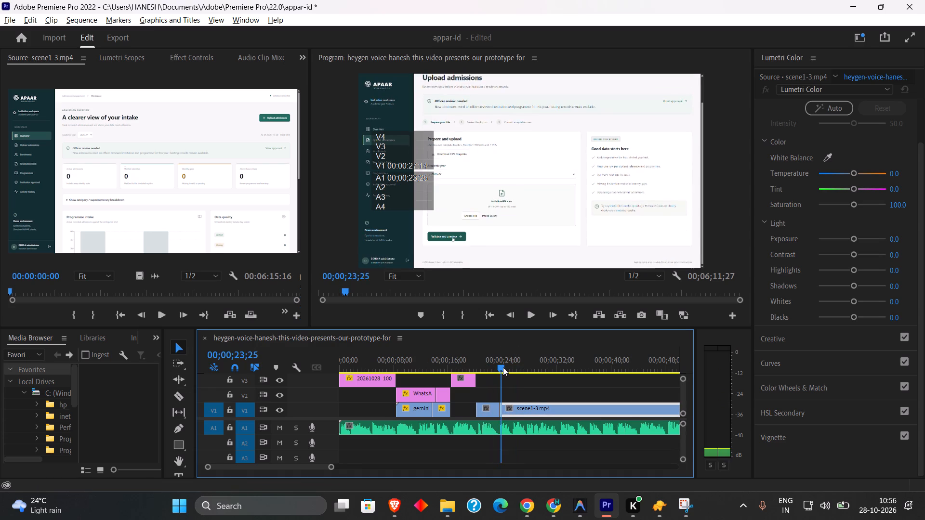
key(space)
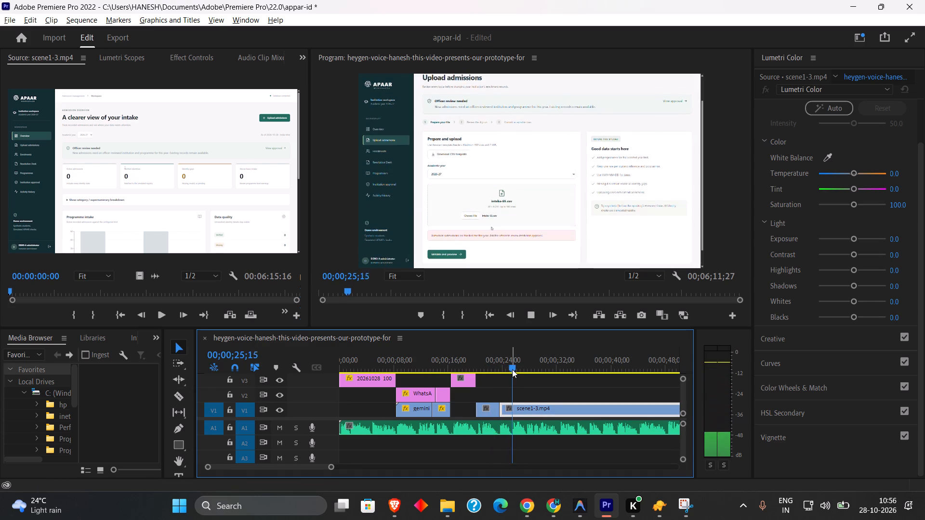
key(space)
click(178, 396)
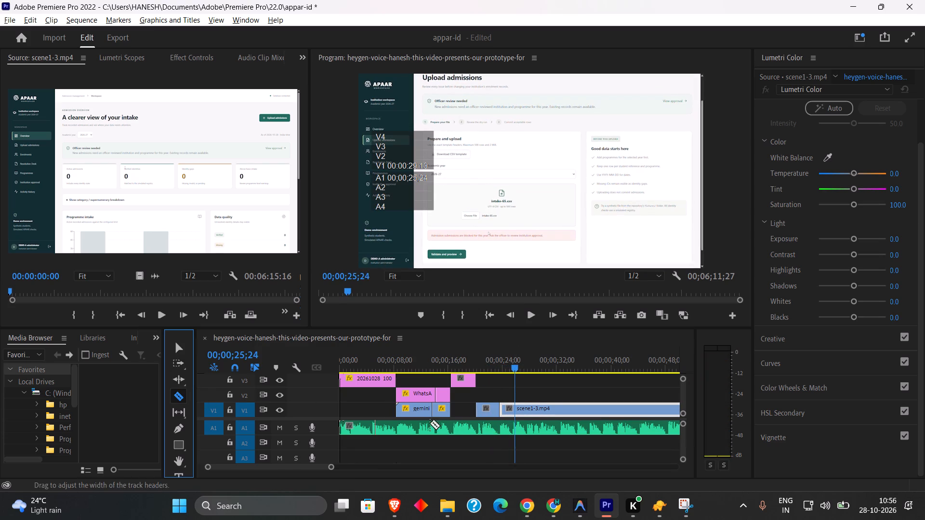
click(515, 409)
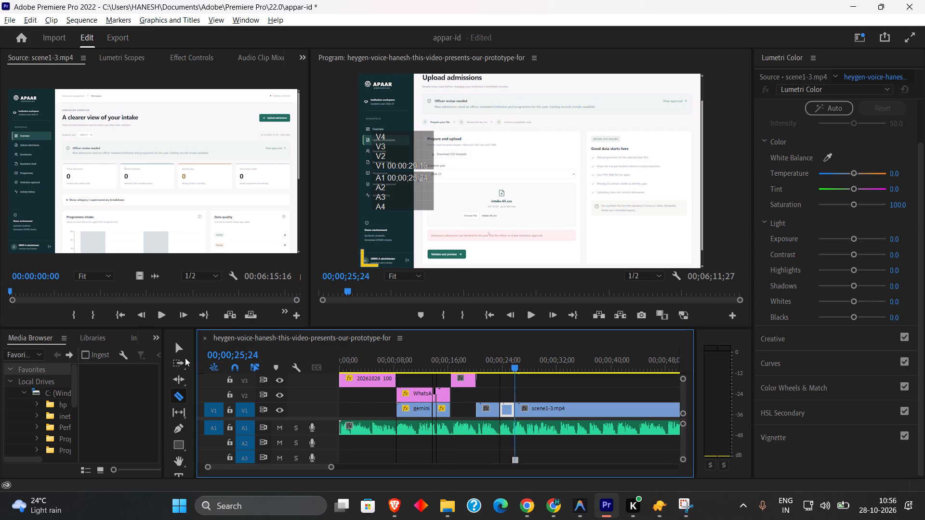
click(180, 354)
Find the change from Upload admissions to the Admission oversight page and cut the scene1-3 clip on V1 at 00;00;36;05.
drag(515, 365, 528, 365)
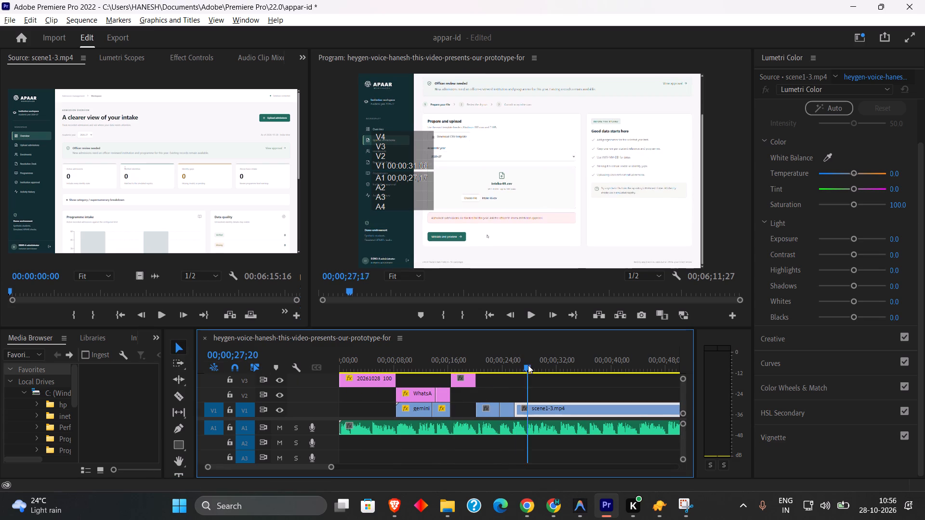
drag(528, 365, 539, 366)
key(space)
drag(547, 368, 579, 372)
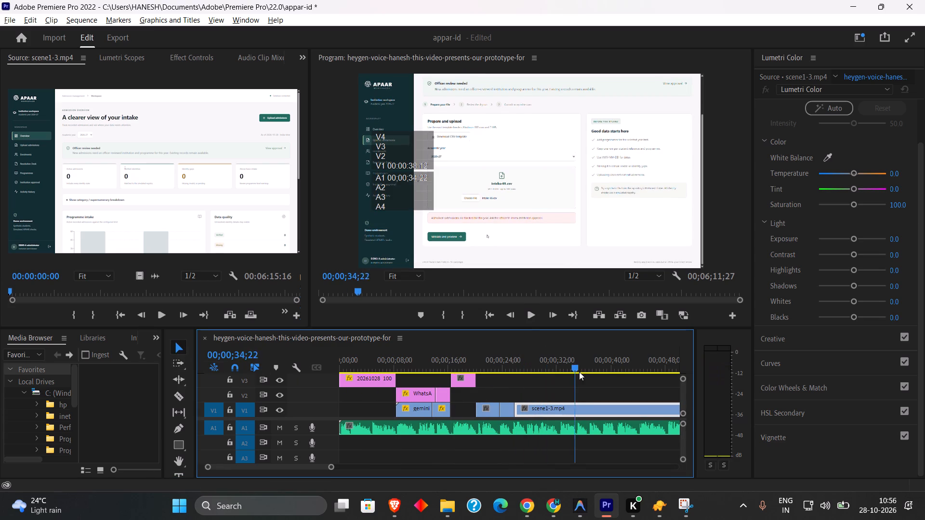
drag(579, 372, 576, 365)
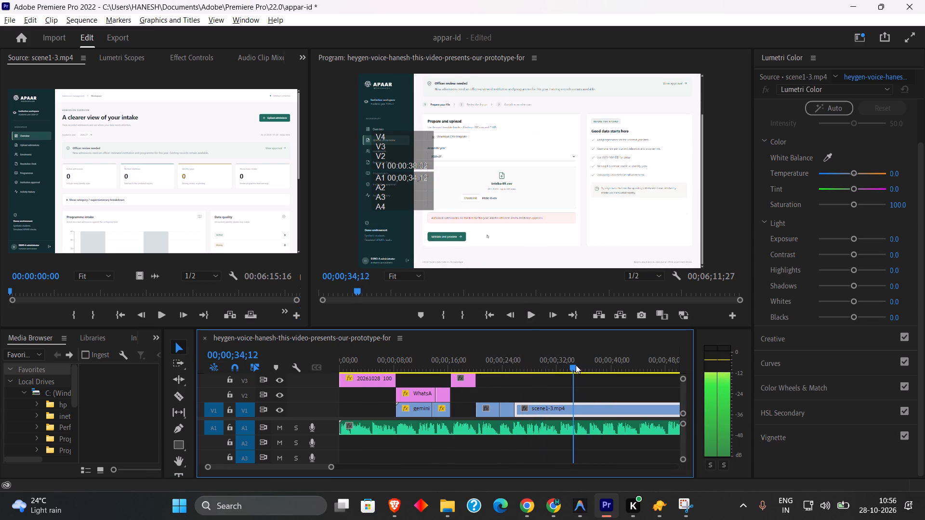
drag(576, 365, 589, 368)
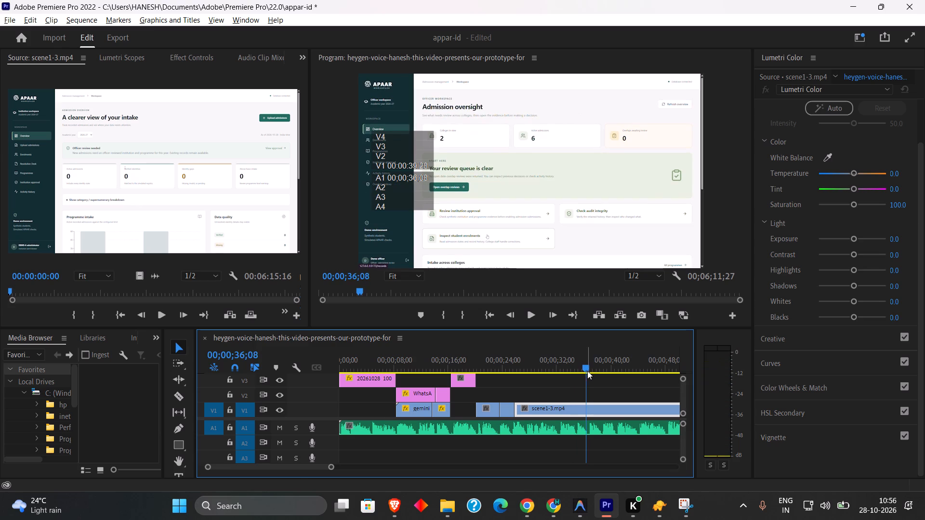
drag(576, 368, 586, 371)
click(176, 400)
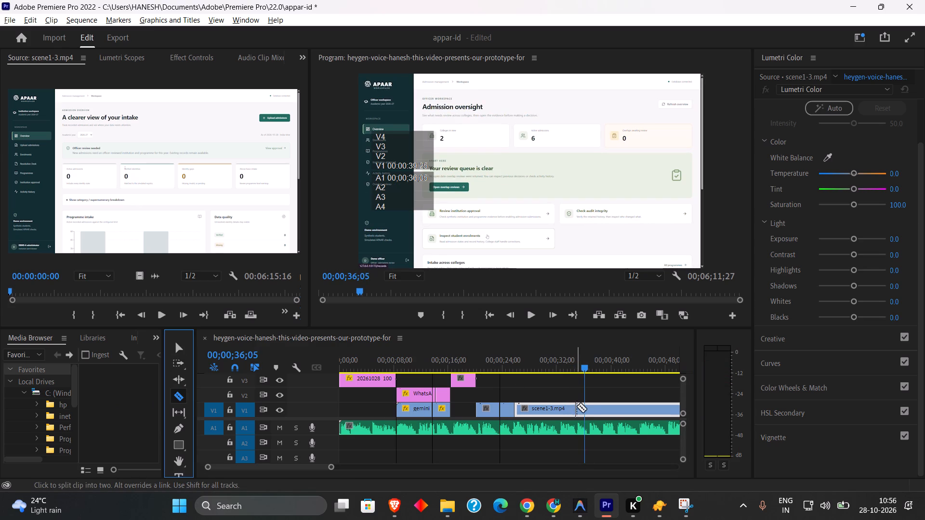
click(585, 408)
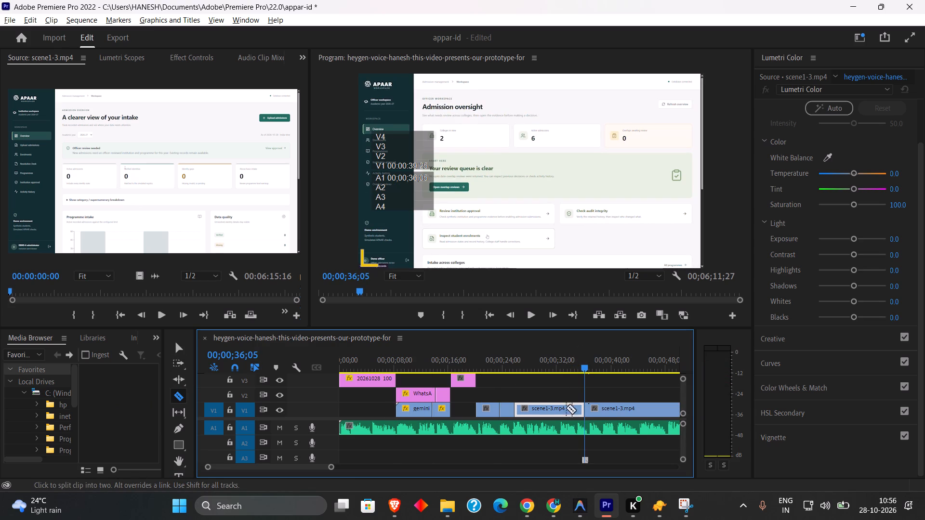
Delete the scene1-3 piece with the upload error wait and move the remaining clip back against the preceding short piece at 00;00;25;24.
click(176, 348)
click(556, 410)
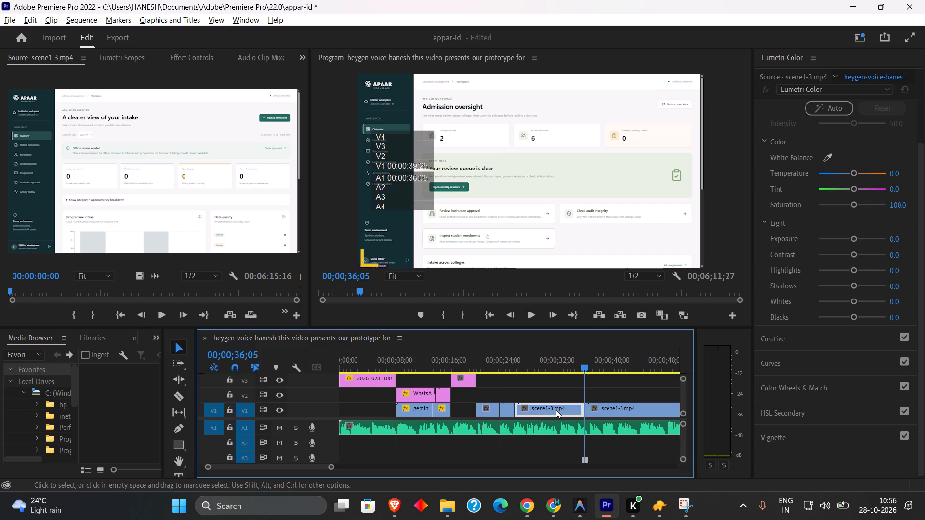
key(BackSpace)
drag(620, 410, 554, 411)
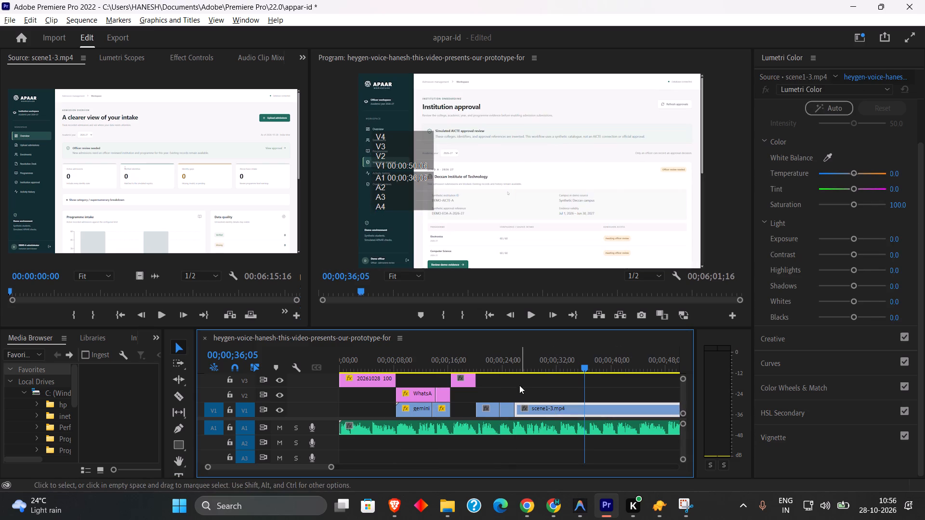
Review the Admission oversight part after the join and cut the scene1-3 clip on V1 at 00;00;32;29, shortly before Institution approval opens.
click(508, 368)
key(space)
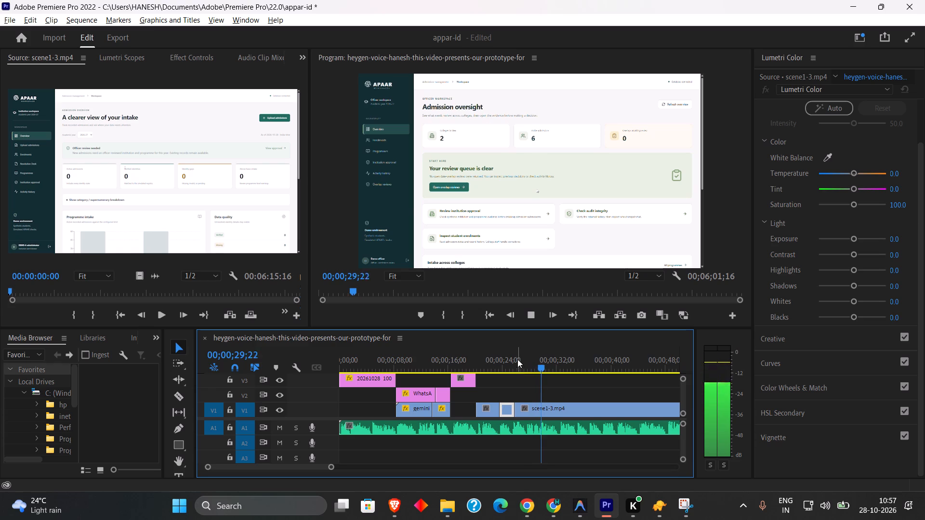
drag(524, 365, 583, 372)
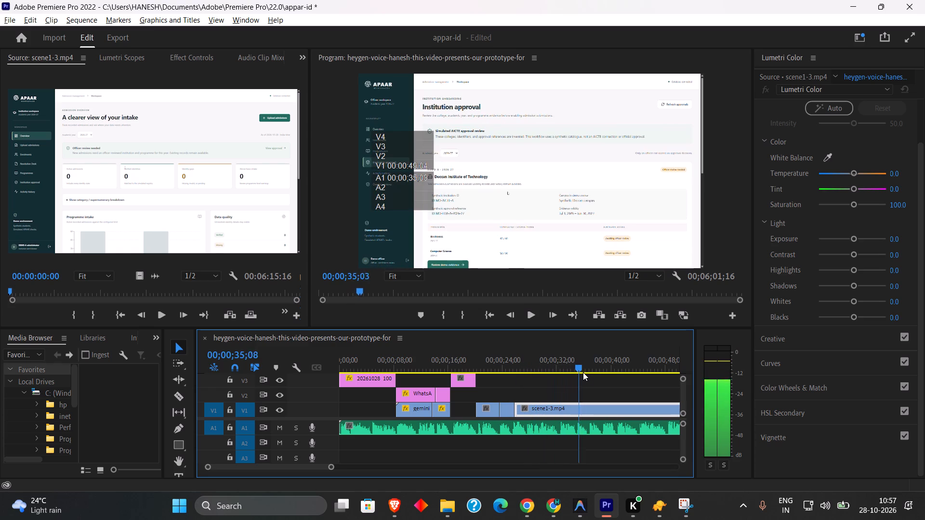
drag(583, 372, 564, 366)
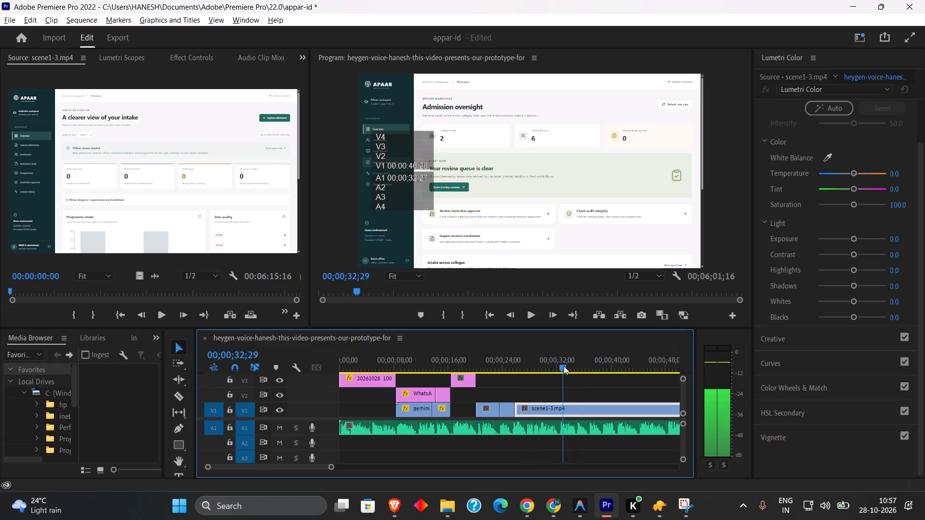
drag(564, 366, 565, 366)
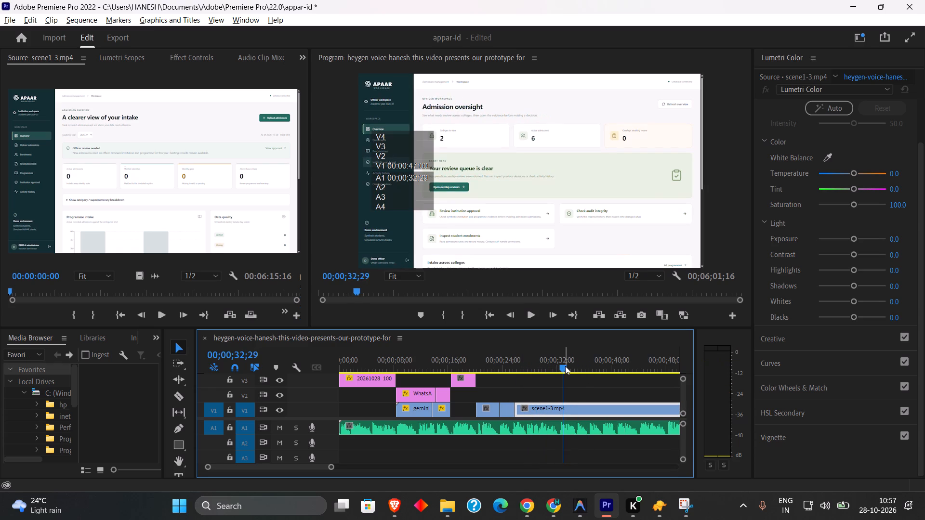
click(172, 392)
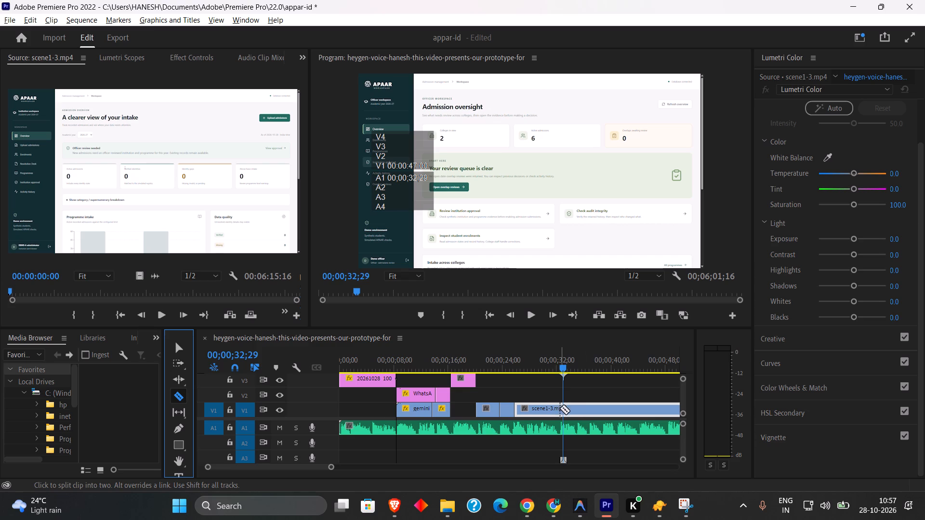
click(563, 410)
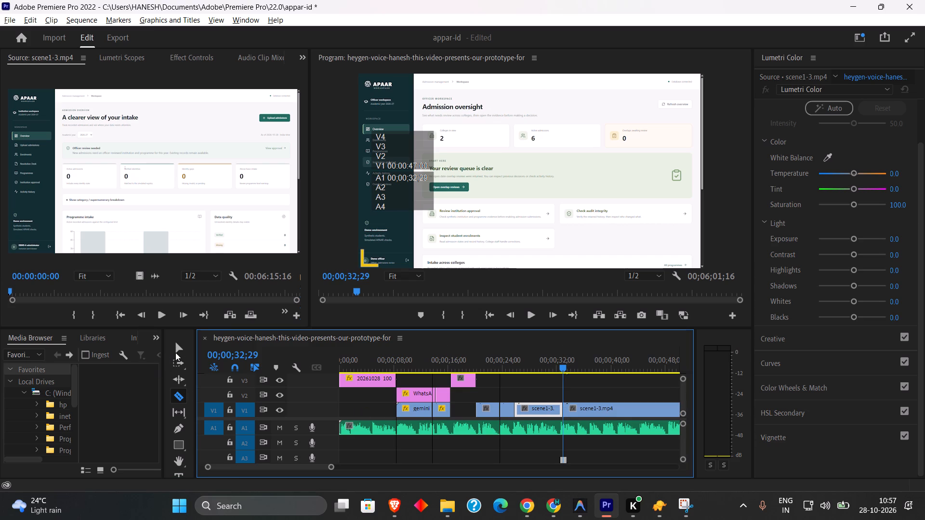
Delete the scene1-3 piece showing the idle Admission oversight page and move the remaining clip back against the preceding short piece.
click(178, 351)
click(544, 411)
key(BackSpace)
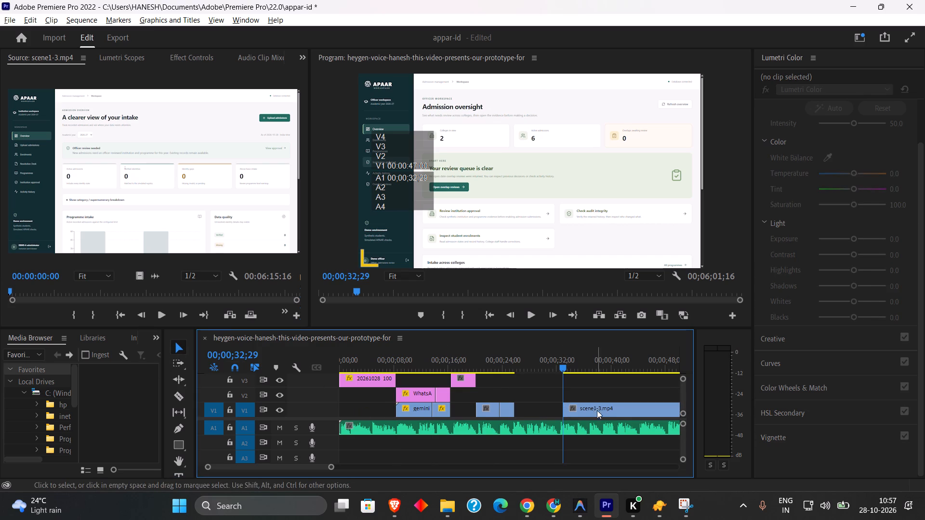
drag(598, 412, 546, 413)
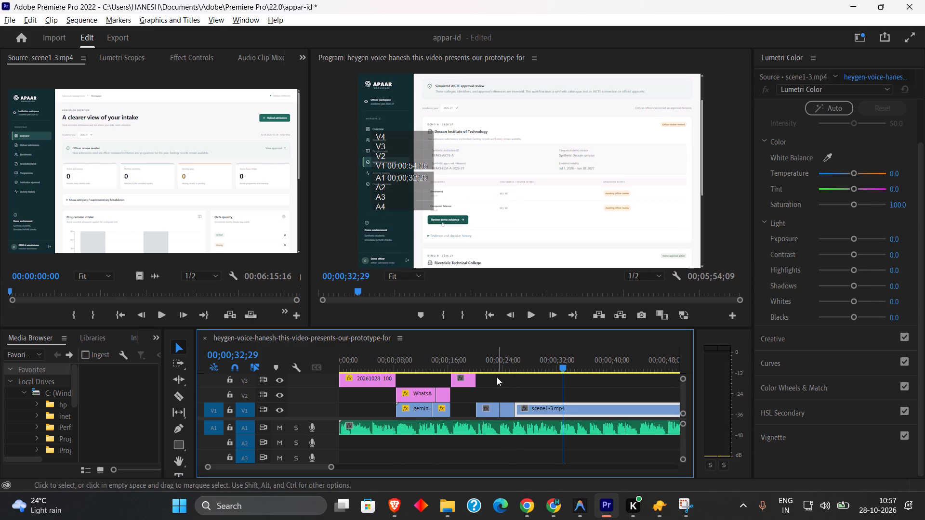
Play the Institution approval part against the narration and cut the scene1-3 clip on V1 at 00;00;44;26, after the approval is granted.
click(513, 370)
key(space)
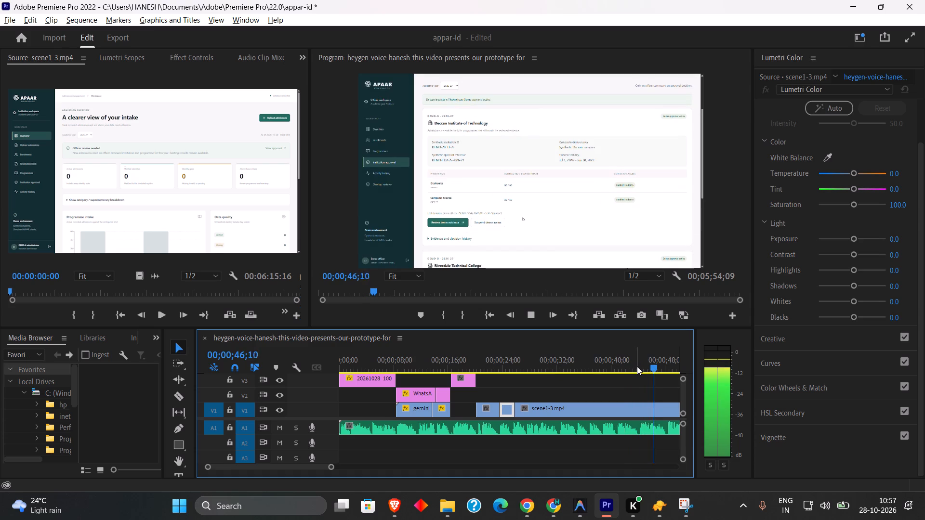
drag(420, 358, 352, 357)
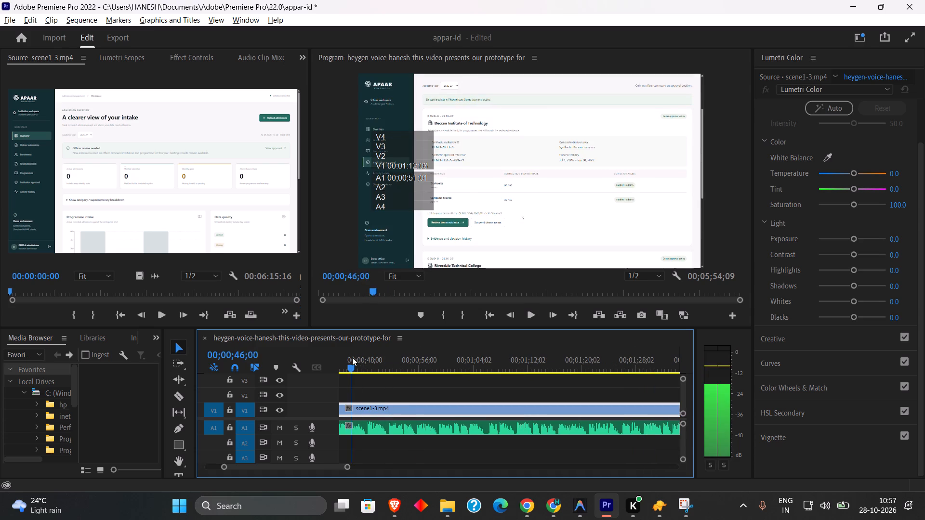
drag(352, 357, 399, 362)
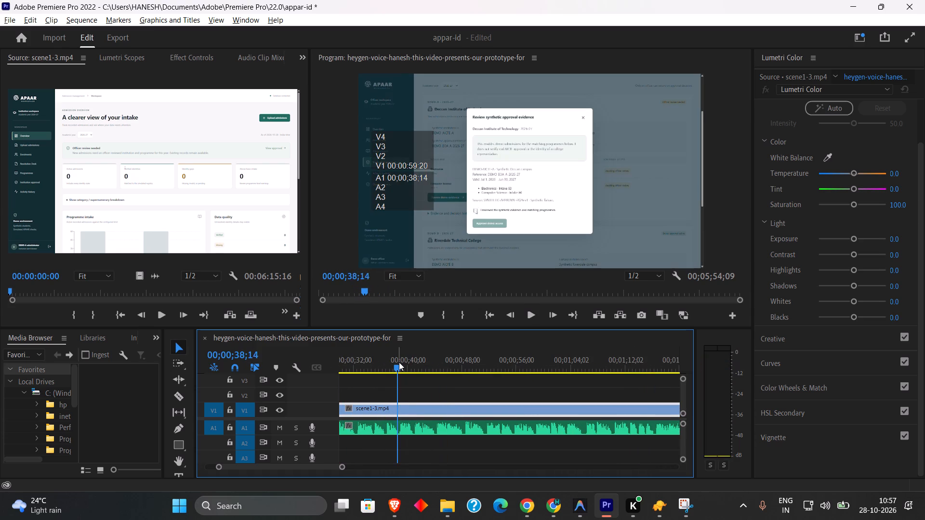
key(space)
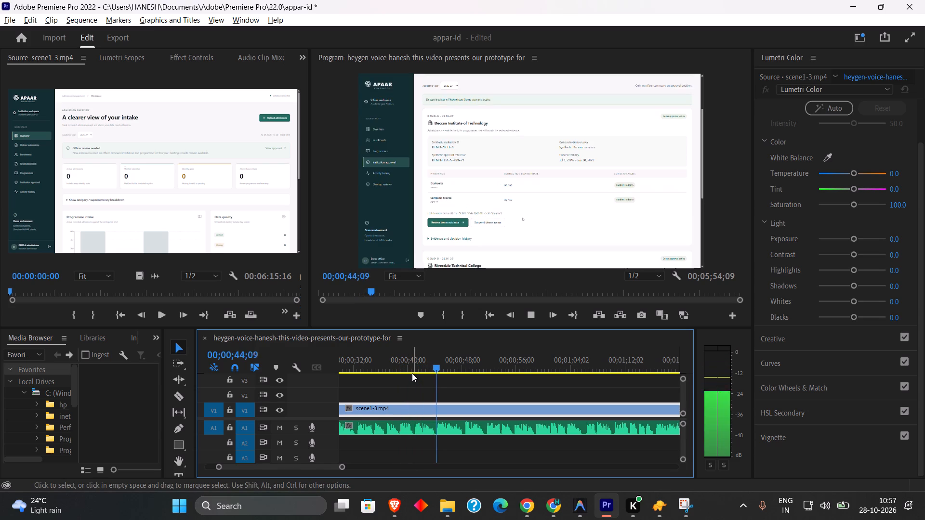
key(space)
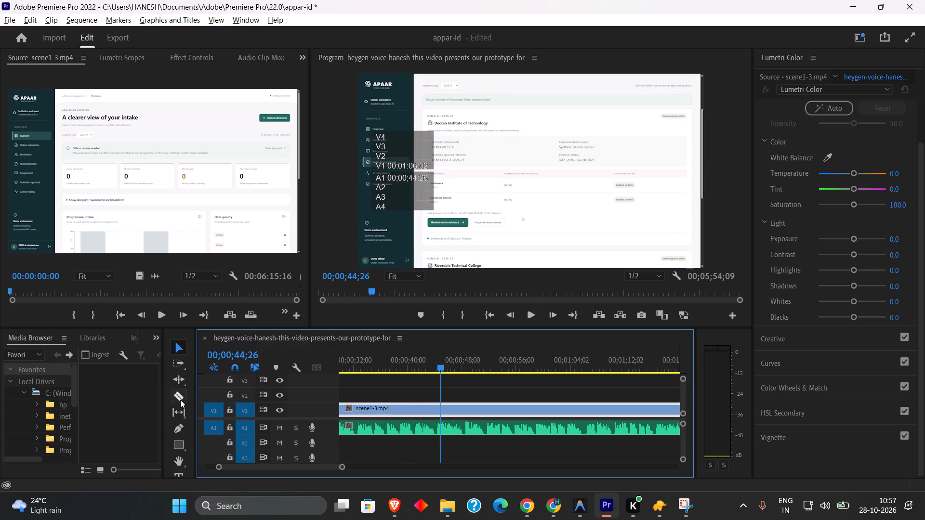
click(180, 400)
click(441, 408)
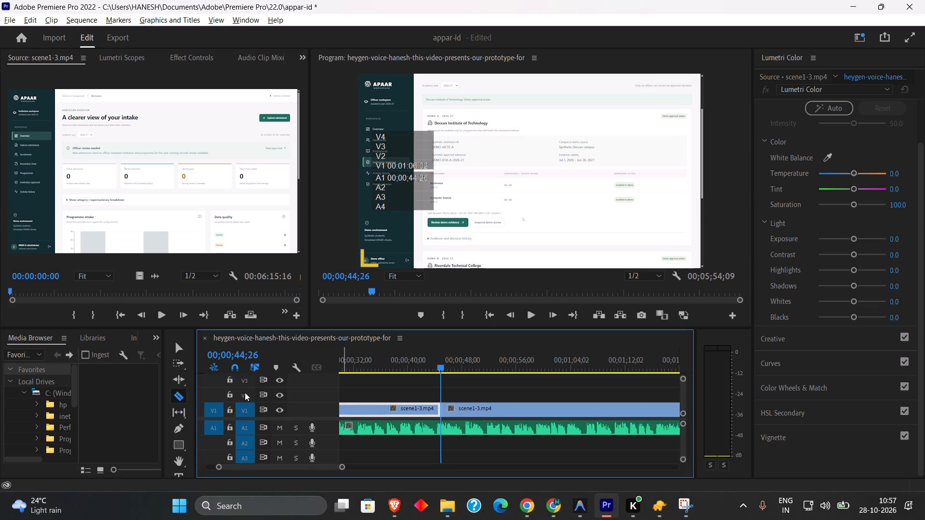
click(176, 347)
Examine the scene1-3 footage following the 00;00;44;26 cut, including the failed upload and overview pages, against the narration.
drag(441, 369, 477, 372)
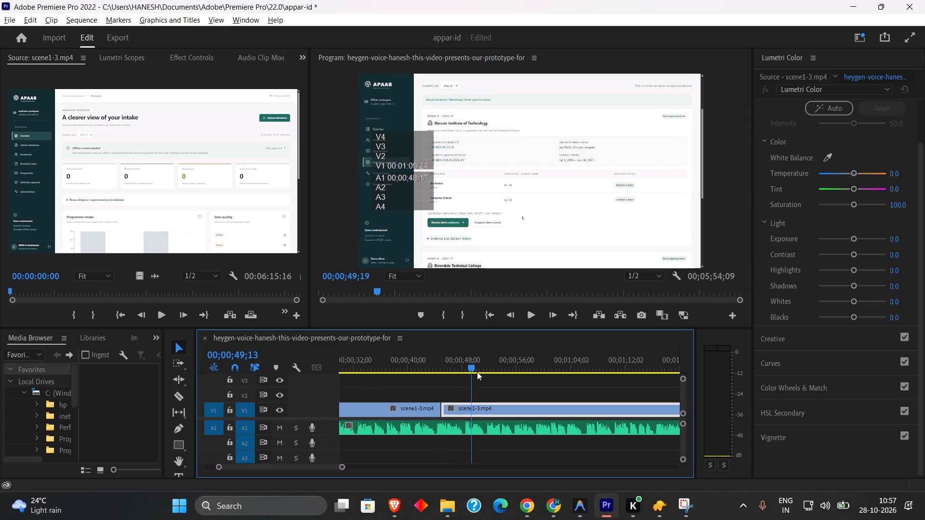
drag(477, 372, 534, 374)
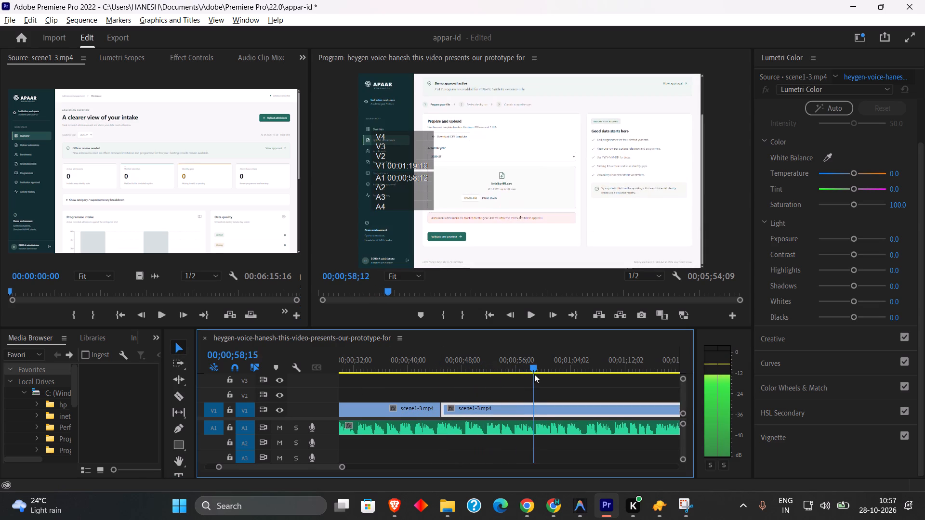
drag(534, 374, 583, 377)
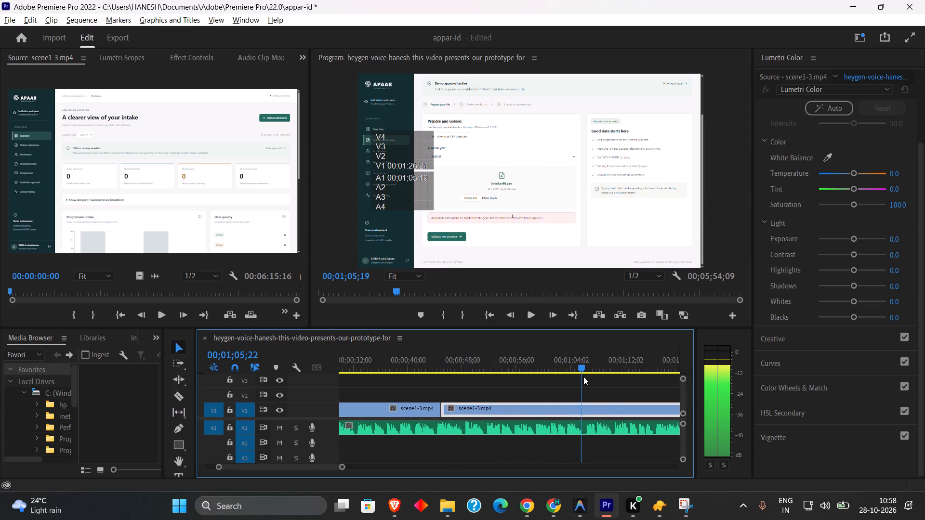
drag(583, 377, 652, 381)
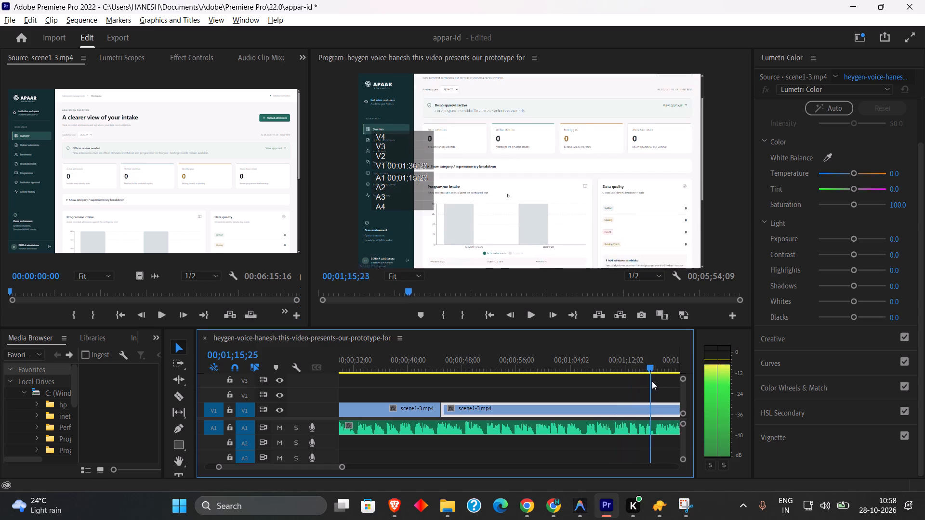
drag(652, 381, 666, 377)
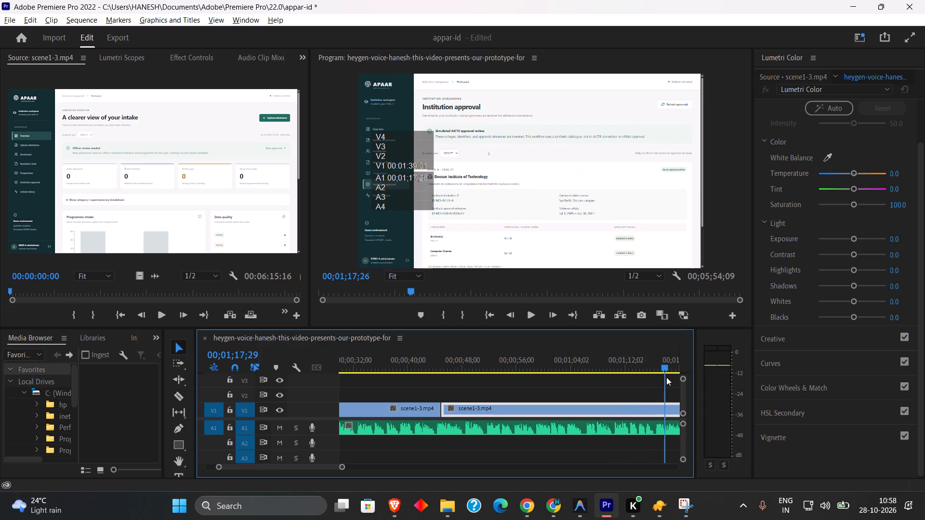
drag(666, 377, 550, 363)
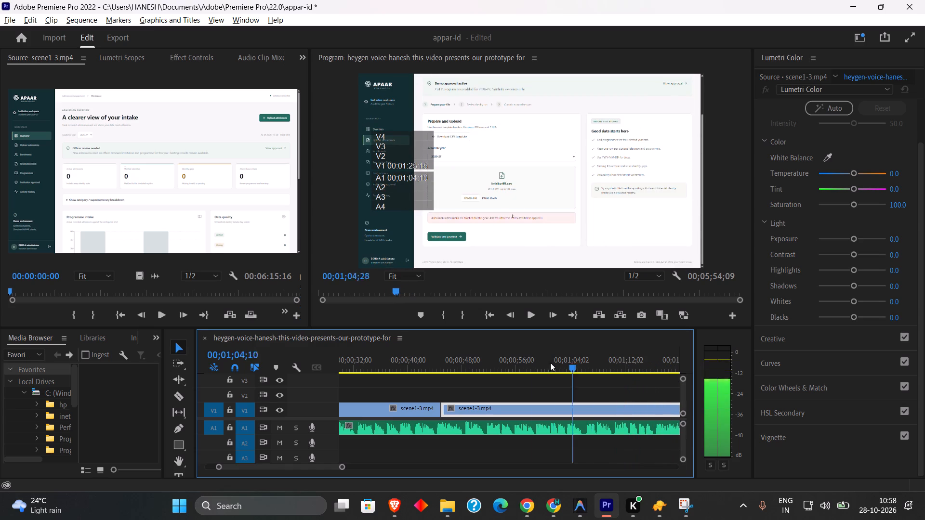
drag(550, 363, 443, 356)
key(space)
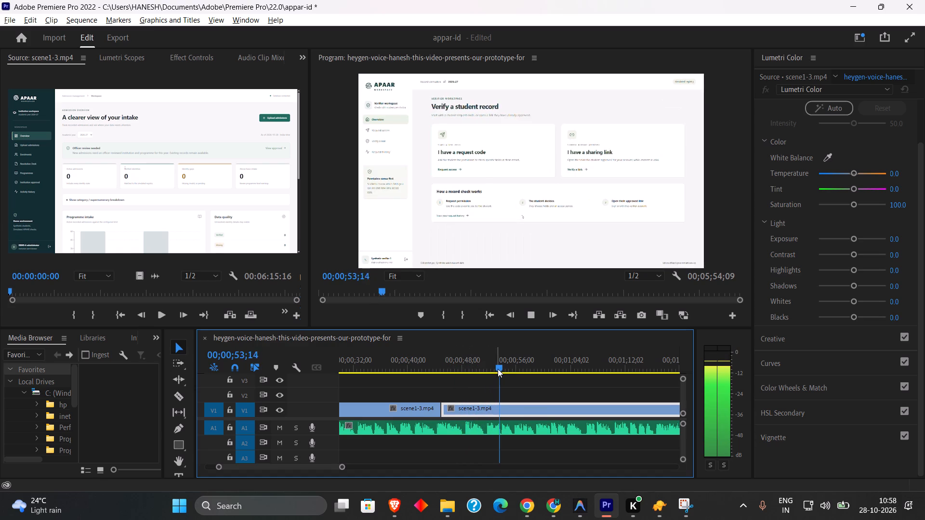
Locate the point on the admission overview just before Upload admissions is opened and cut the scene1-3 clip on V1 at 00;01;15;04.
drag(503, 369, 618, 368)
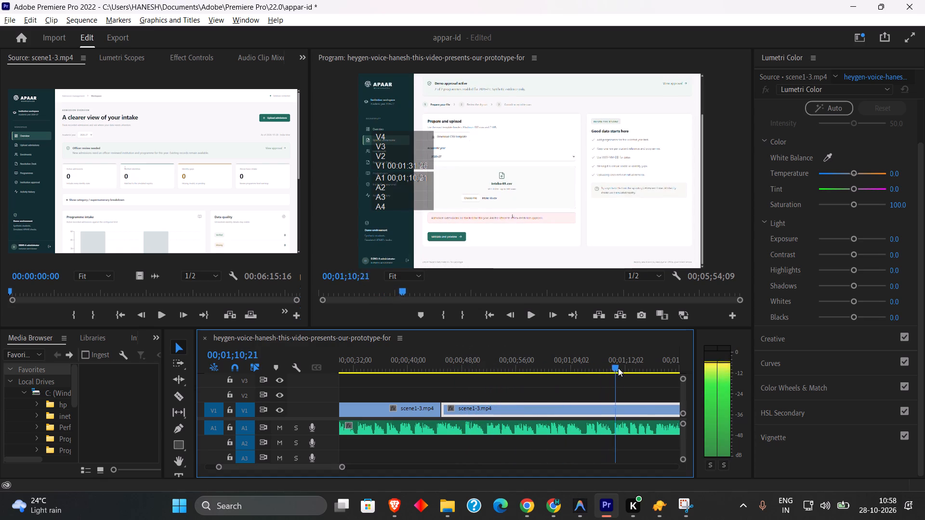
drag(618, 368, 566, 369)
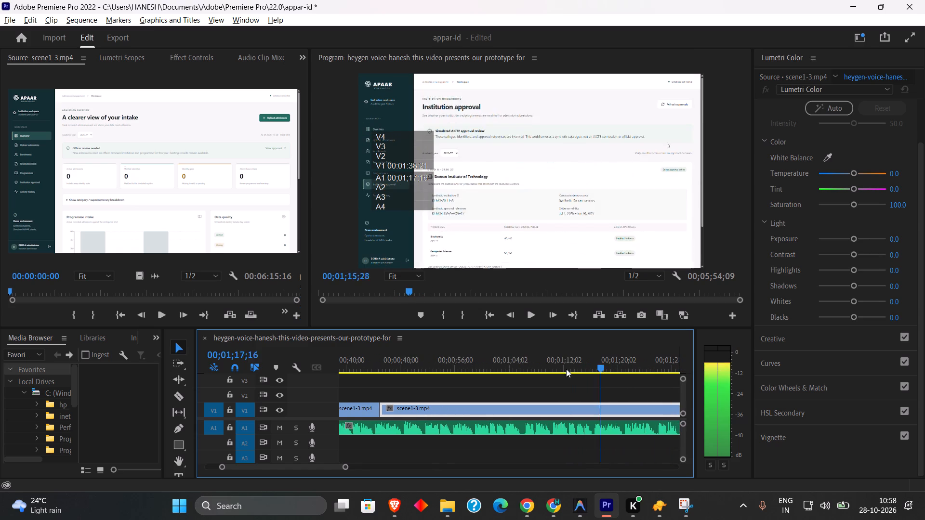
drag(566, 369, 595, 370)
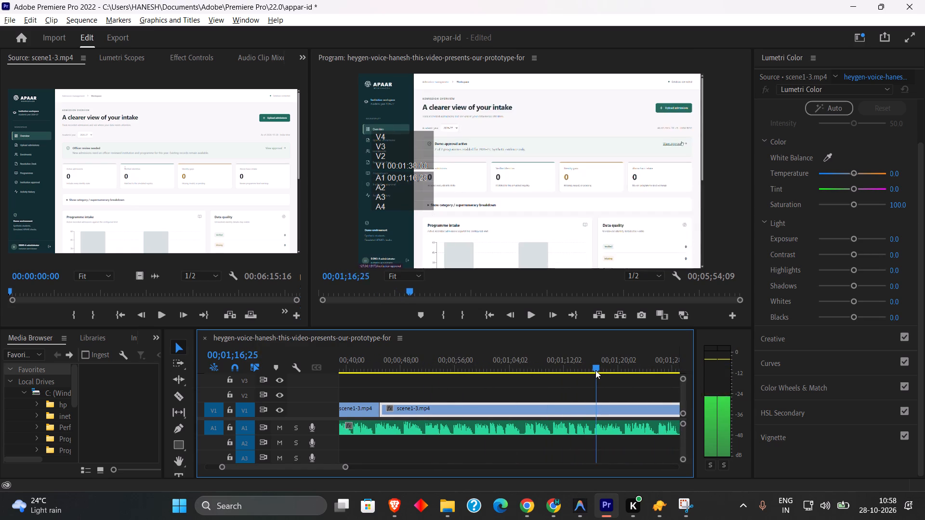
drag(595, 370, 613, 370)
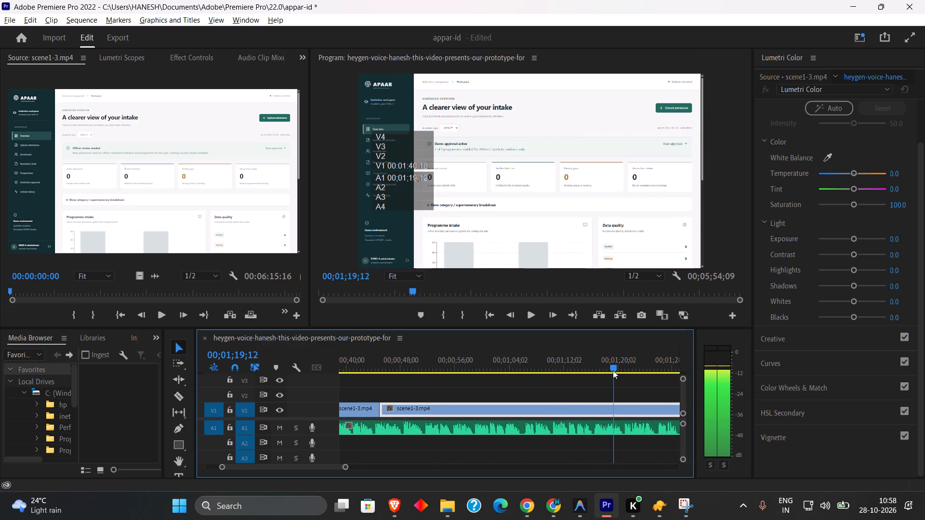
drag(613, 370, 590, 364)
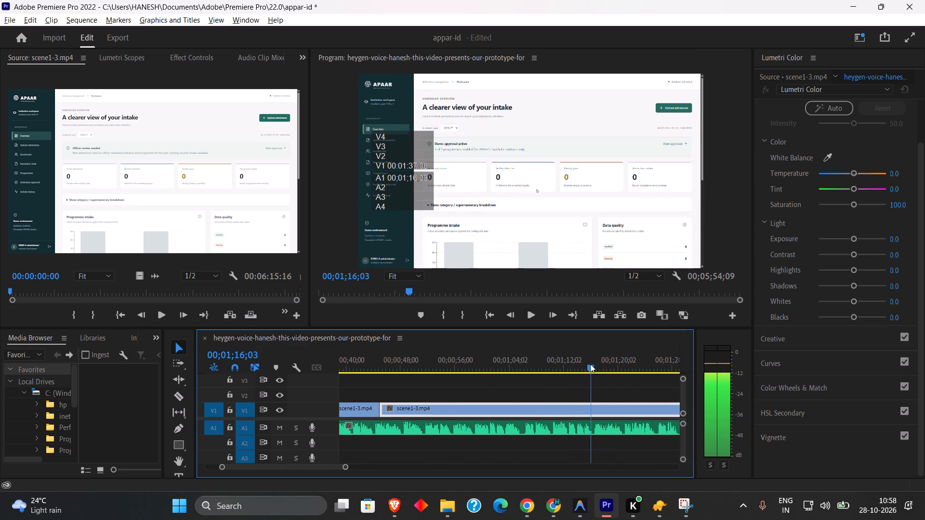
drag(590, 364, 586, 361)
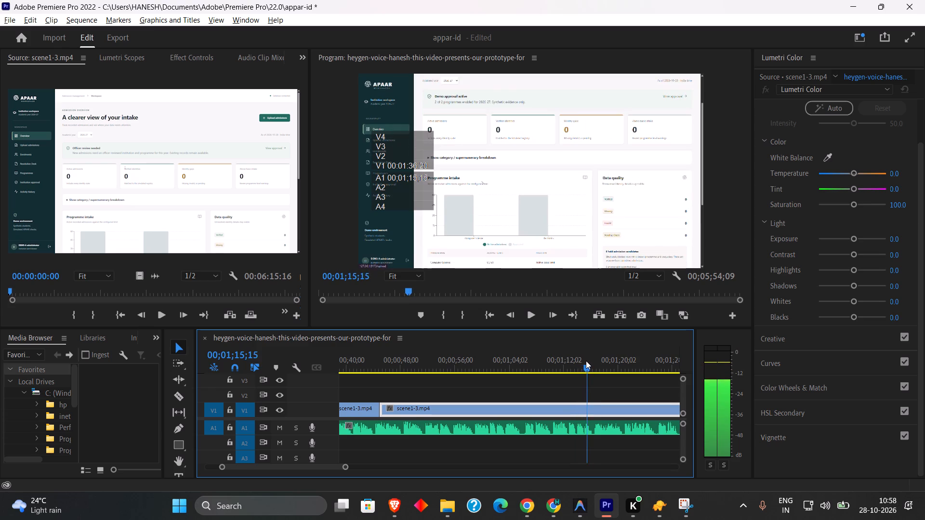
drag(586, 361, 585, 361)
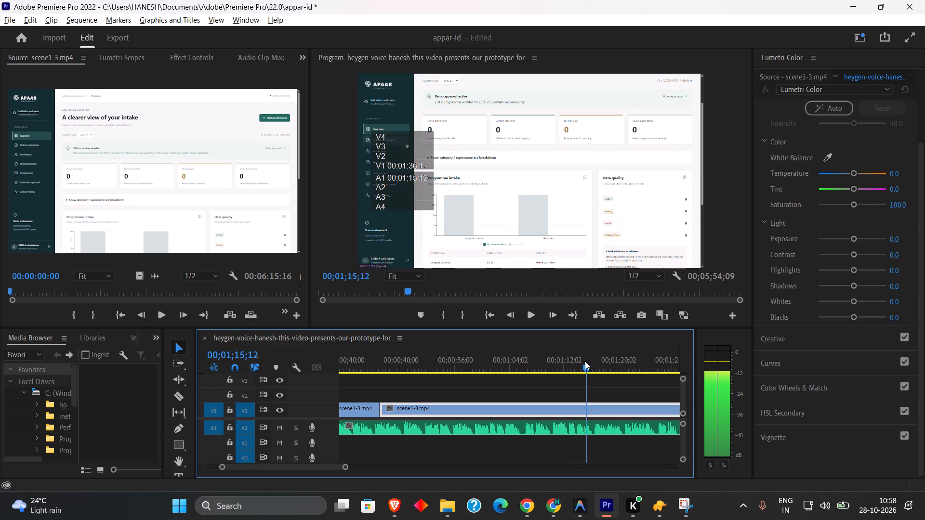
drag(585, 361, 584, 360)
click(184, 398)
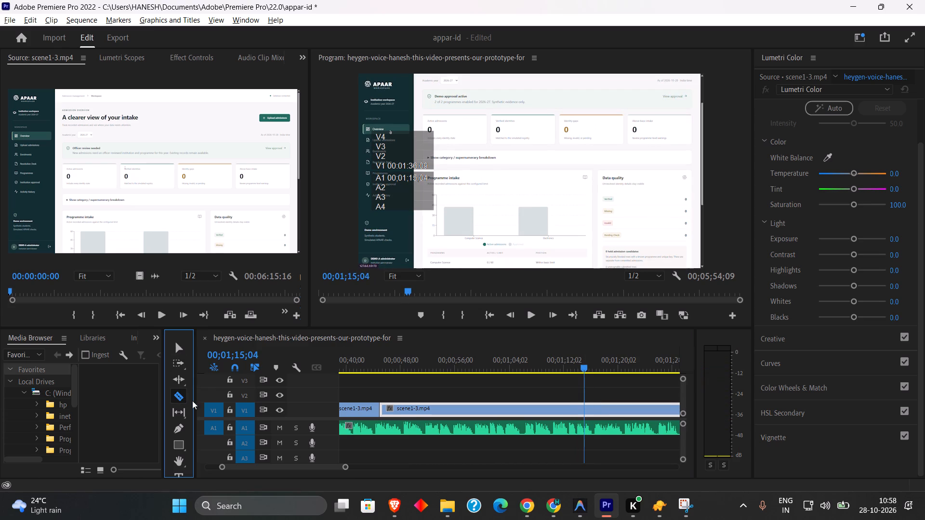
click(584, 409)
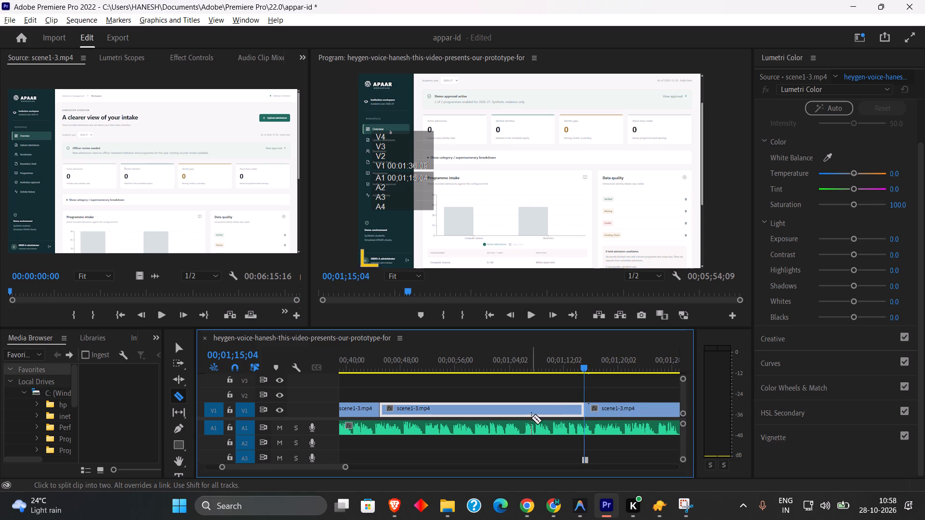
Delete the scene1-3 piece between 00;00;44;26 and 00;01;15;04 and move the remaining clip back against the preceding piece.
click(176, 350)
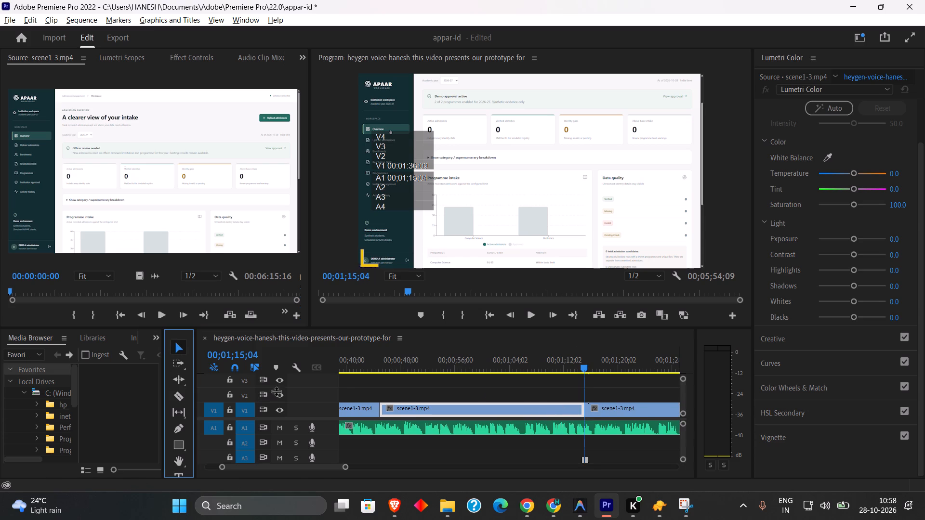
click(424, 404)
click(427, 412)
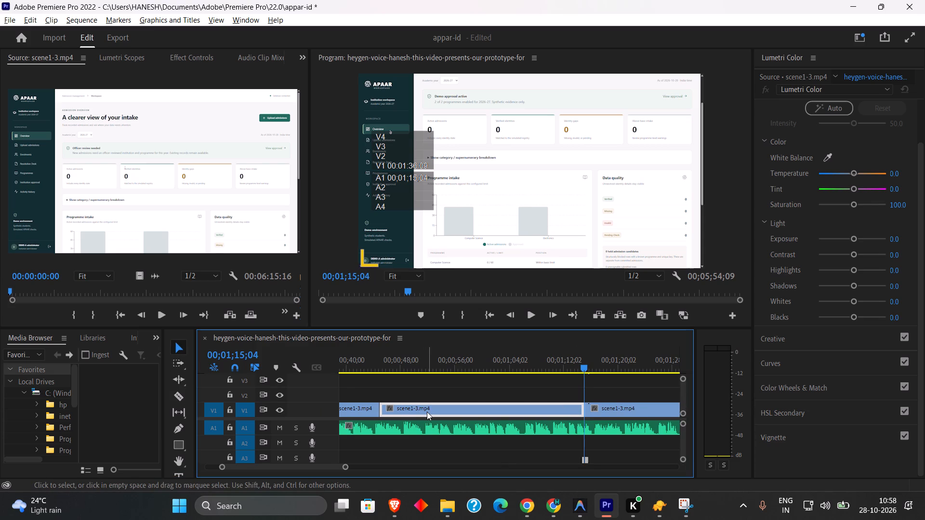
key(BackSpace)
drag(605, 411, 410, 415)
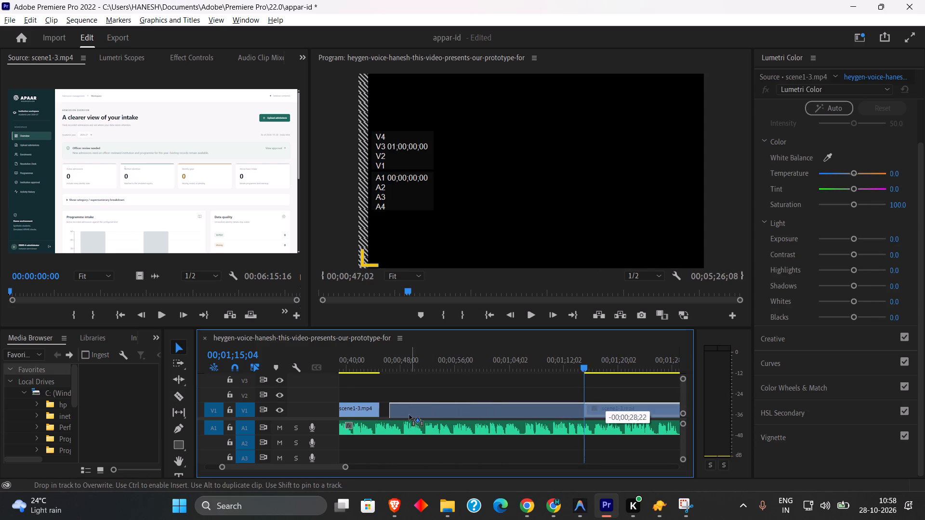
drag(410, 415, 403, 414)
Play back the join between the Institution approval piece and the admission overview clip against the narration.
drag(375, 361, 366, 361)
key(space)
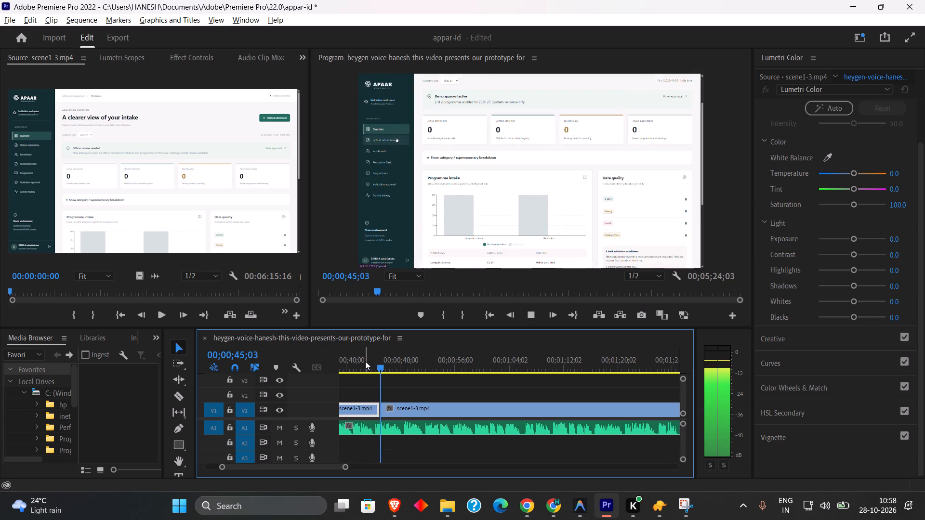
drag(361, 369, 341, 369)
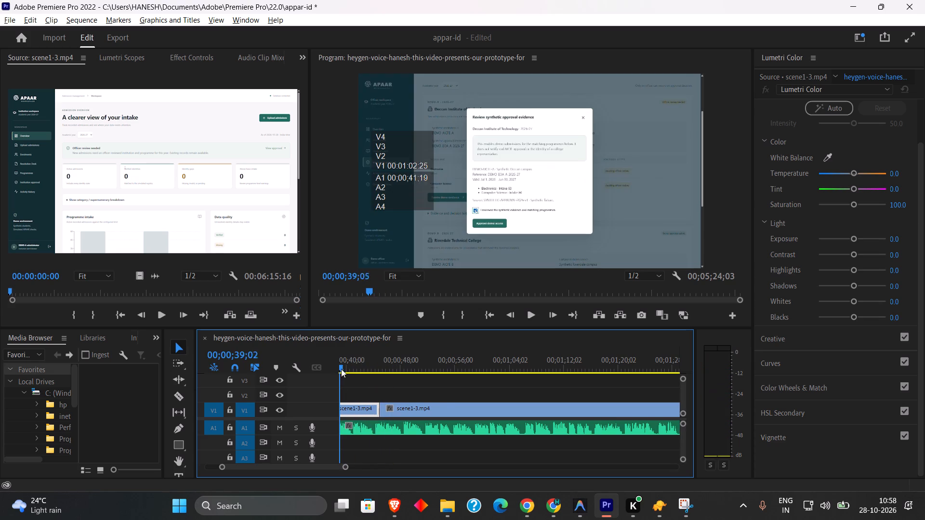
drag(341, 369, 353, 368)
key(space)
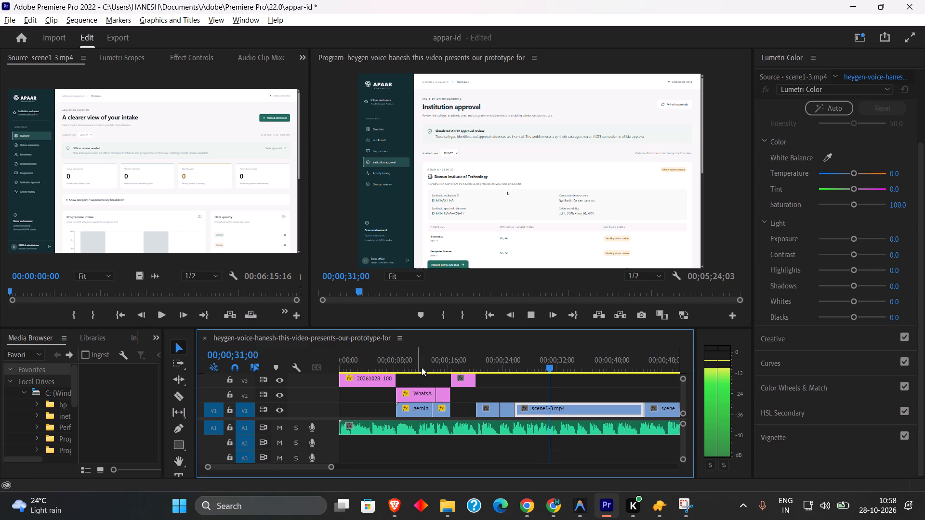
Play the start of the Institution approval part and cut its scene1-3 clip on V1 at 00;00;32;19, before the demo evidence review opens.
drag(507, 368, 524, 368)
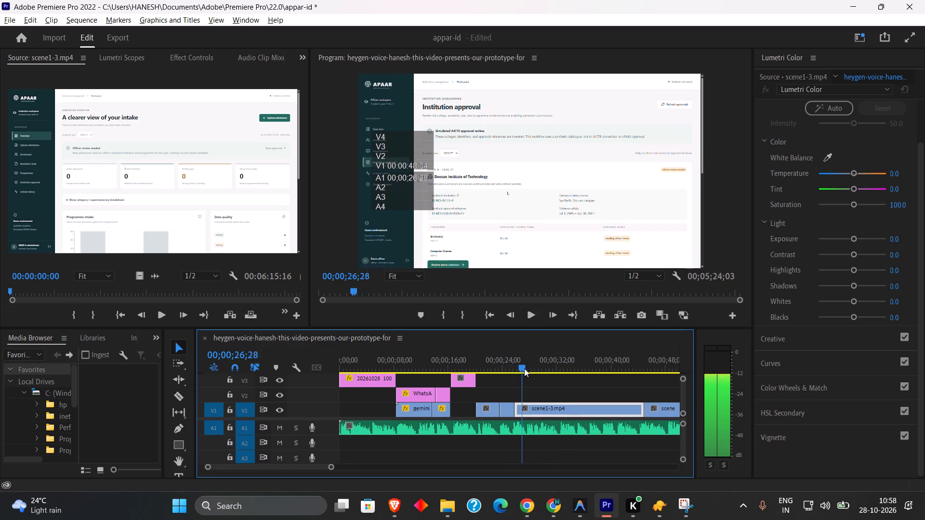
drag(524, 368, 563, 372)
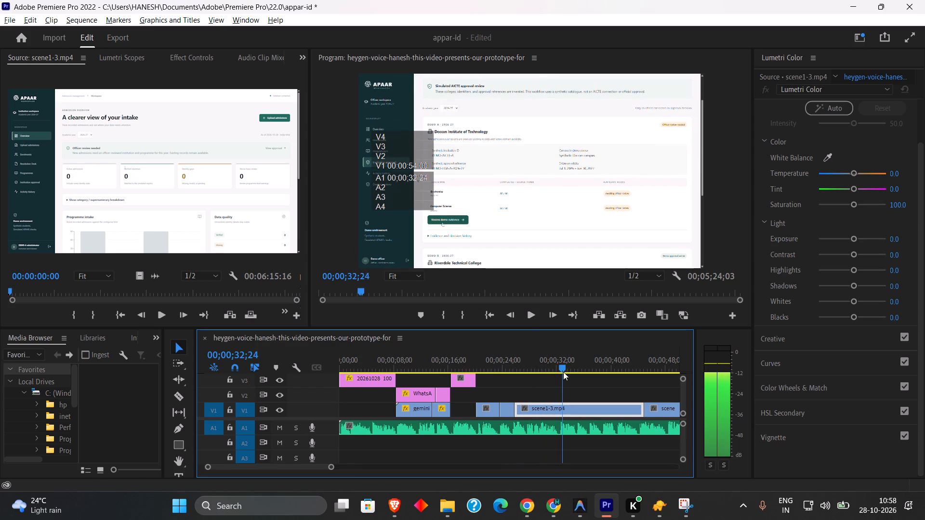
drag(563, 372, 514, 359)
key(space)
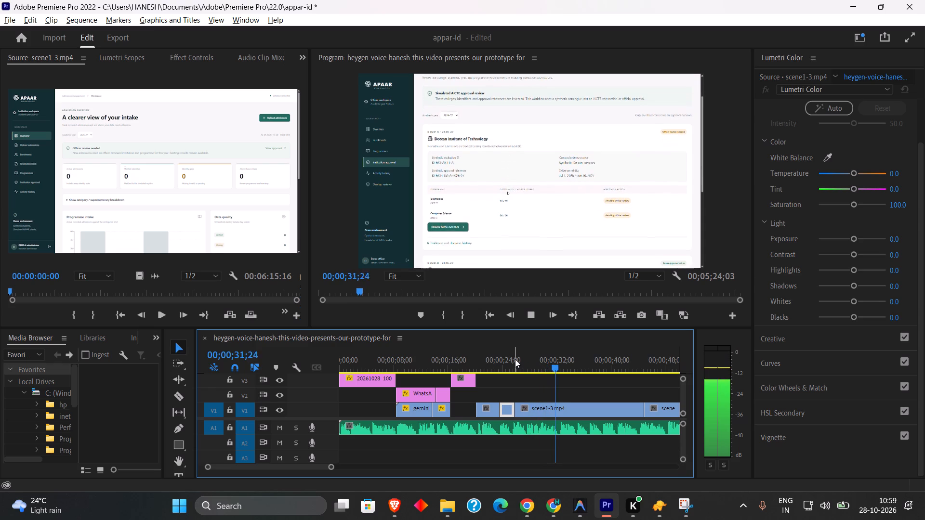
key(space)
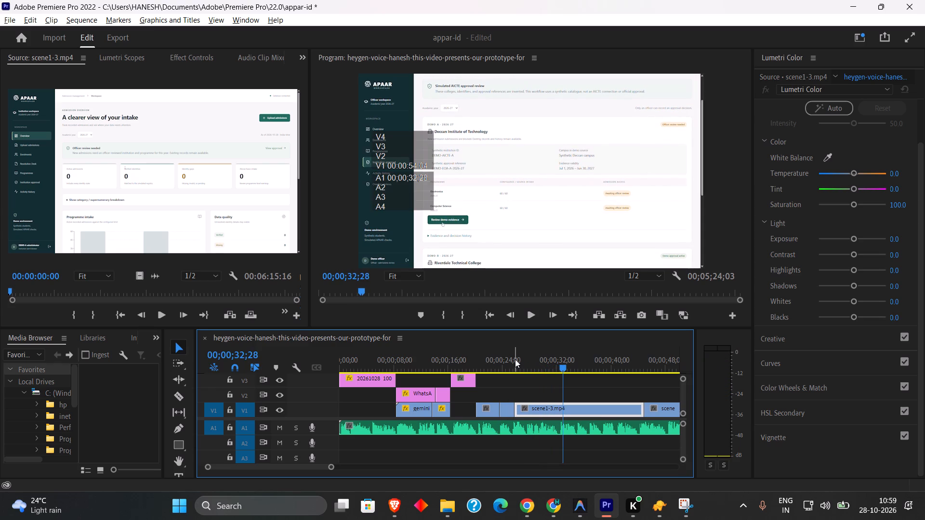
key(space)
key(space)
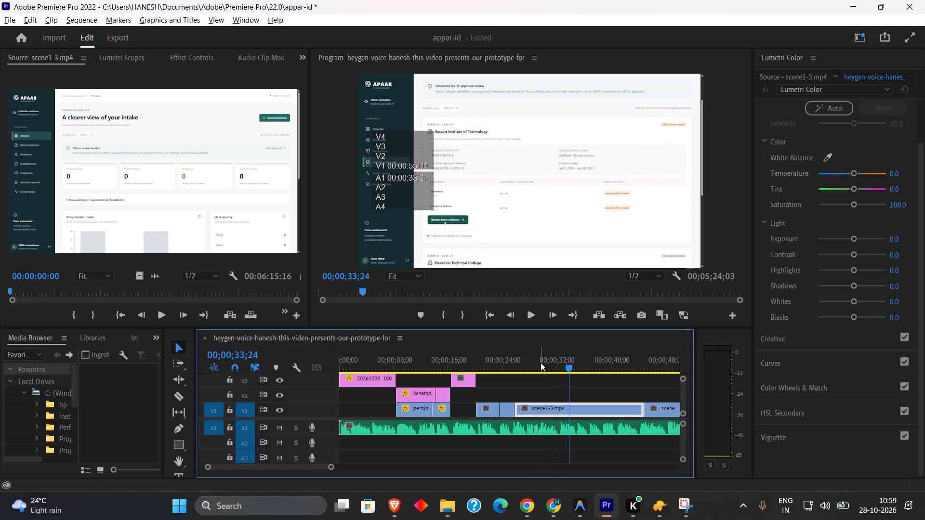
drag(541, 363, 565, 369)
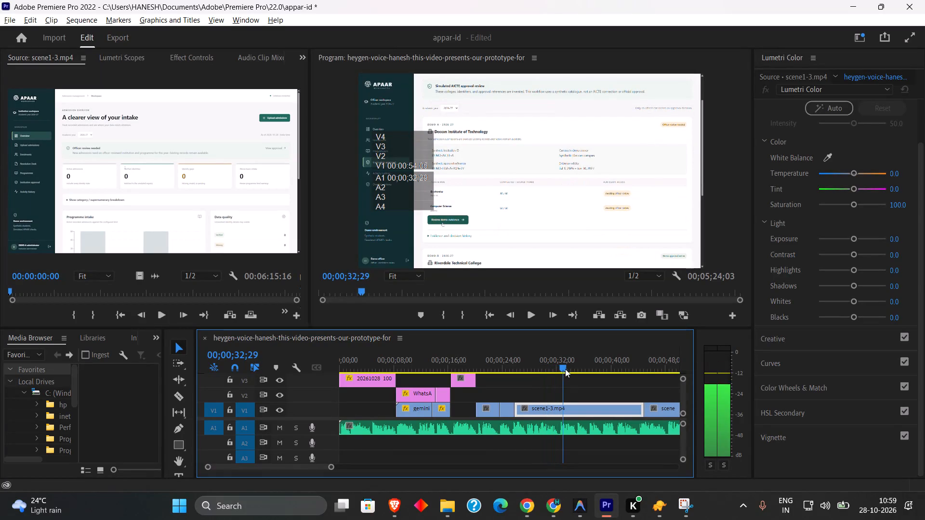
drag(565, 369, 562, 369)
click(176, 401)
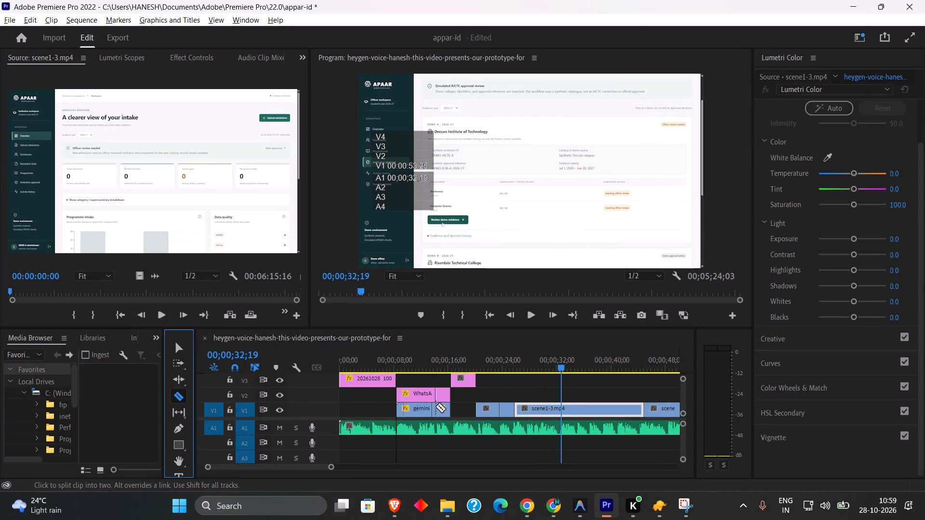
click(562, 410)
click(174, 351)
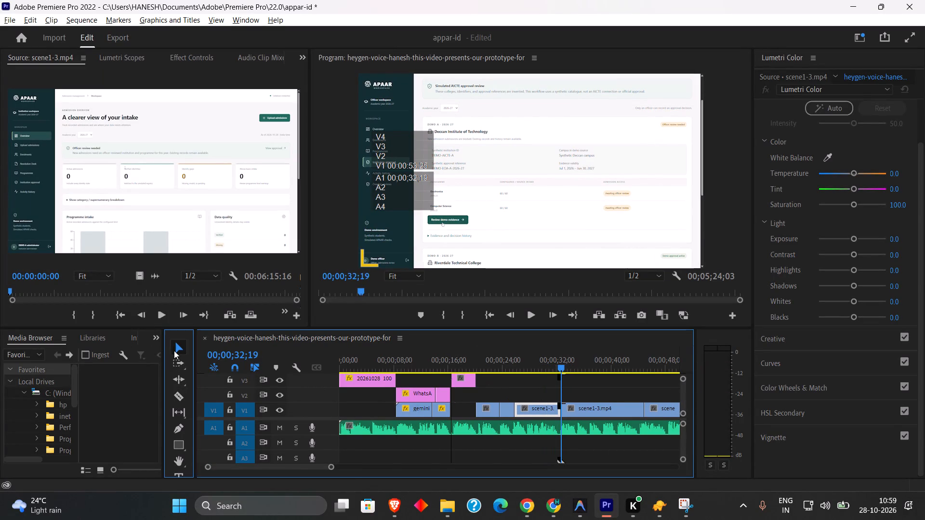
Locate the point in the demo evidence review just before the confirmation checkbox is ticked and cut the scene1-3 clip on V1 at 00;00;37;23.
drag(562, 365, 568, 365)
key(space)
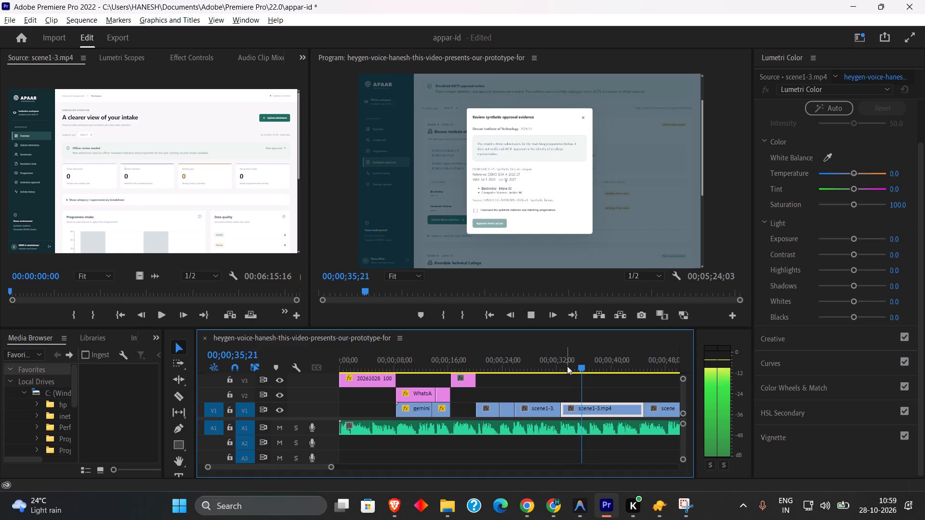
key(space)
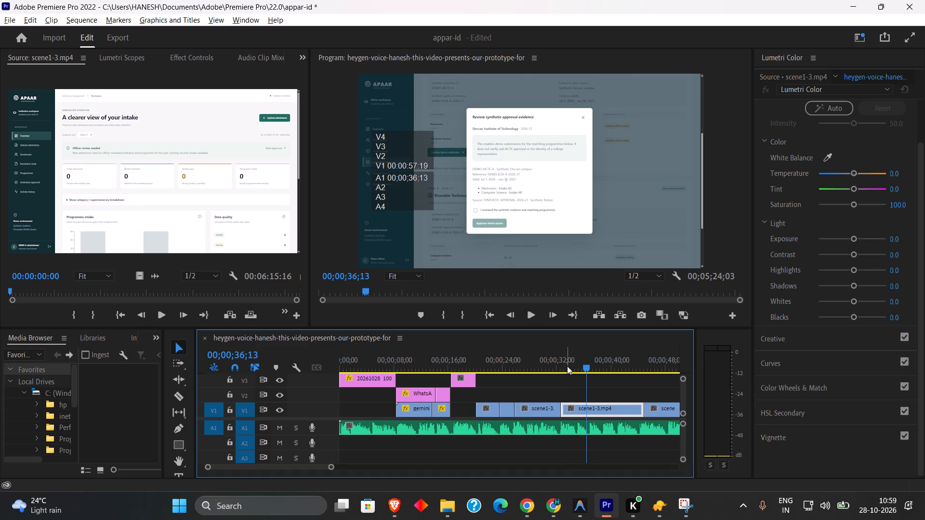
drag(585, 370, 588, 370)
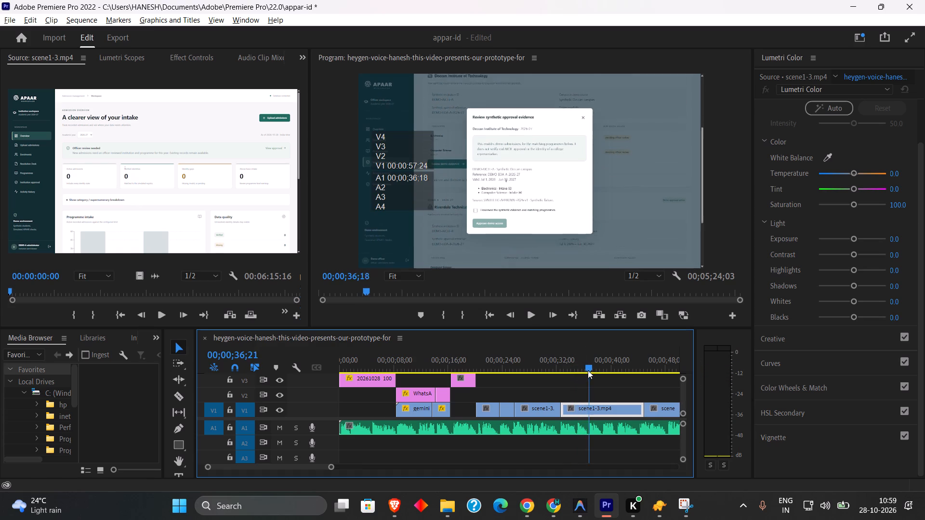
drag(588, 370, 597, 371)
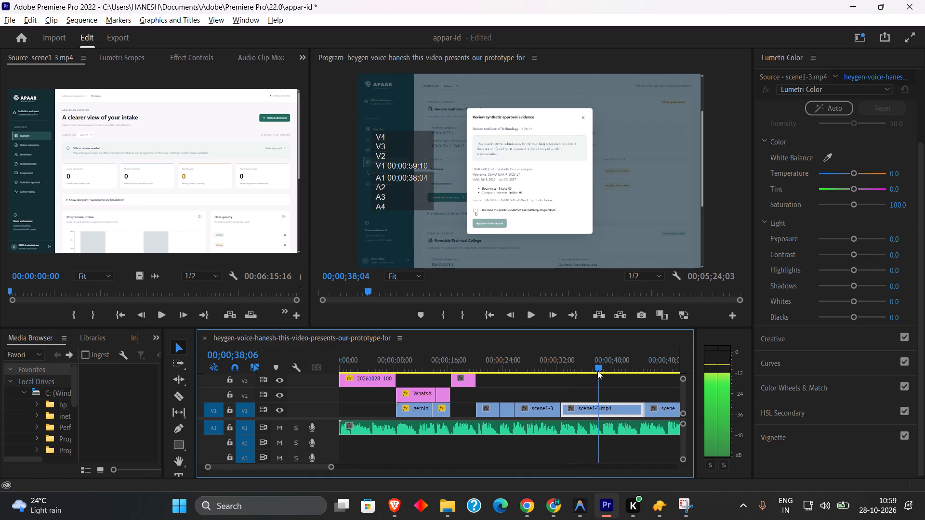
drag(597, 371, 602, 372)
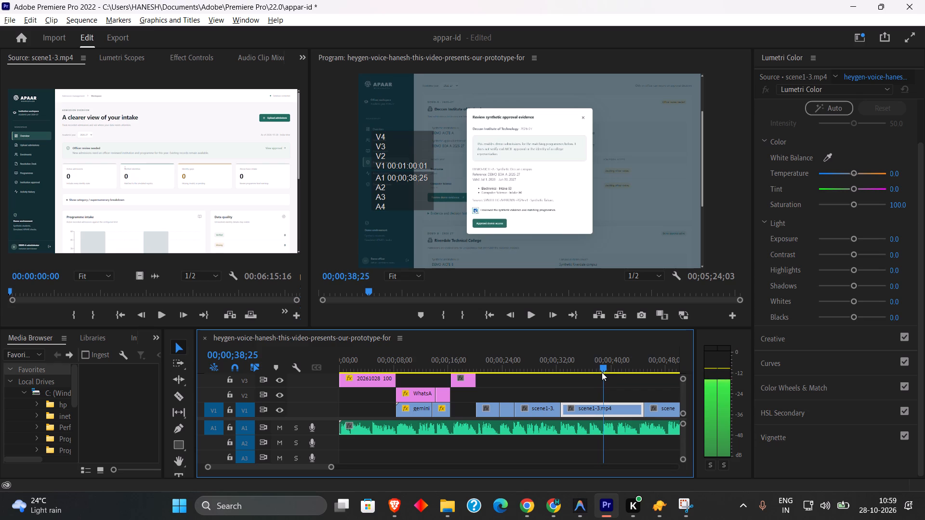
drag(602, 372, 597, 370)
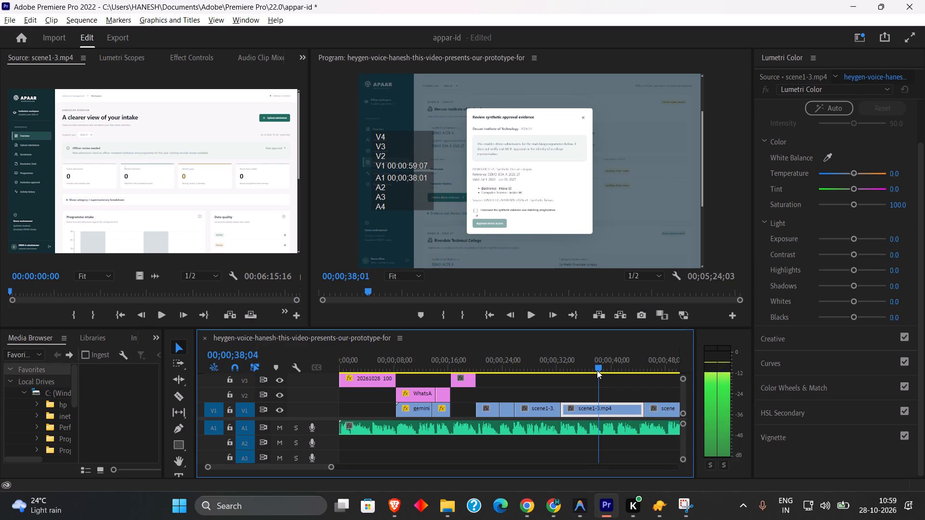
drag(597, 370, 594, 370)
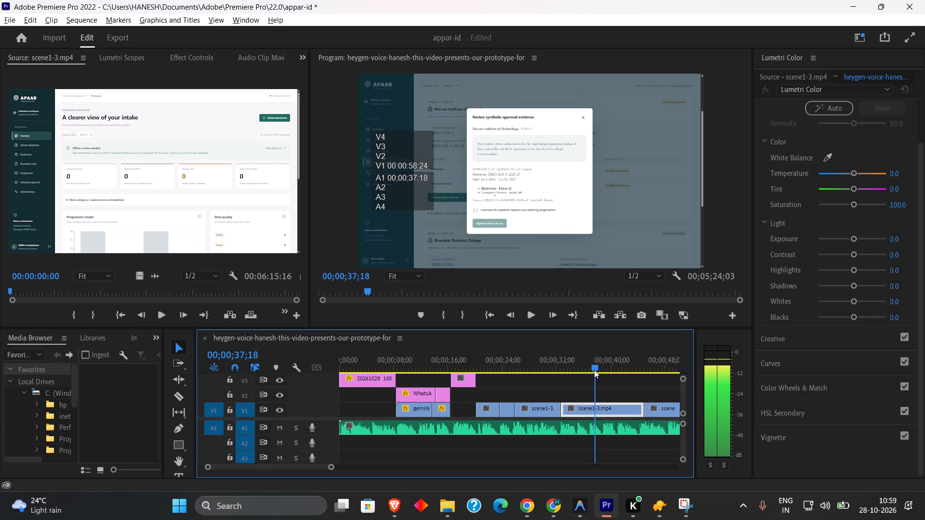
drag(594, 370, 595, 370)
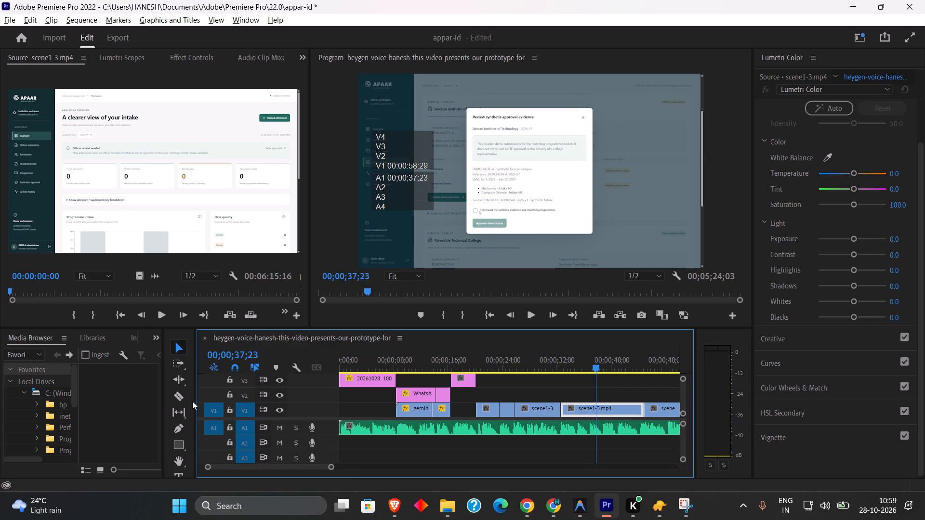
click(184, 401)
click(597, 409)
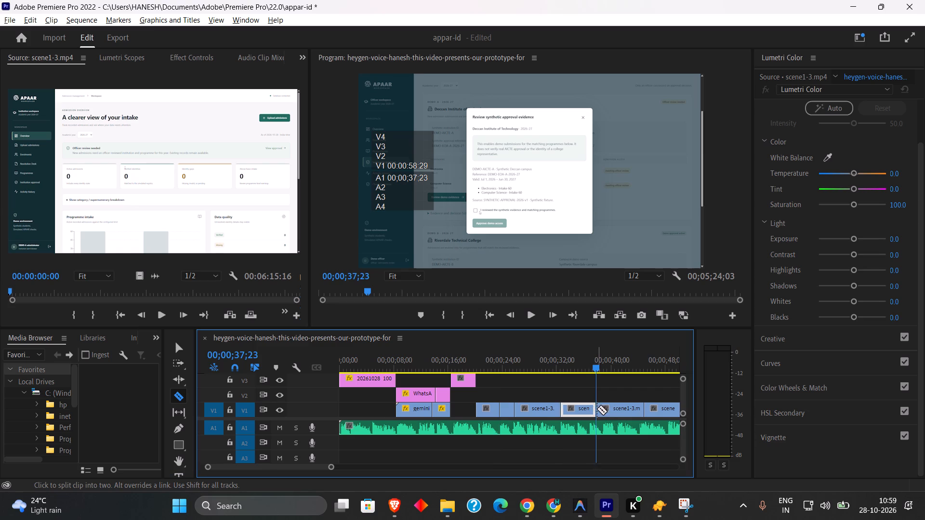
Delete the scene1-3 piece between 00;00;32;19 and 00;00;37;23 and move the following piece back against the preceding one.
click(183, 348)
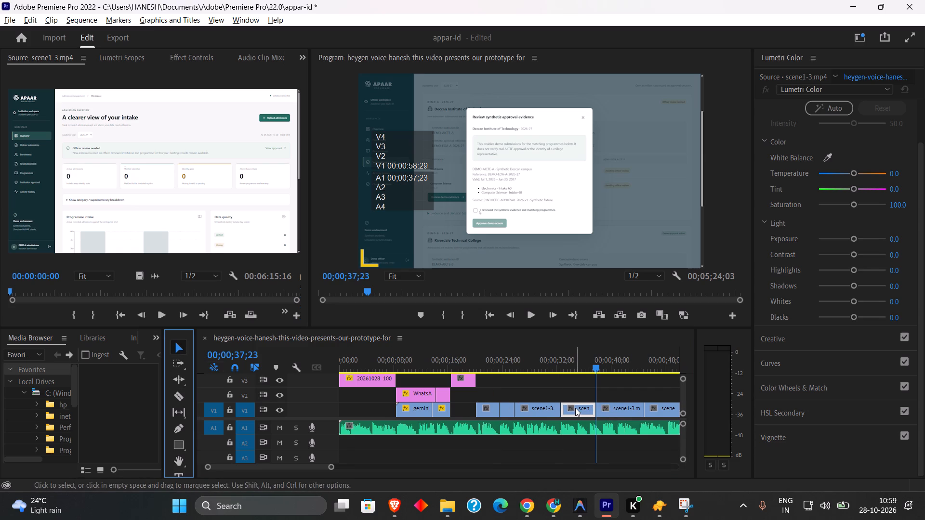
click(575, 408)
key(BackSpace)
drag(615, 411, 579, 406)
Play back the join into the demo evidence review and check the pace of that piece against the narration.
click(551, 369)
key(space)
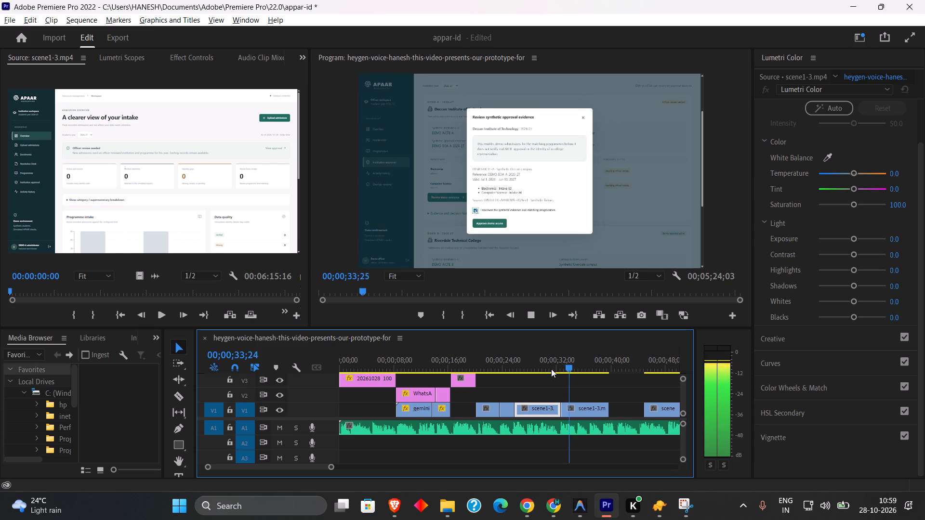
key(space)
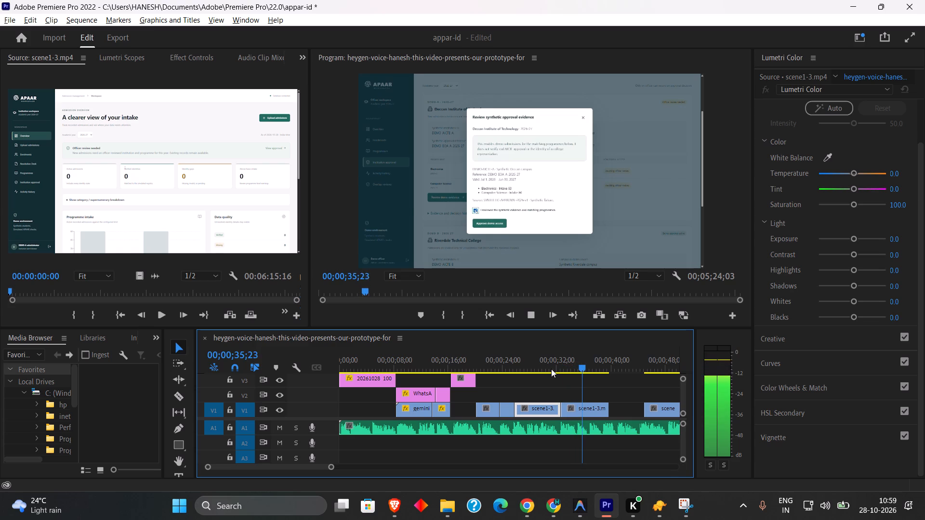
key(space)
drag(562, 369, 567, 371)
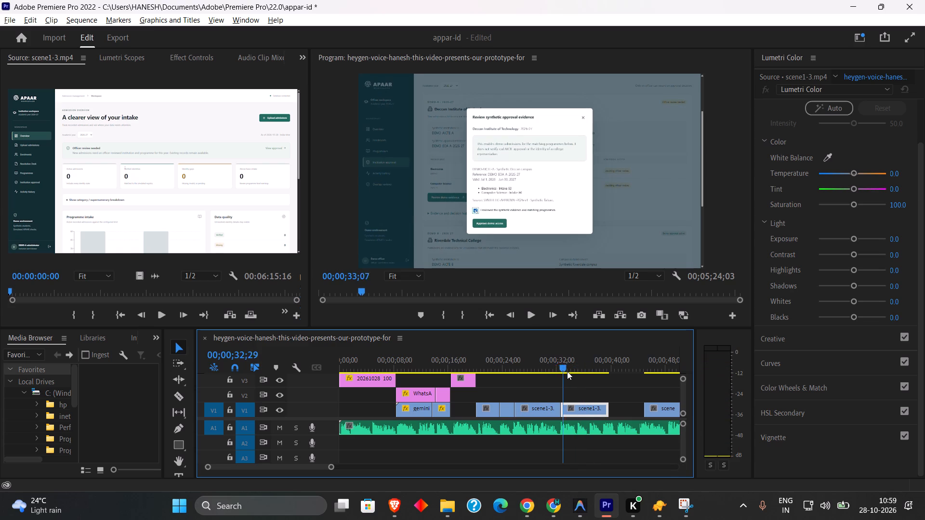
drag(567, 371, 591, 376)
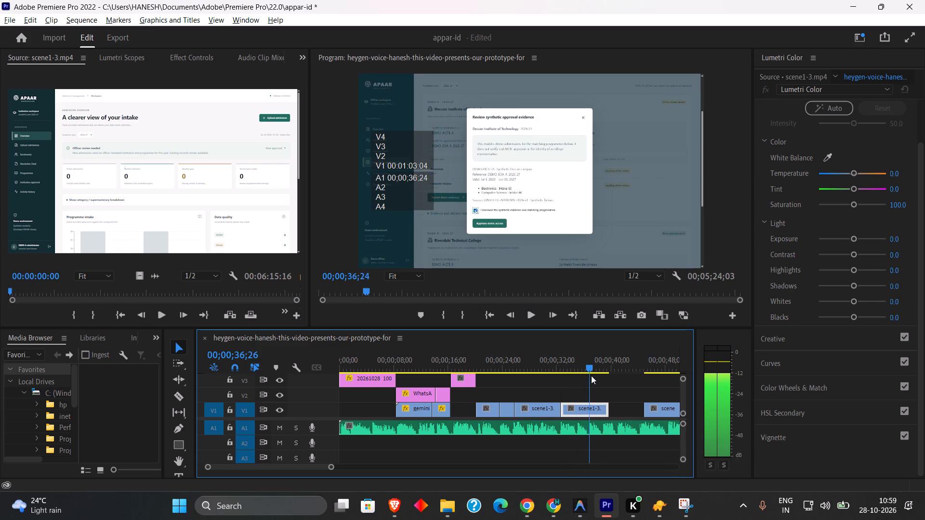
drag(591, 376, 586, 375)
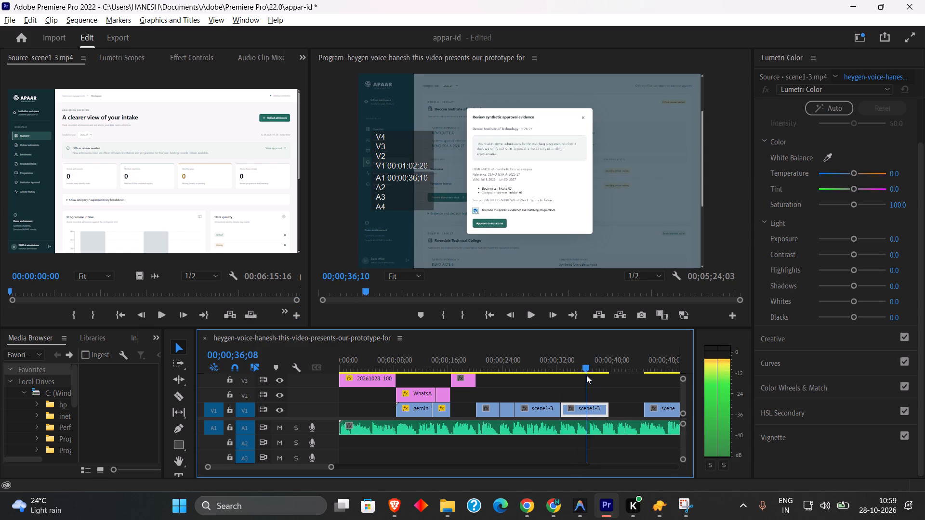
drag(586, 375, 591, 373)
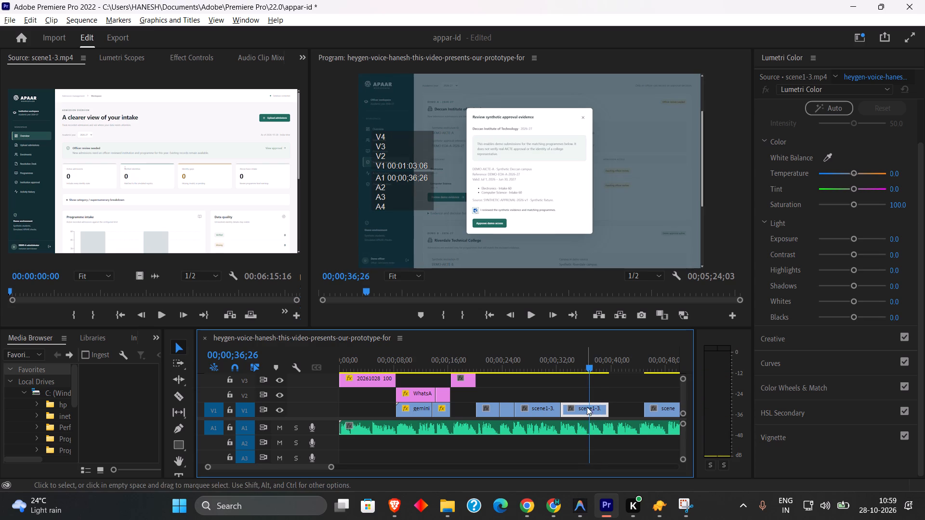
Set the speed of the demo evidence review piece of scene1-3 on V1 to 150%.
right_click(586, 412)
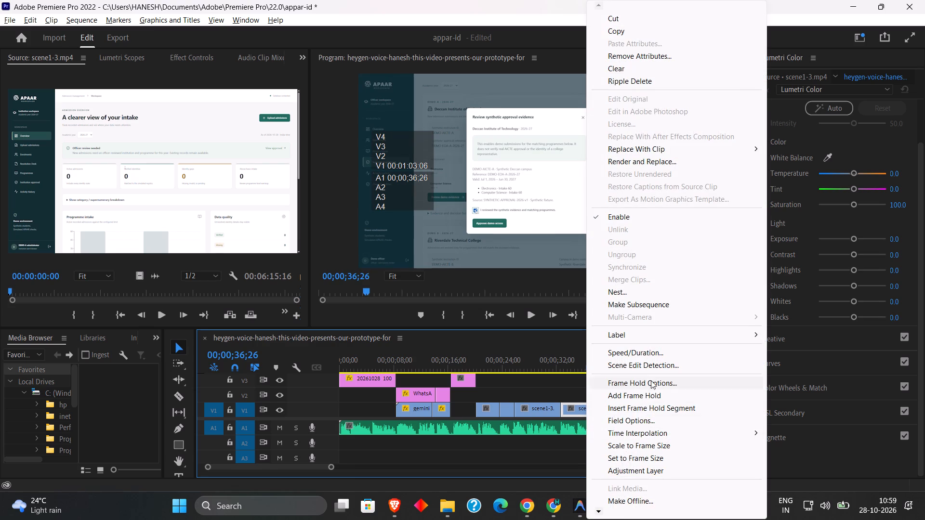
click(650, 354)
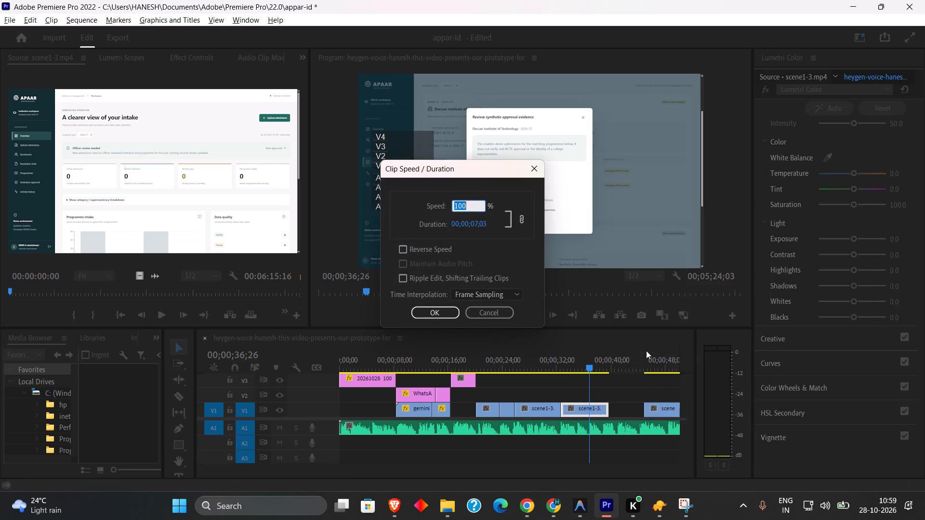
text(150)
click(446, 315)
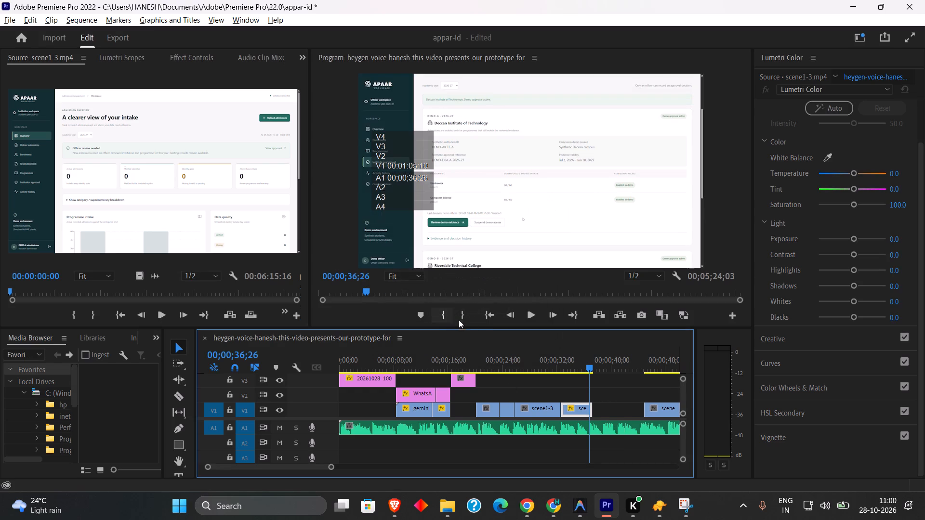
Play back the sped-up evidence review piece and move the following scene1-3 clip on V1 back against its end.
click(551, 365)
key(space)
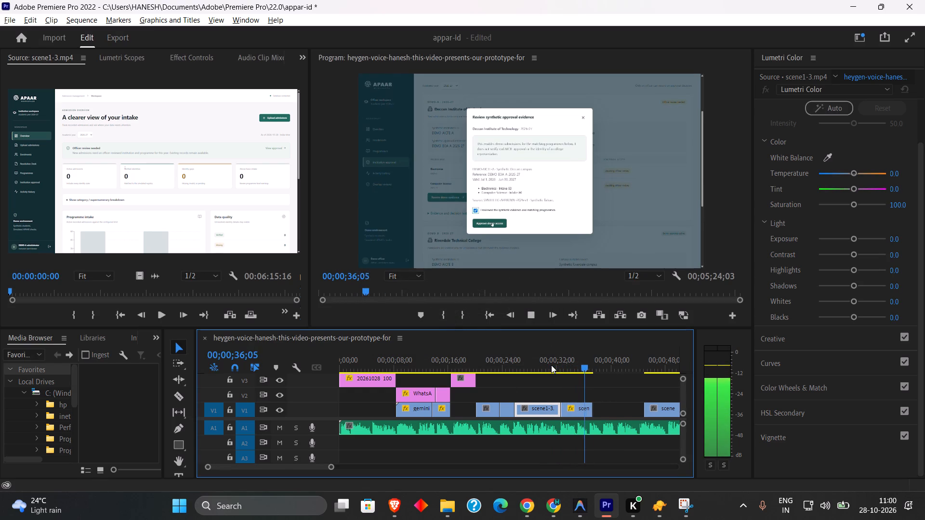
drag(658, 411, 608, 414)
Play through the admission overview part and cut its scene1-3 clip on V1 at 00;00;41;15, just before View approval is opened.
click(584, 367)
key(space)
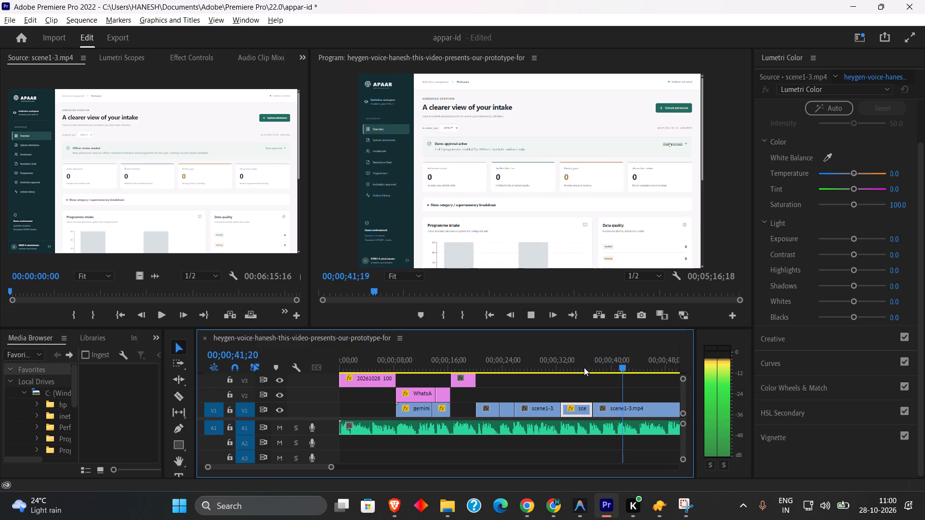
drag(596, 366, 606, 369)
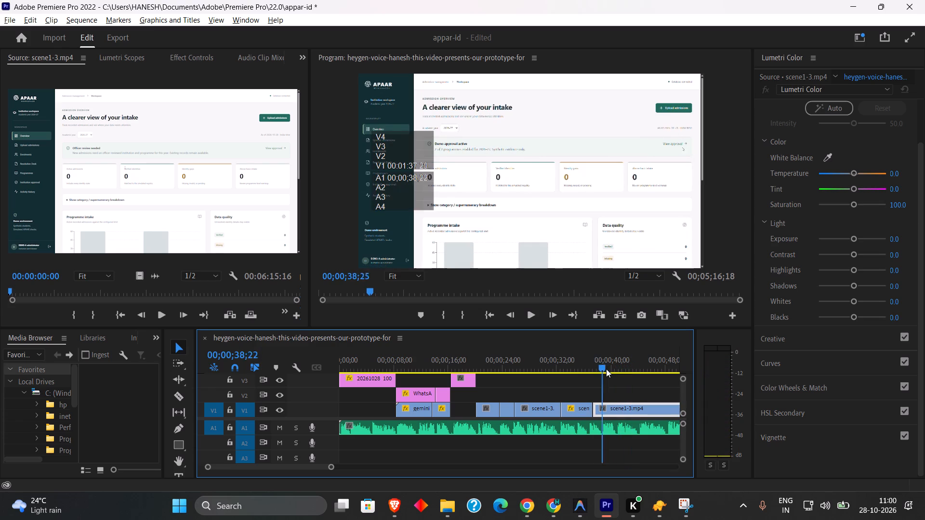
drag(606, 369, 608, 369)
key(space)
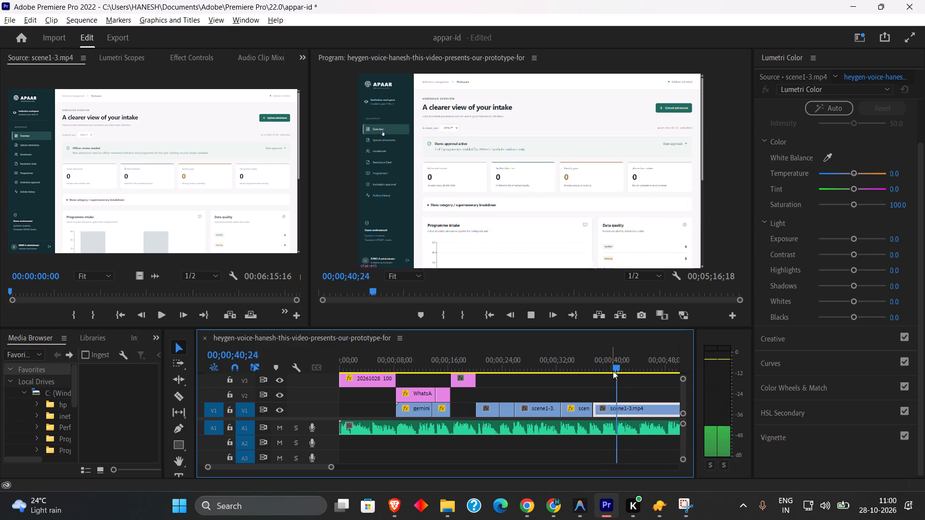
key(space)
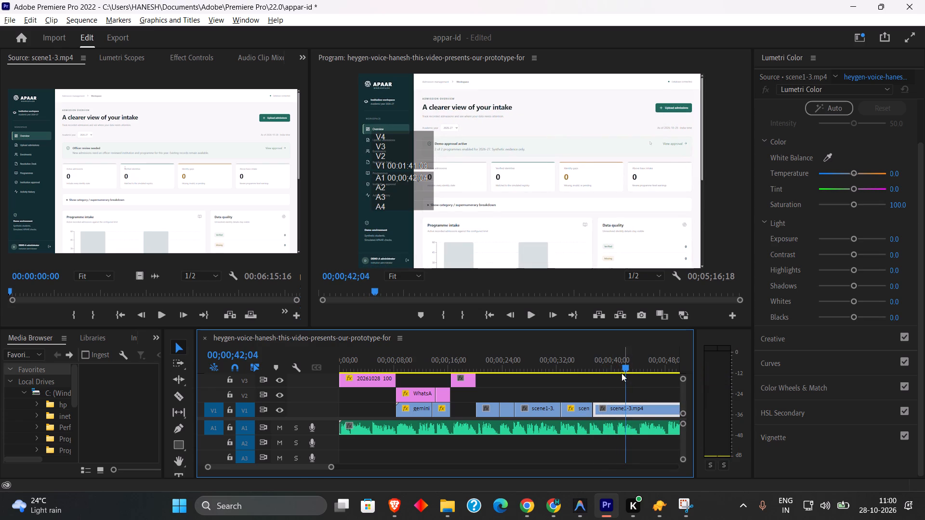
drag(617, 370, 620, 370)
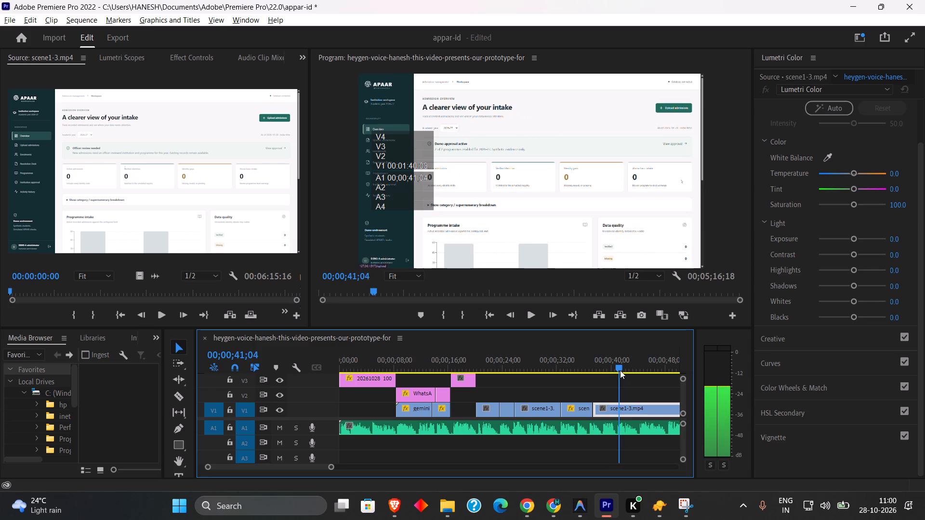
drag(620, 370, 622, 371)
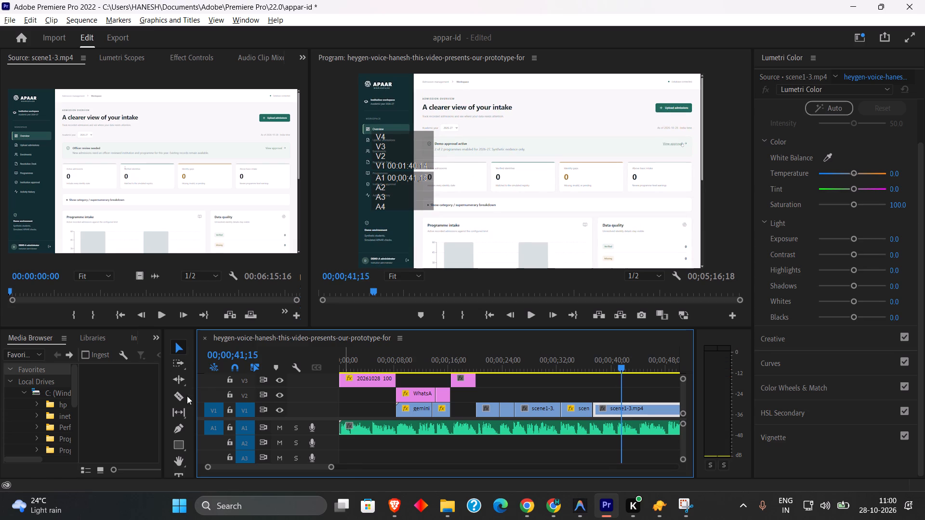
click(181, 393)
click(621, 409)
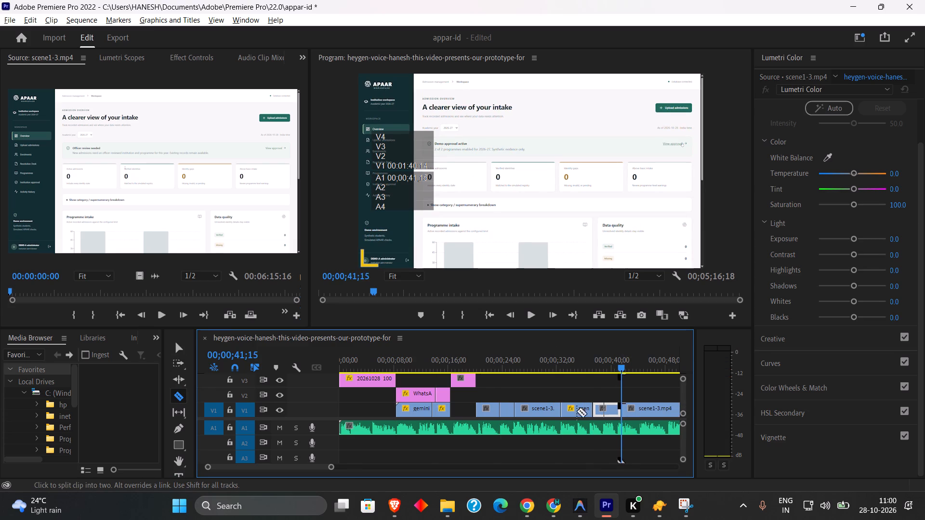
Delete the admission overview piece between the sped-up piece and 00;00;41;15 and move the remaining scene1-3 clip back against the sped-up piece.
click(180, 349)
click(603, 408)
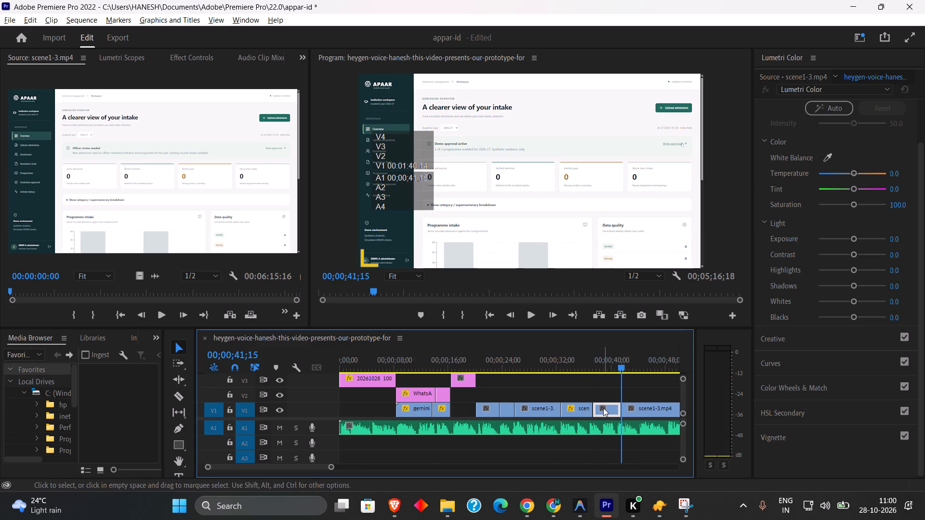
key(BackSpace)
drag(652, 404, 617, 399)
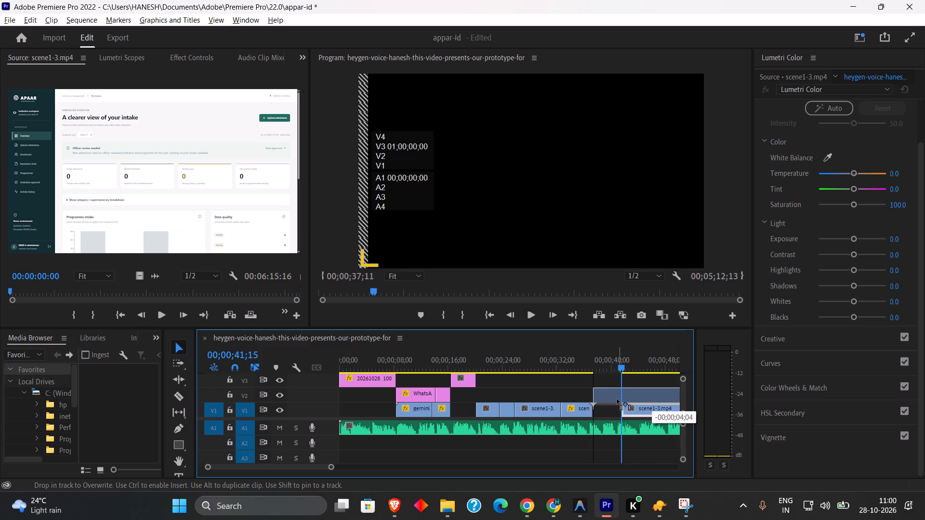
drag(617, 399, 617, 404)
Play and scrub through the Institution approval part of scene1-3 after the sped-up piece to find where it can be shortened.
click(580, 367)
key(space)
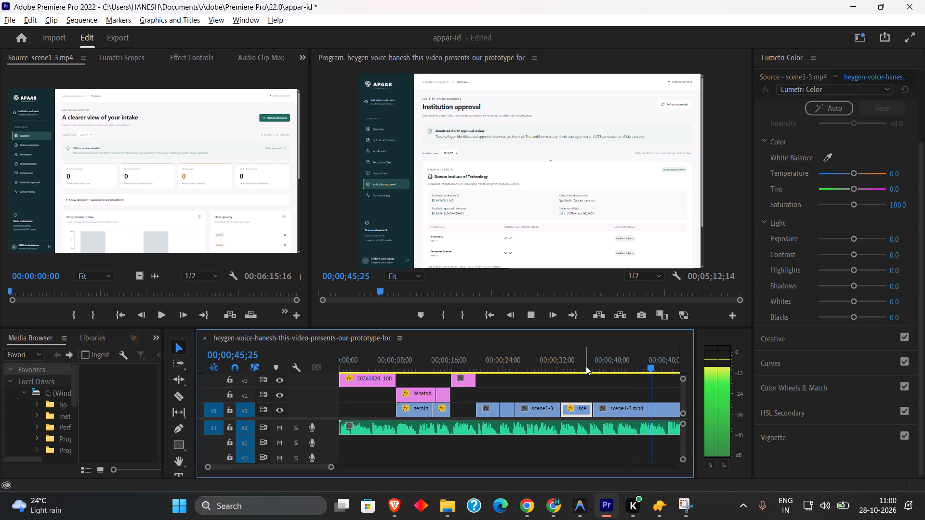
drag(586, 366, 621, 371)
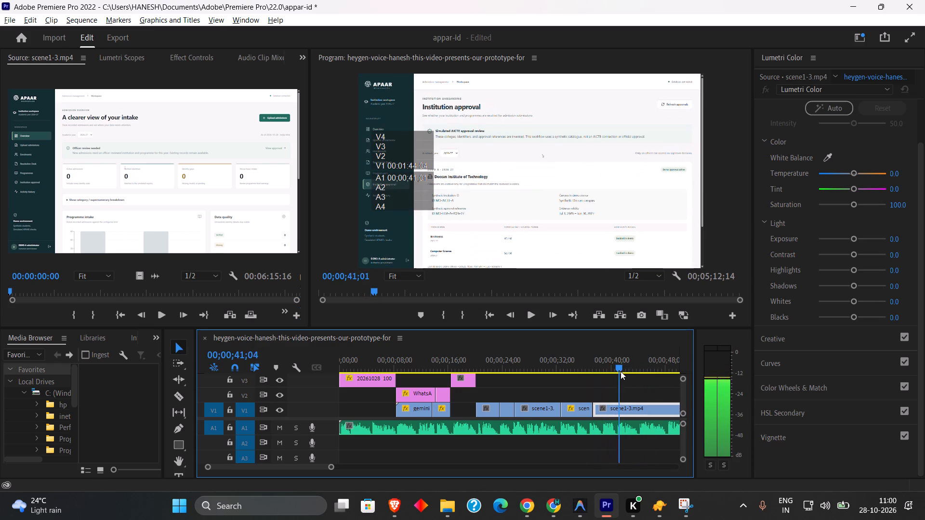
drag(621, 371, 624, 372)
key(space)
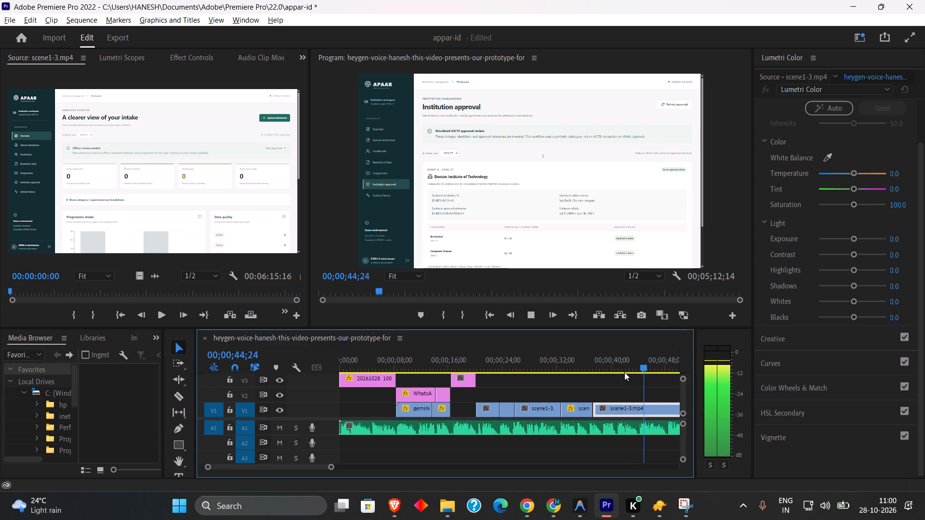
click(332, 466)
drag(406, 369, 406, 369)
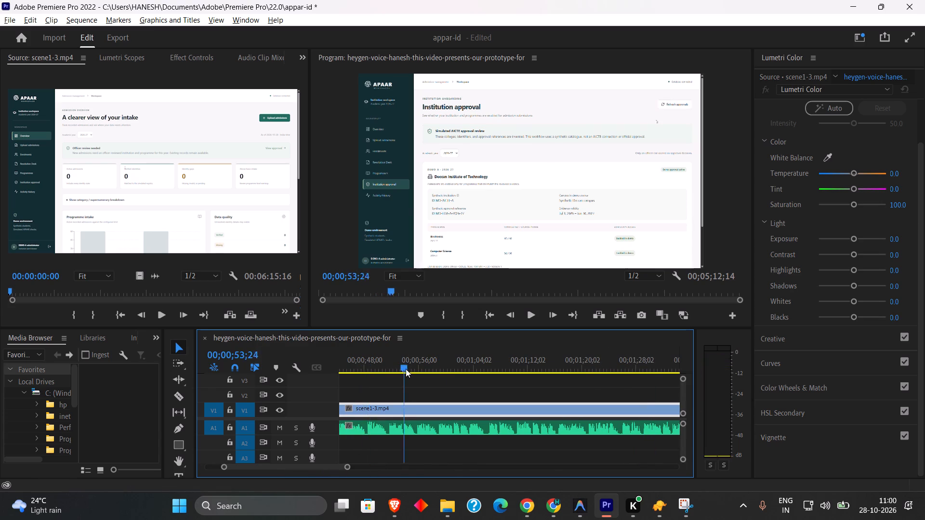
drag(406, 369, 452, 362)
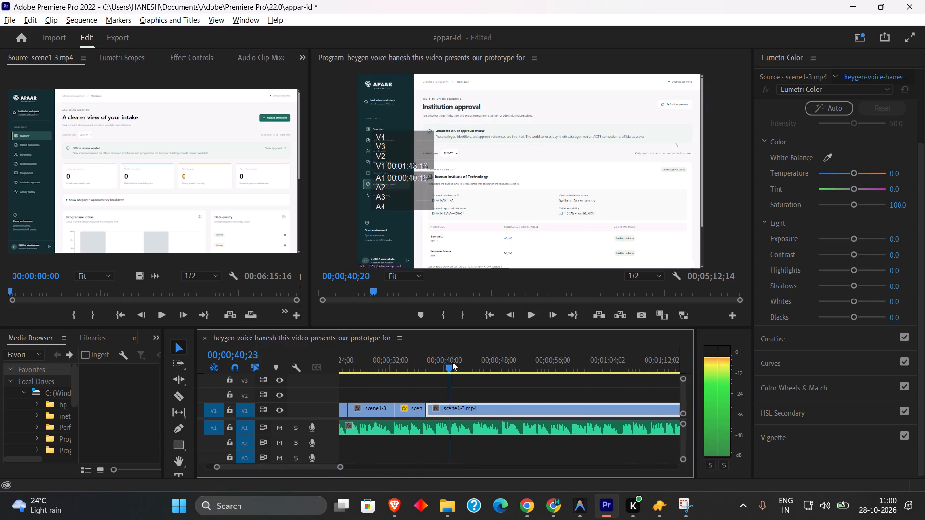
drag(452, 362, 541, 361)
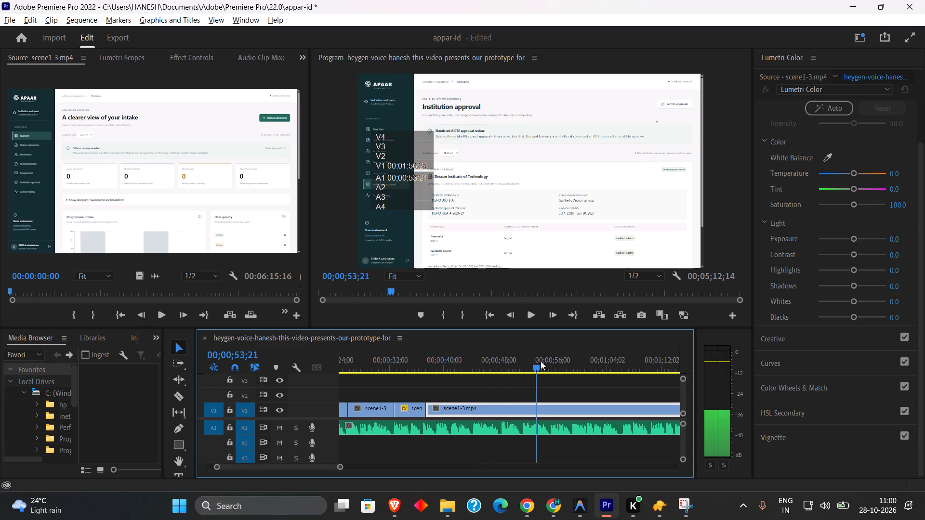
drag(541, 361, 442, 355)
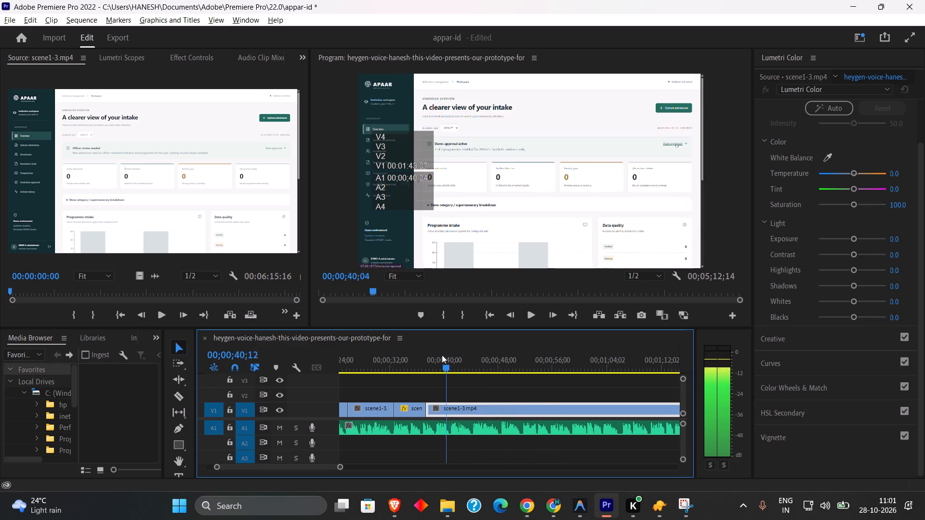
drag(442, 355, 500, 363)
key(space)
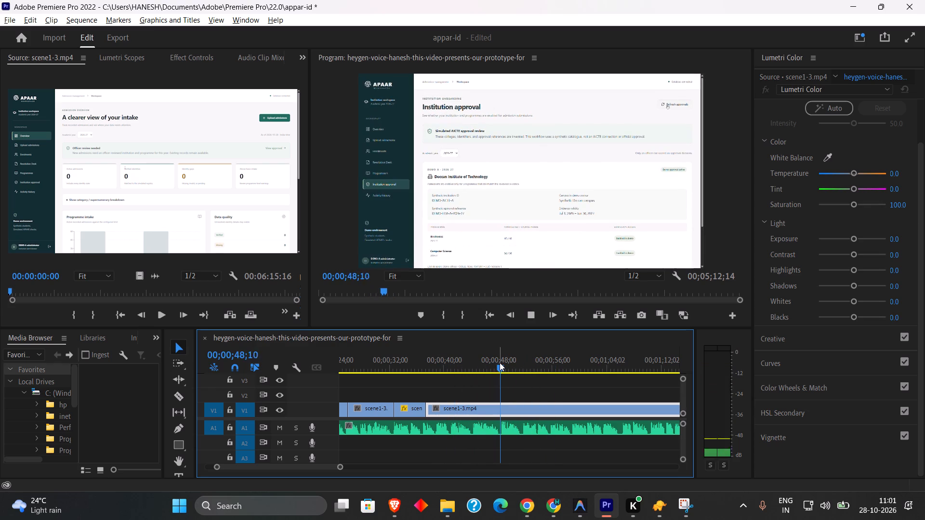
drag(494, 363, 451, 369)
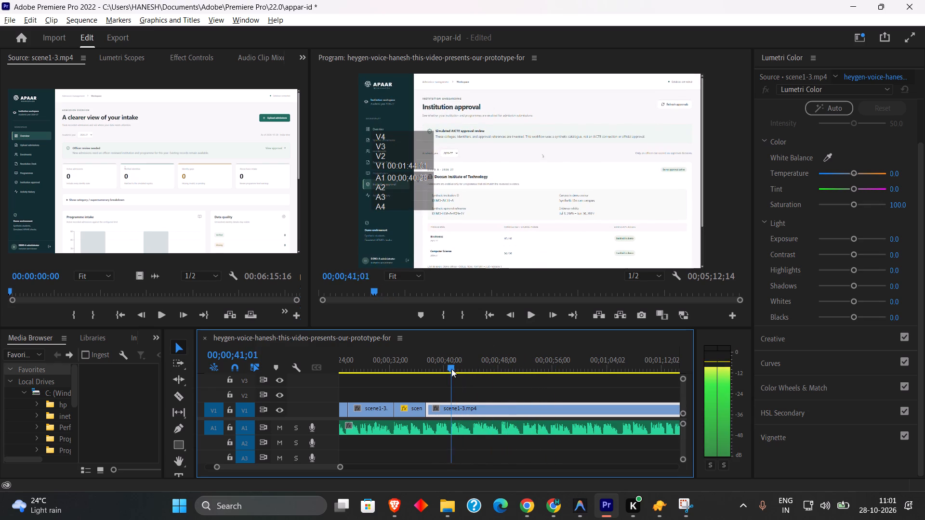
drag(451, 369, 448, 369)
key(space)
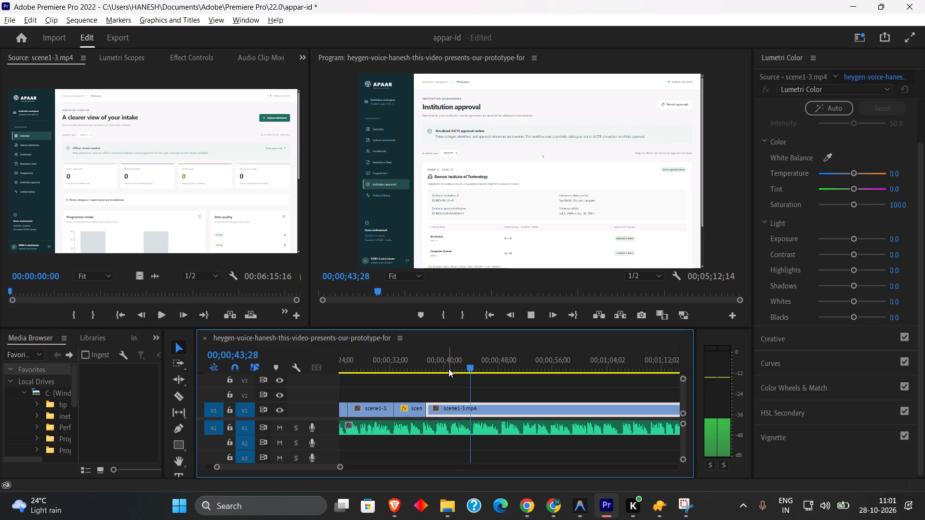
Cut the scene1-3 clip on V1 at 00;00;44;04, within the Institution approval part.
click(475, 365)
click(179, 398)
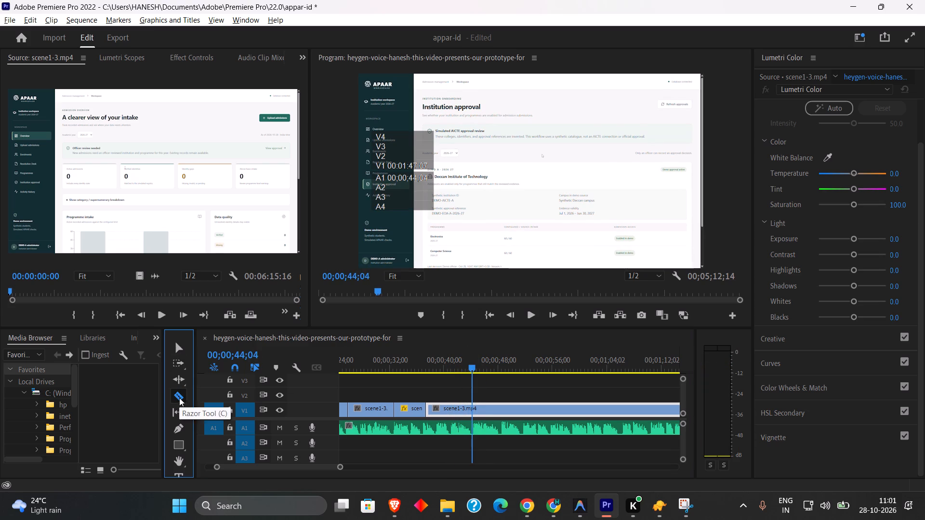
click(473, 406)
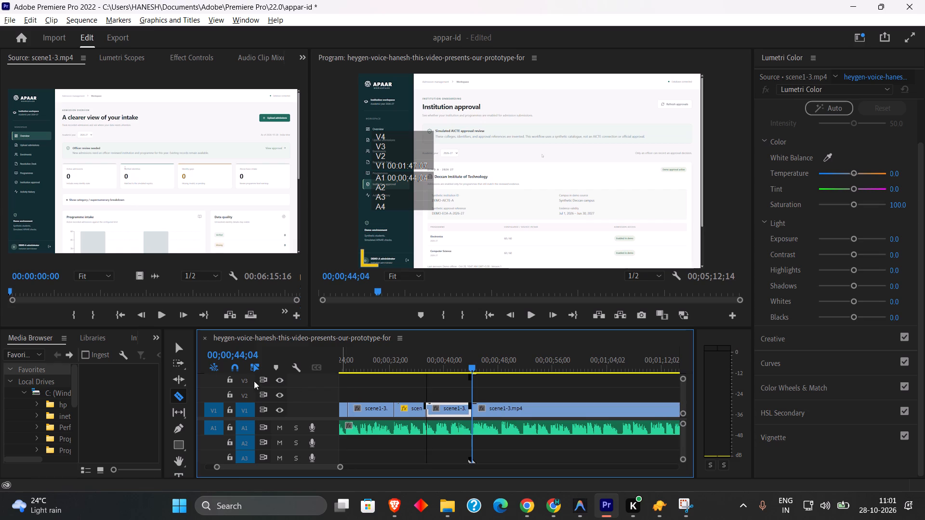
click(180, 351)
Trim the end of the piece before the cut back to 00;00;40;18 and move the following scene1-3 clip against it.
drag(470, 367, 479, 367)
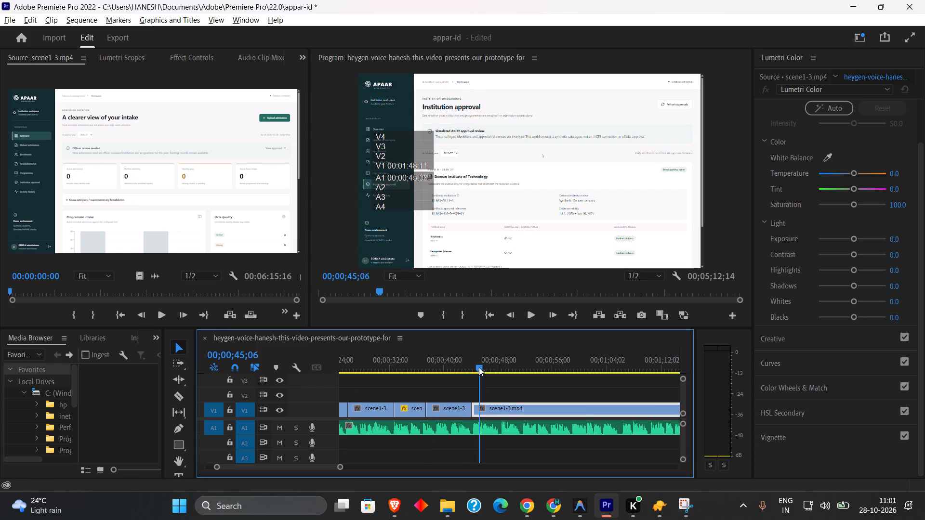
drag(479, 367, 537, 367)
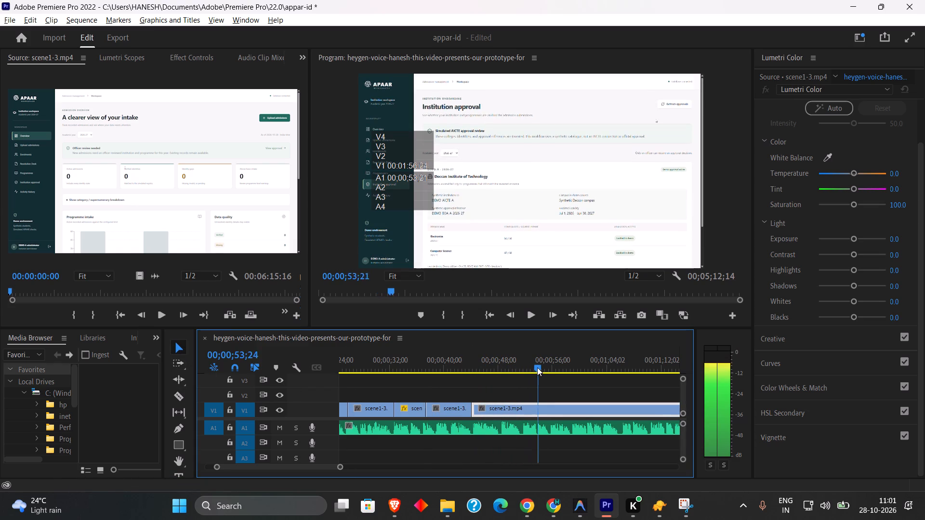
drag(537, 367, 436, 361)
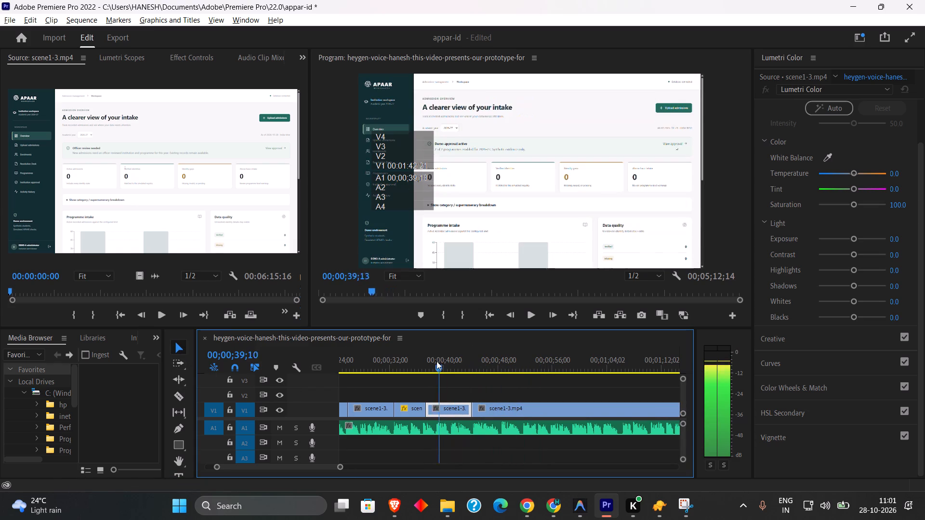
drag(436, 361, 445, 364)
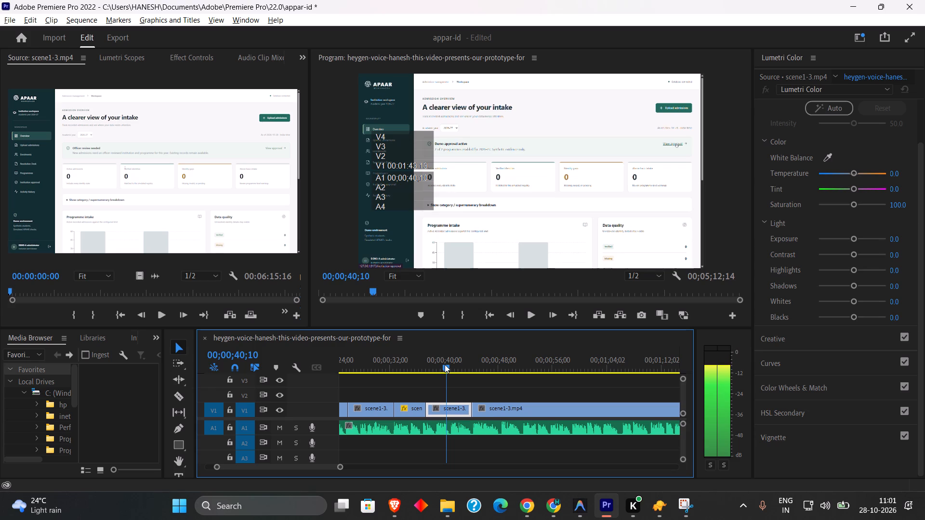
drag(445, 364, 446, 364)
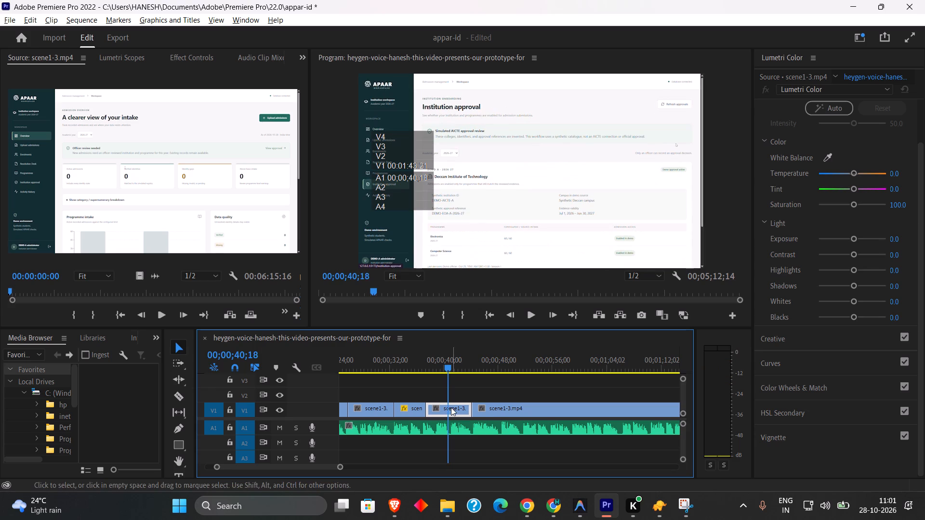
drag(471, 408, 449, 405)
drag(494, 407, 471, 407)
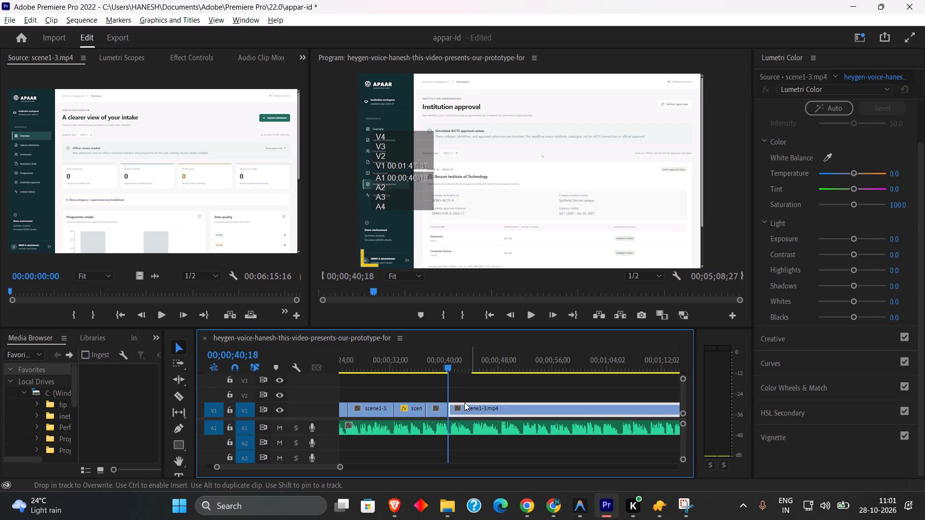
Play through the joined Institution approval part and cut its last scene1-3 clip on V1 at 00;00;47;28.
click(440, 366)
key(space)
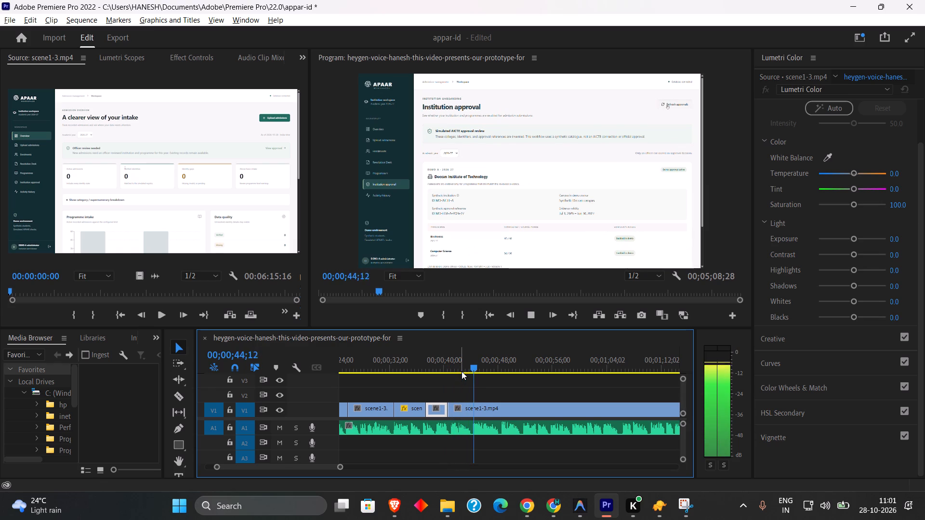
drag(465, 368, 508, 374)
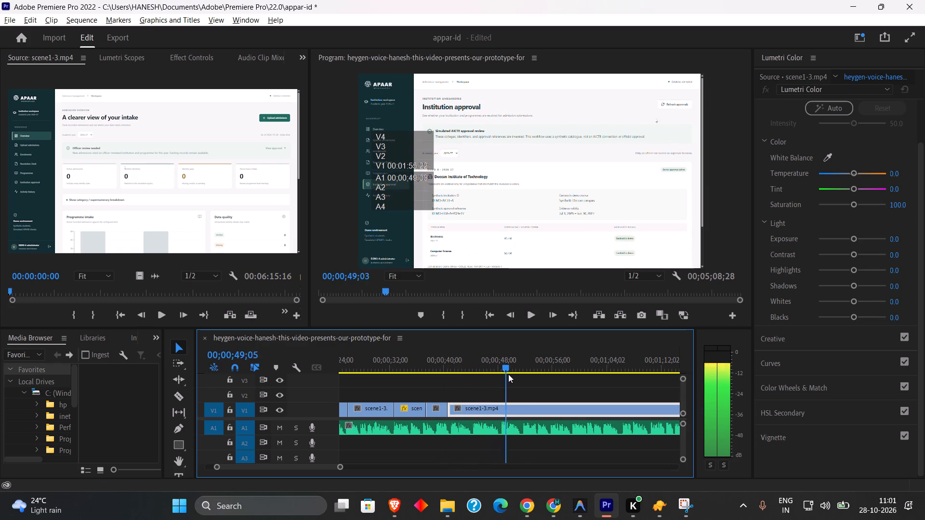
drag(508, 374, 501, 371)
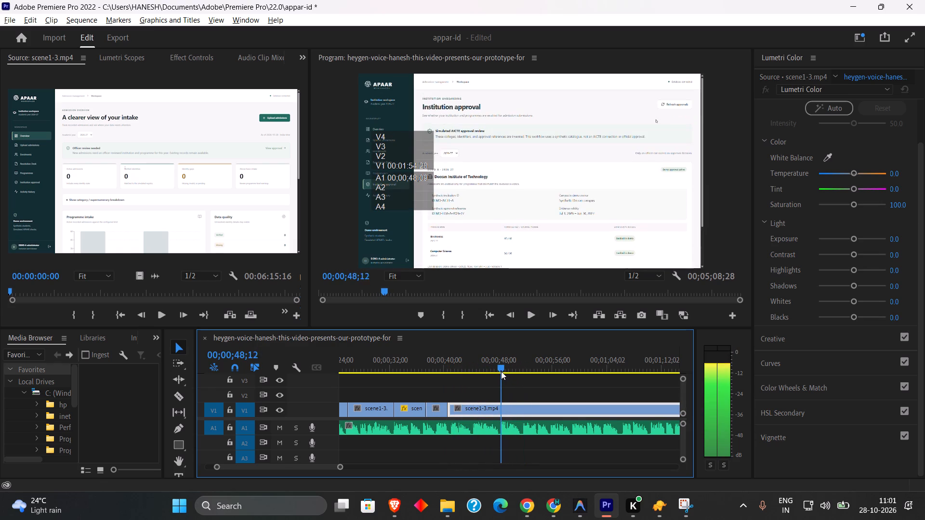
drag(501, 371, 497, 369)
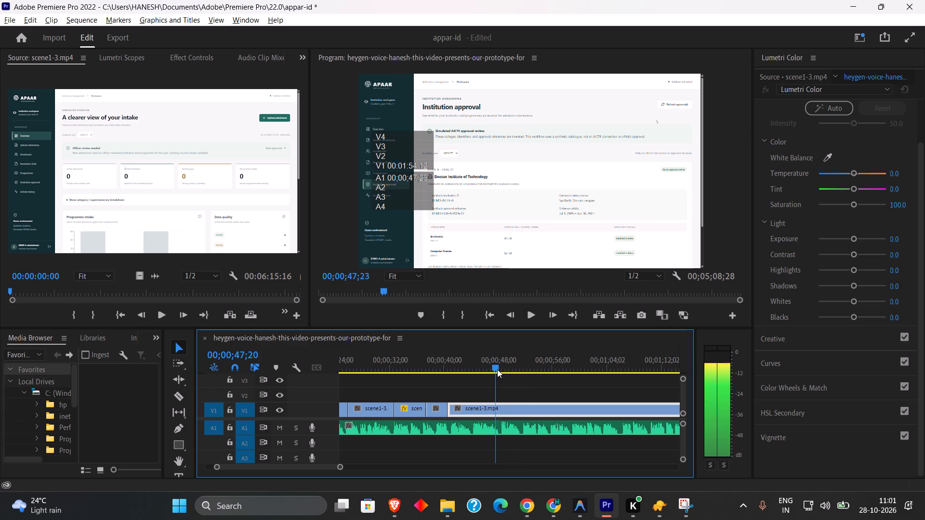
drag(497, 369, 499, 369)
click(183, 400)
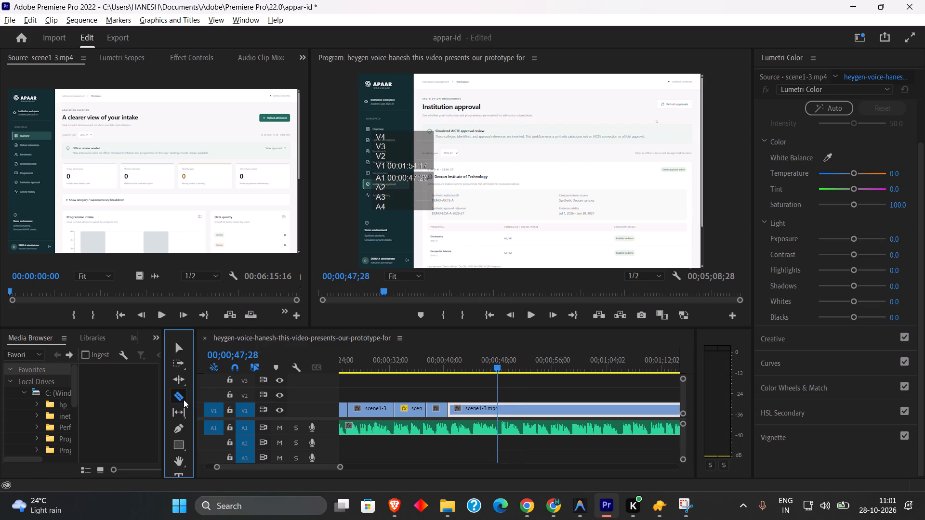
click(498, 408)
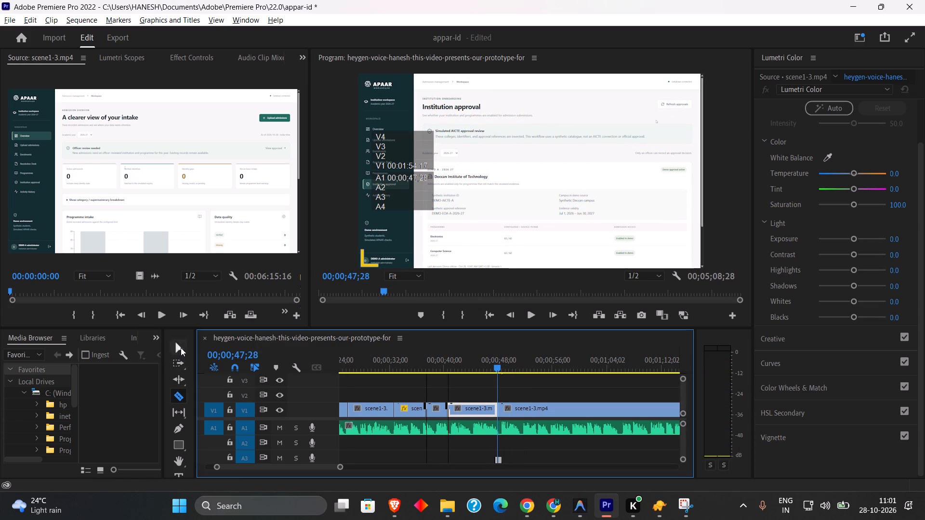
click(181, 348)
Delete the piece between 00;00;40;18 and 00;00;47;28 and move the remaining scene1-3 clip back to close the gap.
click(469, 408)
key(BackSpace)
drag(528, 409, 482, 408)
Play back the shortened approval part and cut the last scene1-3 clip on V1 at 00;00;43;29.
click(437, 369)
key(space)
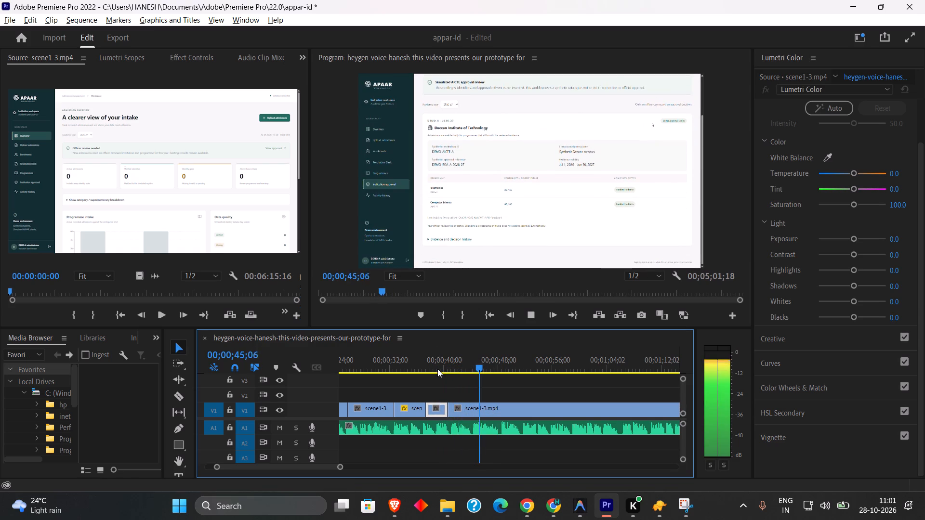
drag(461, 365, 477, 370)
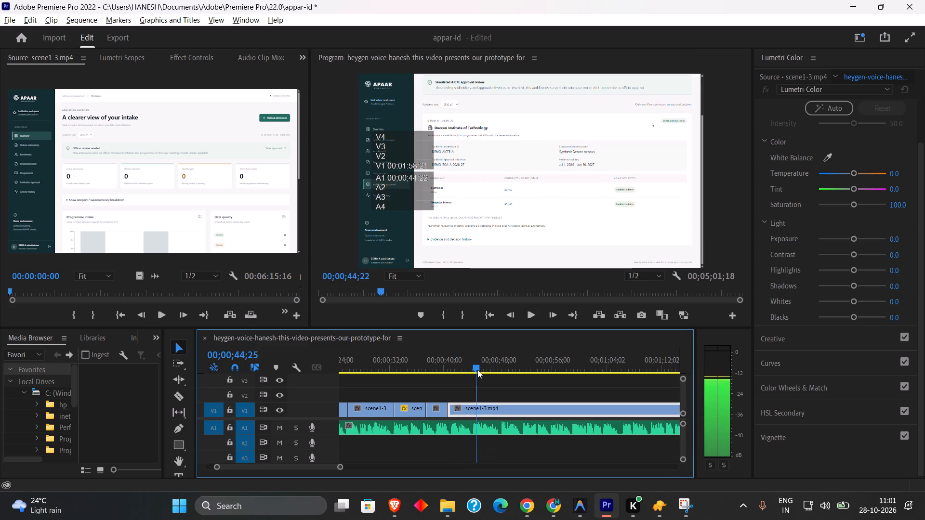
drag(477, 370, 473, 369)
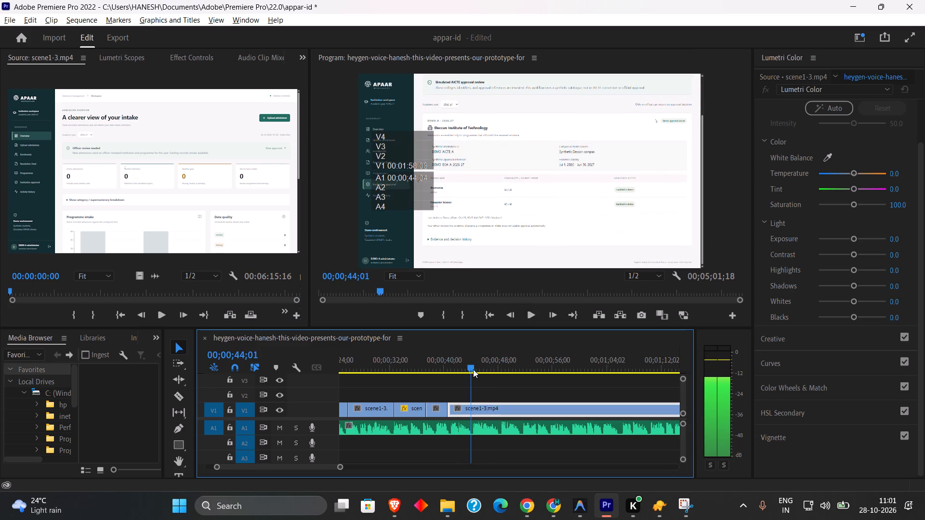
drag(473, 369, 474, 370)
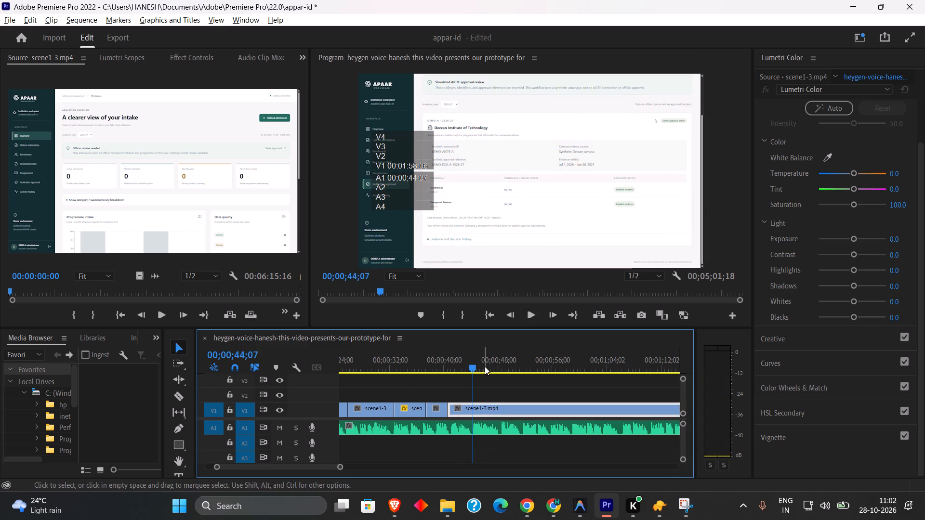
click(472, 369)
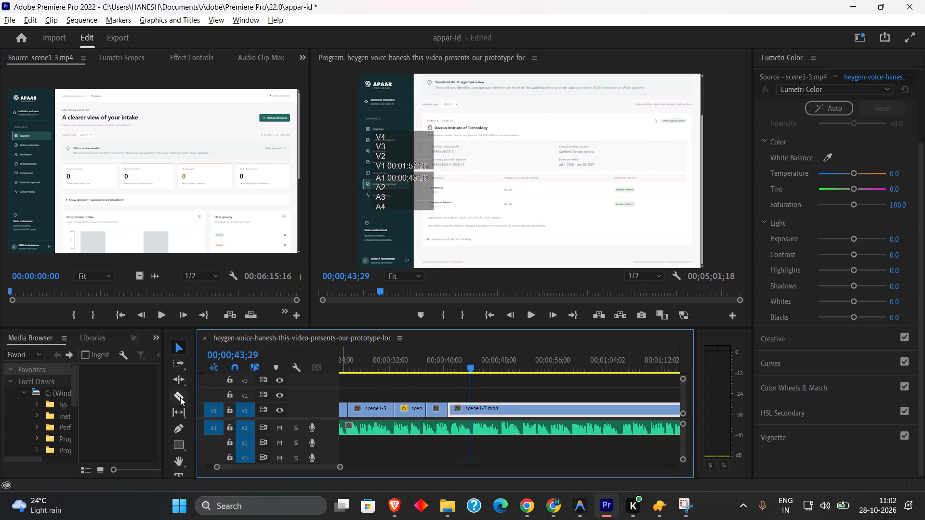
click(175, 401)
click(471, 406)
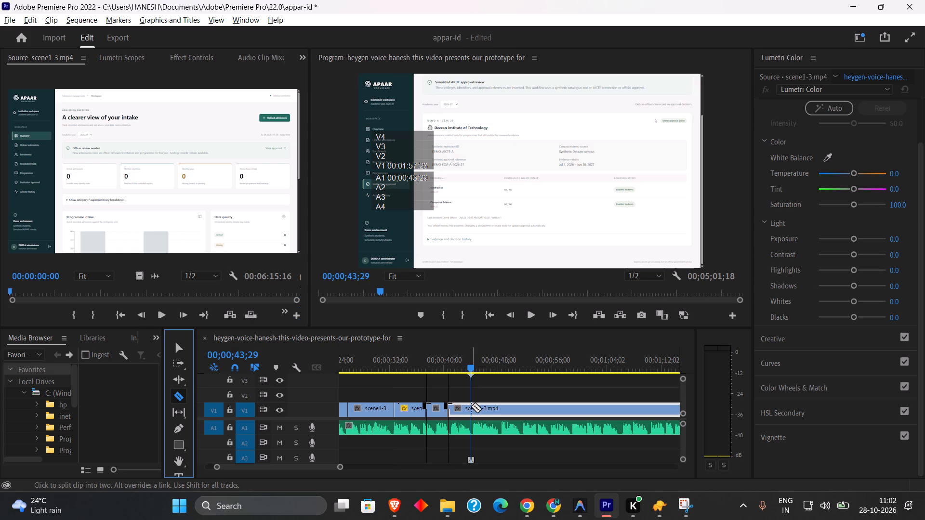
click(180, 349)
Preview the static approval view after the cut and trim the remaining scene1-3 clip's start forward to about 00;00;50.
drag(468, 368, 474, 369)
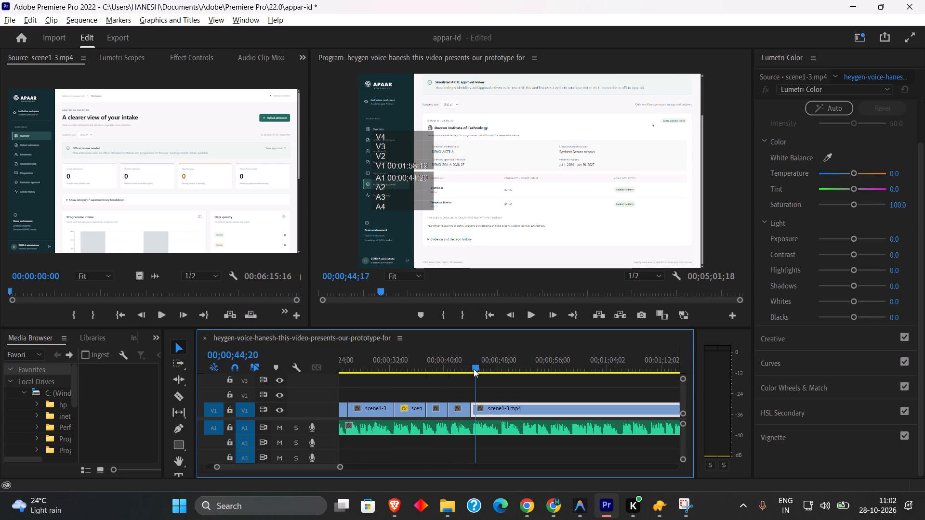
drag(474, 369, 476, 369)
key(space)
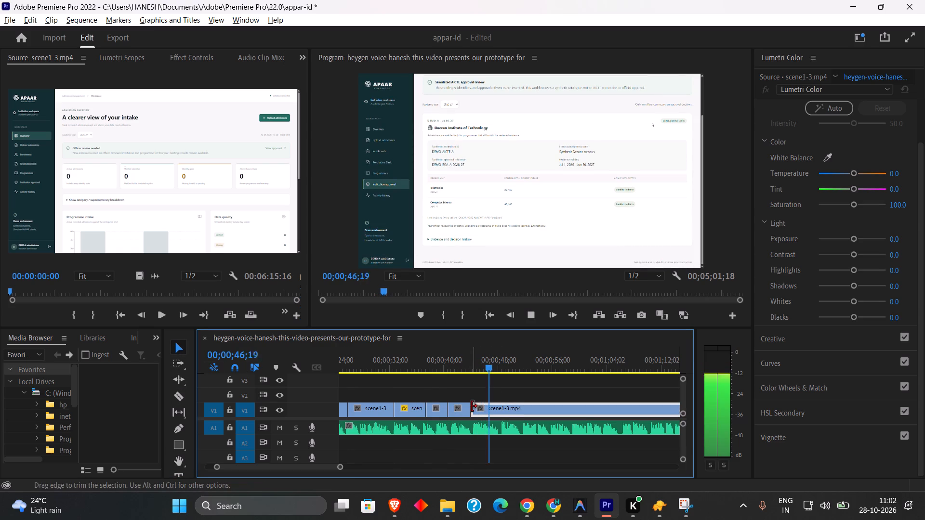
drag(472, 406, 510, 411)
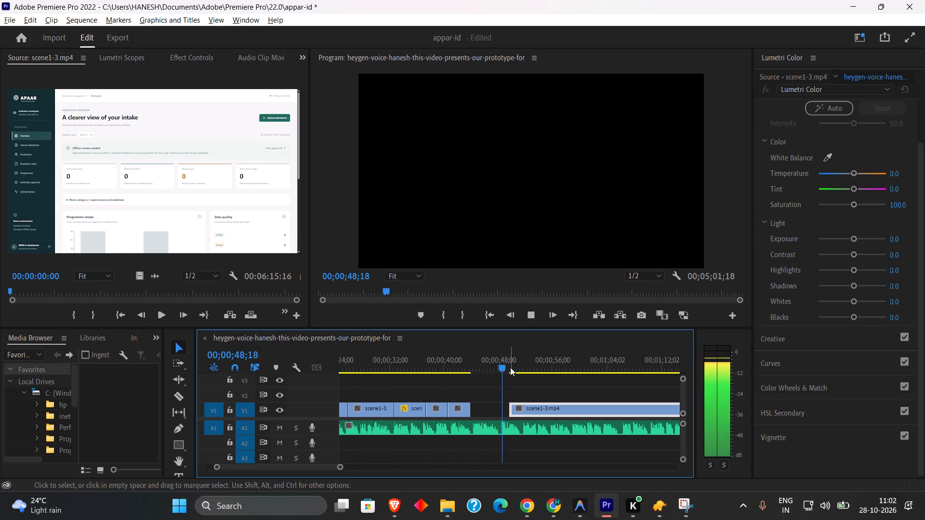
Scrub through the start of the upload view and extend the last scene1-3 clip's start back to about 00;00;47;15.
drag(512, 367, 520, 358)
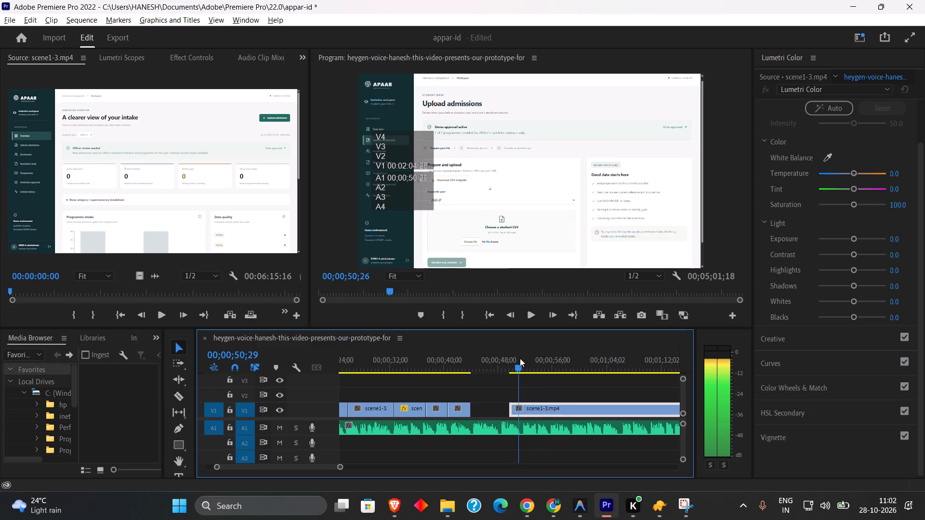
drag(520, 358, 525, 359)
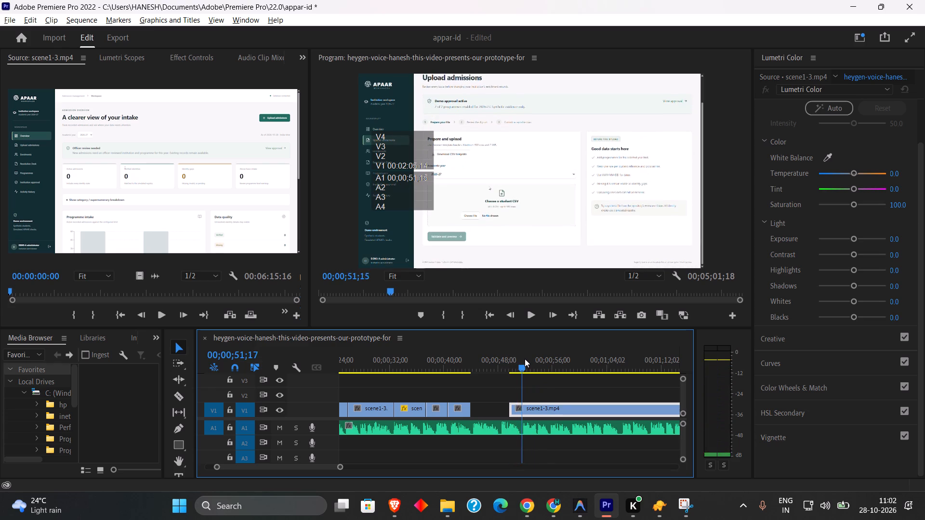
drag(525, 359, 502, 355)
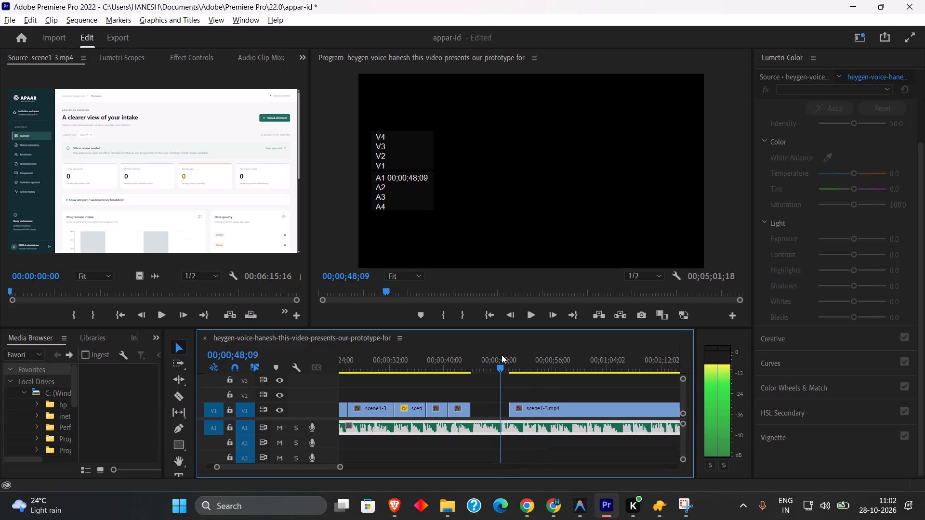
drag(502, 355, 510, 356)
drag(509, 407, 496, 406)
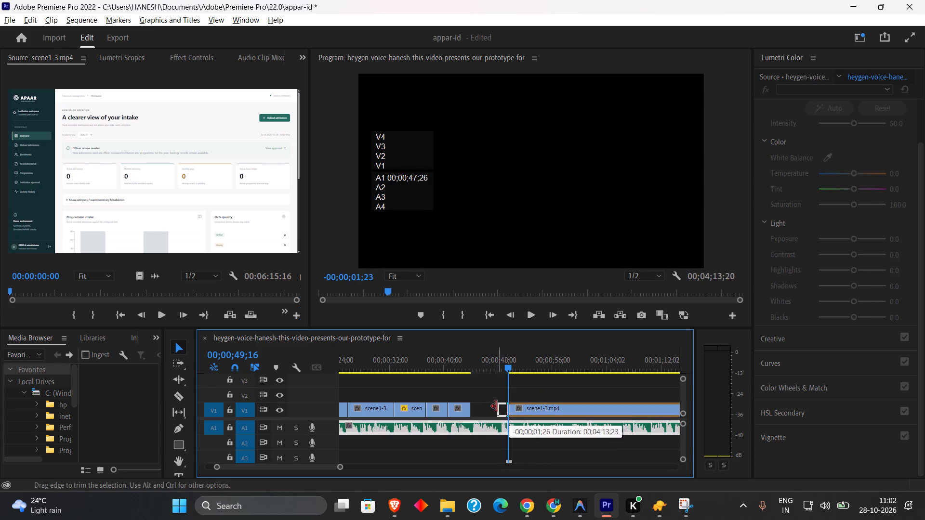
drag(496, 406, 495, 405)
Scrub through the change from Institution approval to Upload admissions and trim the last scene1-3 clip's start to 00;00;49;13.
drag(493, 364, 498, 365)
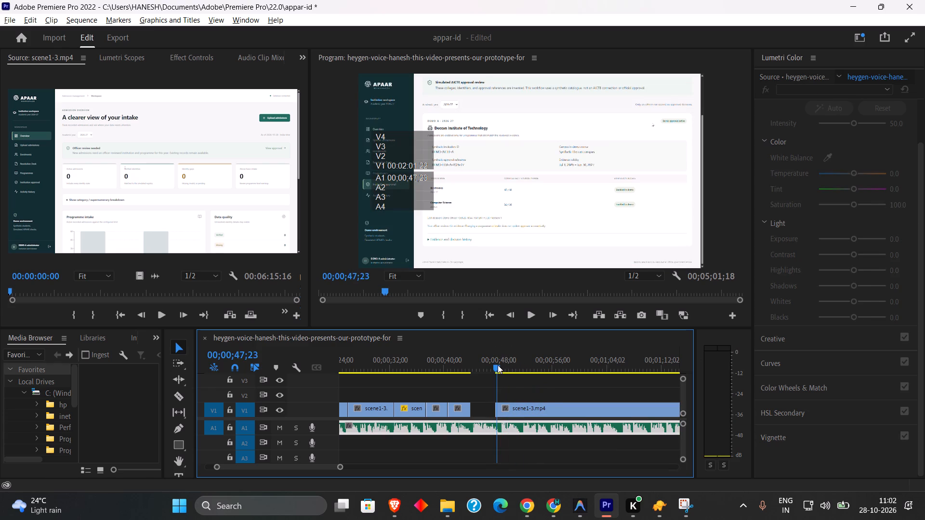
drag(498, 365, 498, 366)
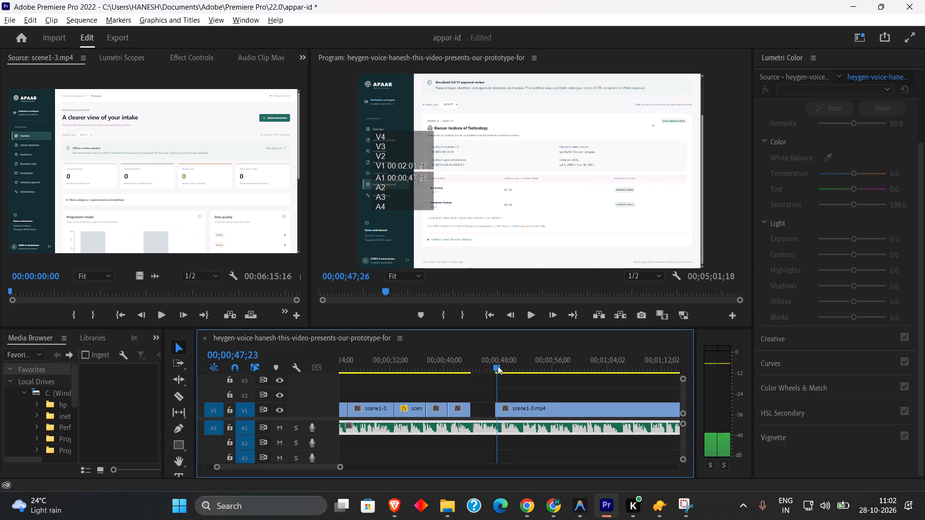
drag(498, 366, 509, 367)
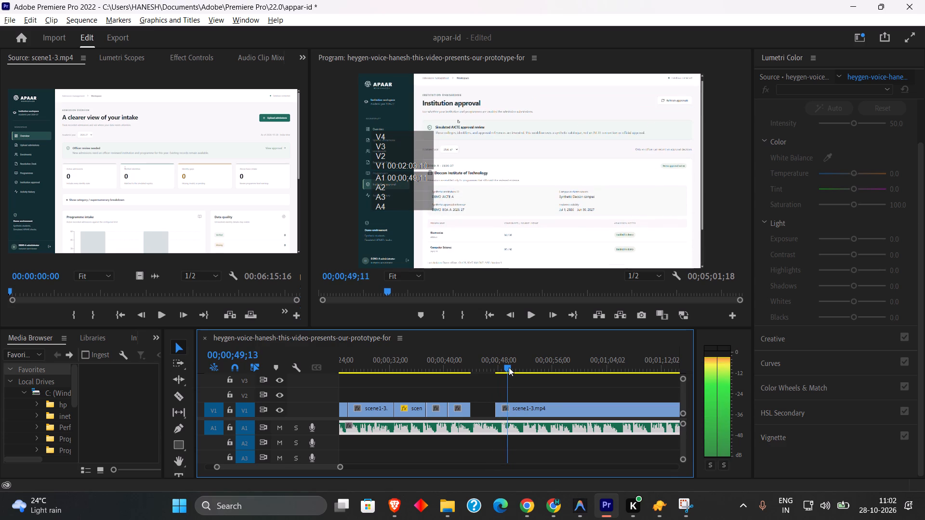
drag(509, 367, 514, 369)
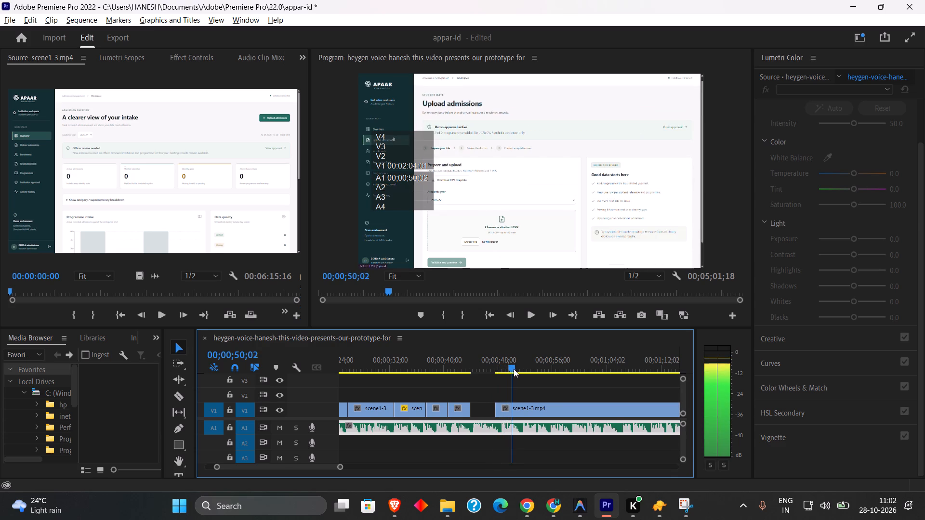
drag(514, 369, 512, 369)
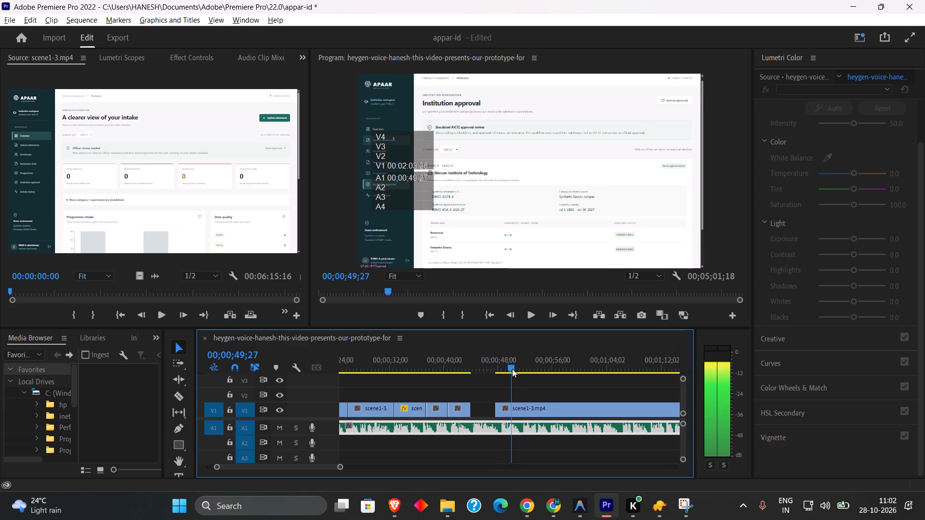
drag(512, 369, 509, 369)
click(512, 406)
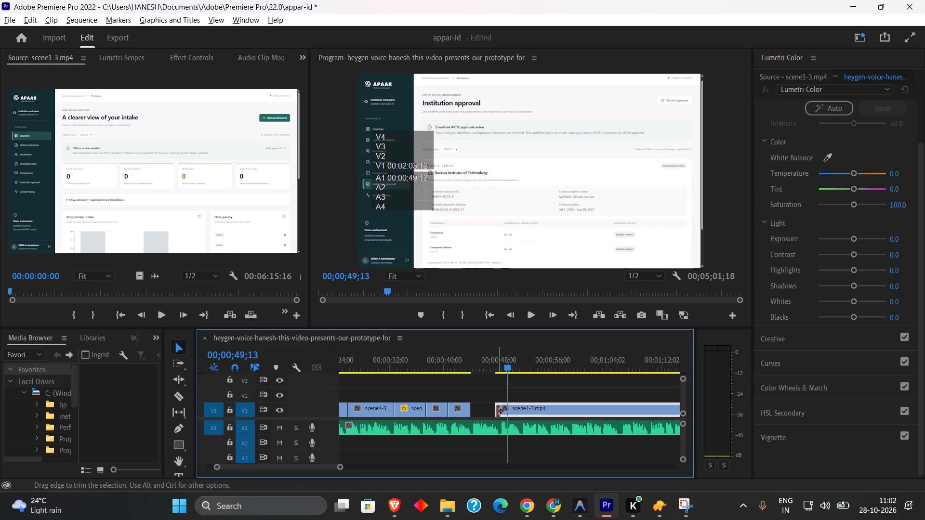
drag(496, 411, 504, 413)
Move the trimmed scene1-3 clip back on V1 to close the gap after 00;00;43;29.
drag(539, 411, 529, 409)
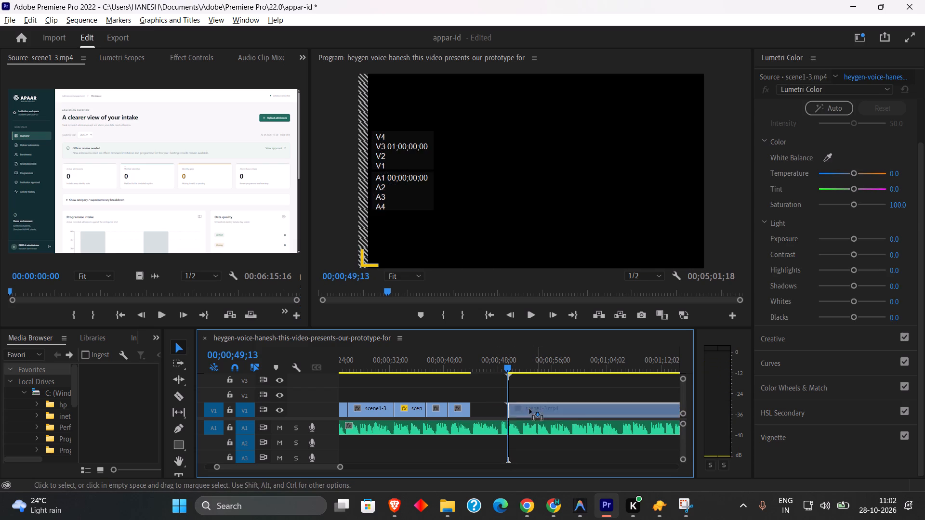
drag(529, 409, 506, 407)
Play and scrub through the joined Upload admissions part, then cut the last scene1-3 clip on V1 at 00;00;46;24.
click(466, 367)
key(space)
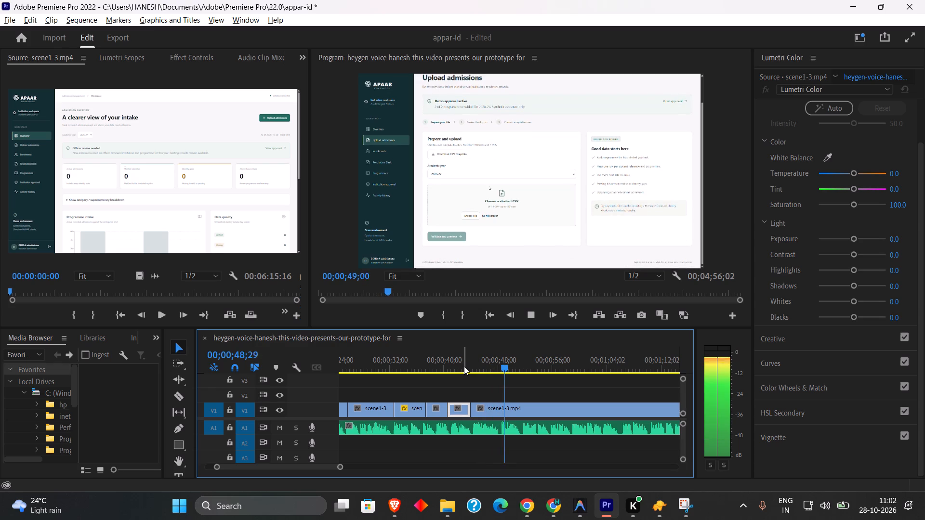
drag(512, 367, 539, 374)
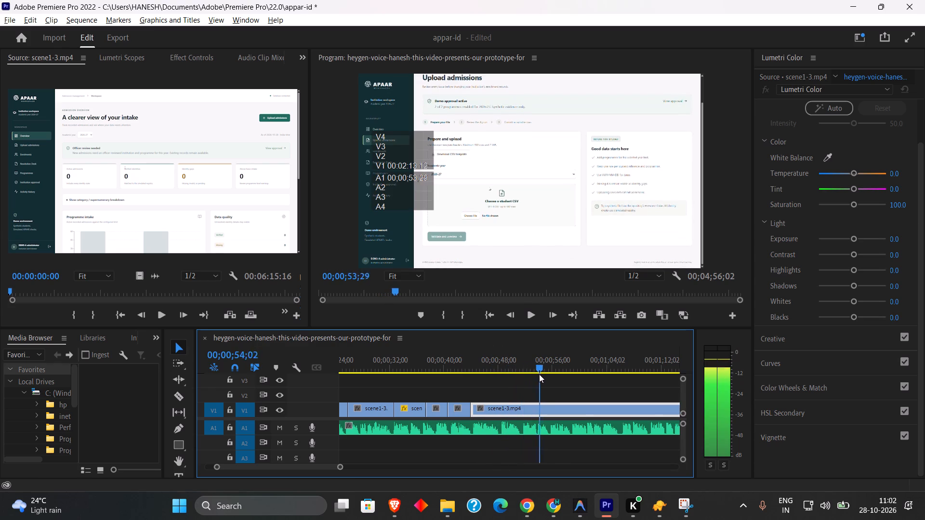
drag(539, 374, 588, 375)
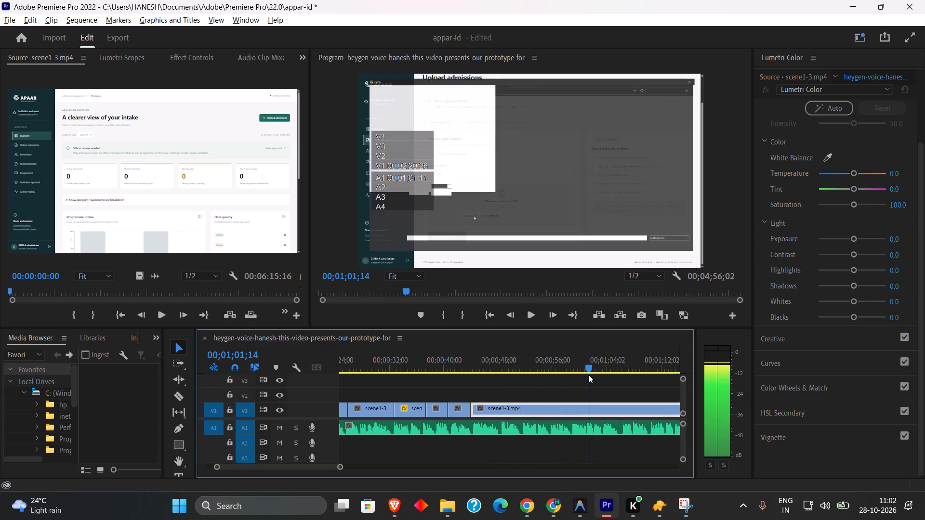
drag(588, 375, 540, 369)
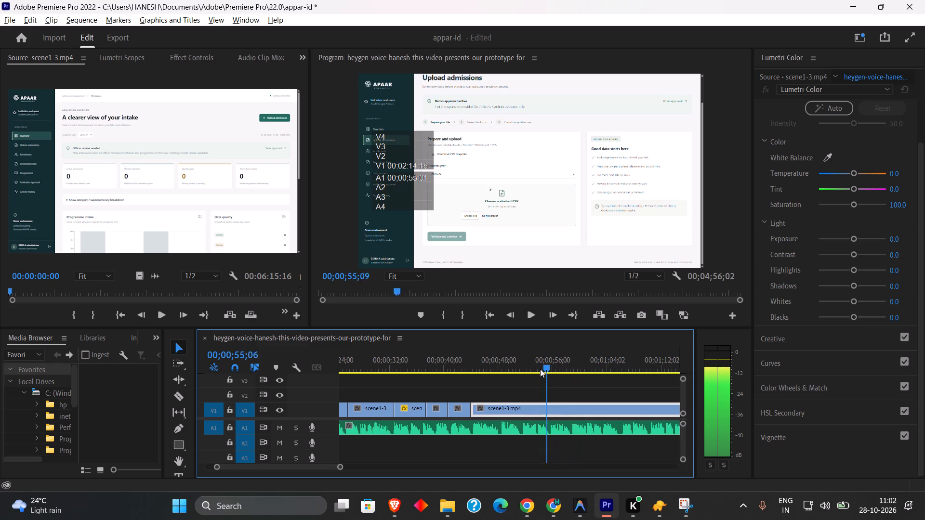
drag(540, 369, 479, 350)
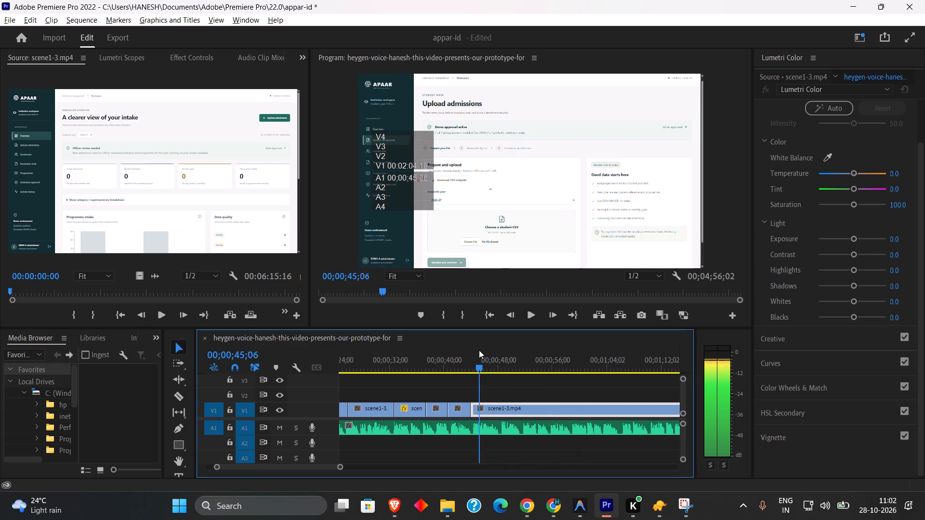
drag(479, 350, 484, 352)
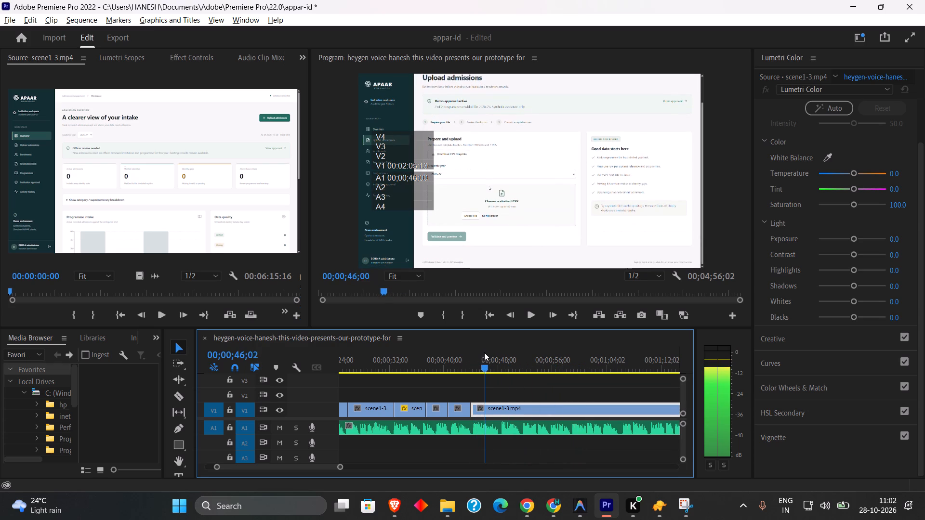
drag(484, 352, 484, 354)
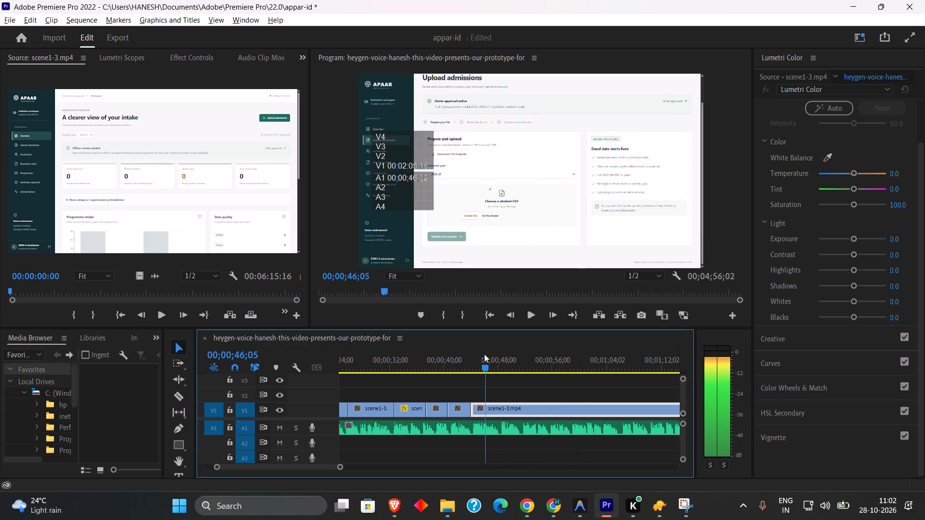
drag(484, 354, 489, 355)
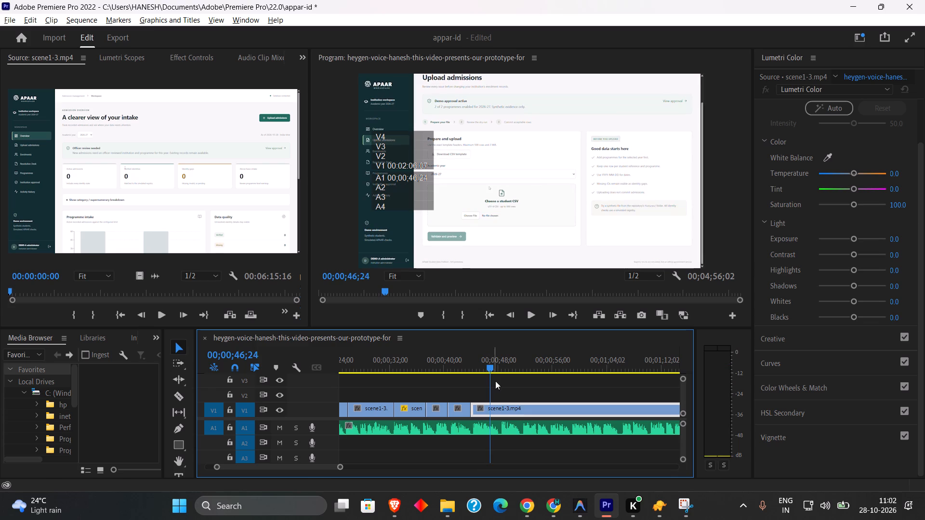
click(497, 407)
click(176, 397)
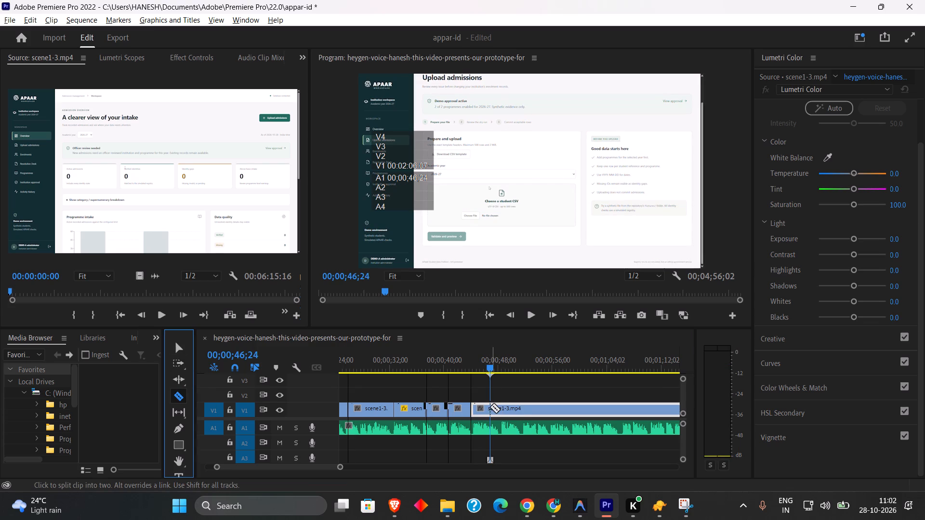
click(490, 407)
click(183, 351)
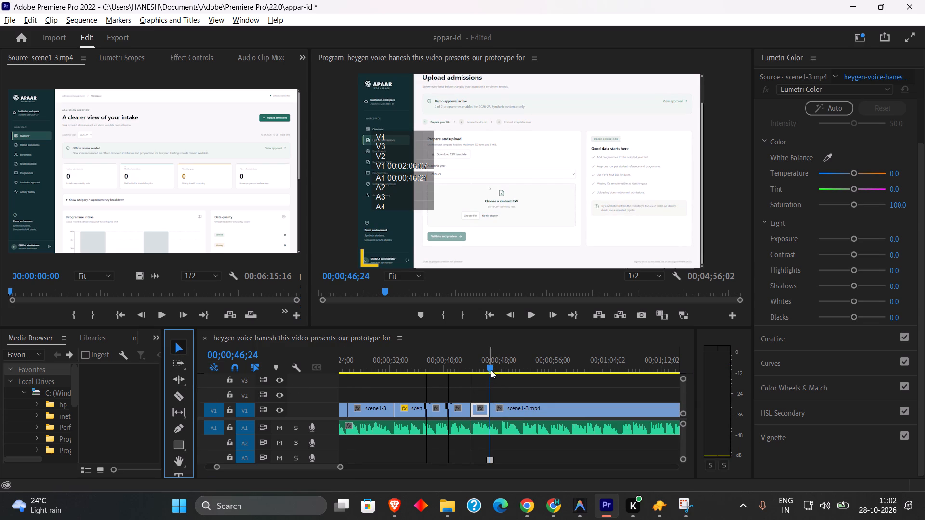
Find the end of the static upload view and cut the last scene1-3 clip on V1 at 00;01;00;07.
drag(493, 367, 581, 370)
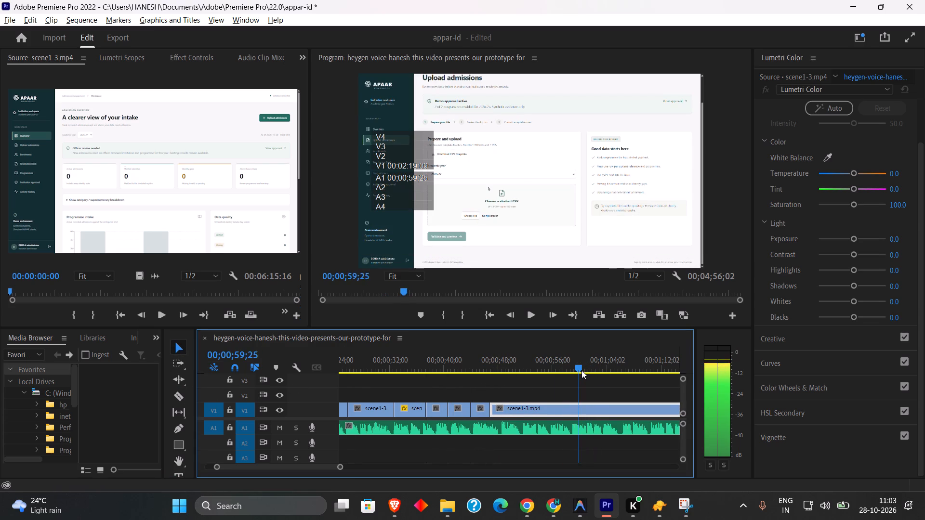
drag(581, 370, 584, 371)
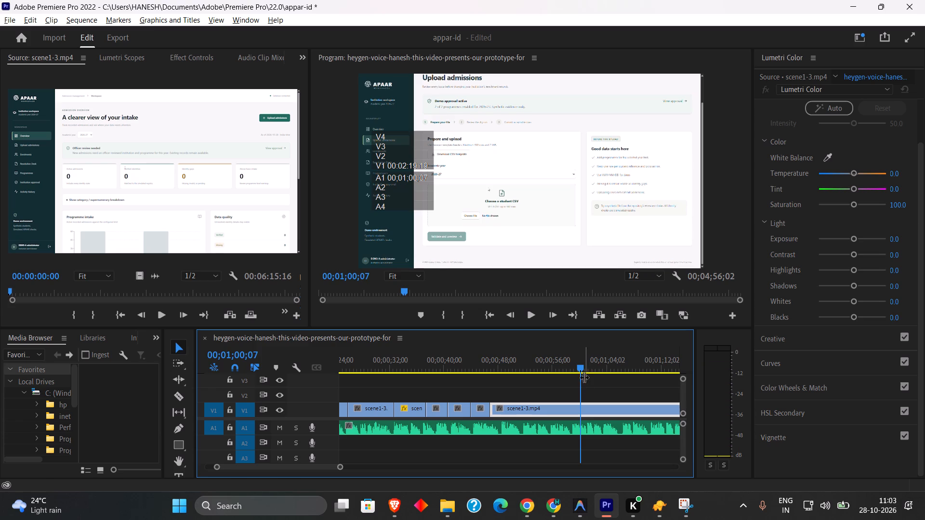
click(174, 403)
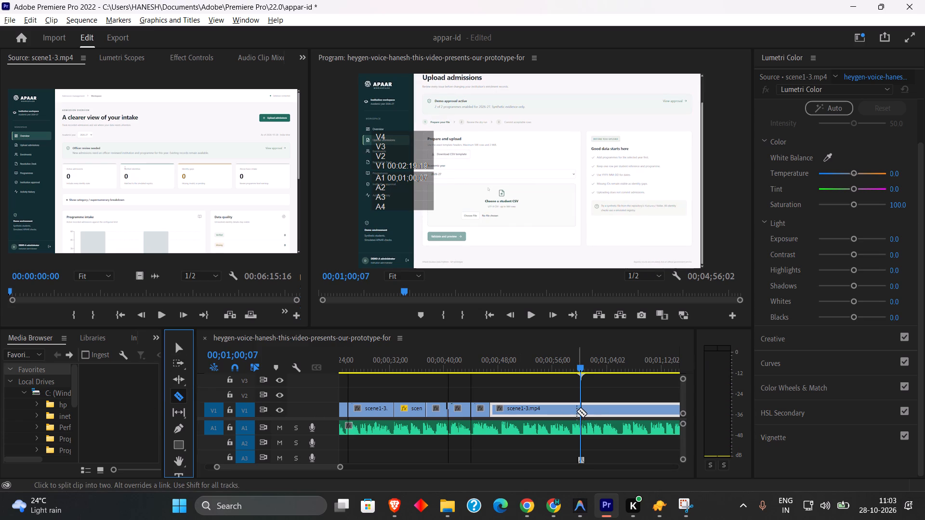
click(582, 412)
click(181, 347)
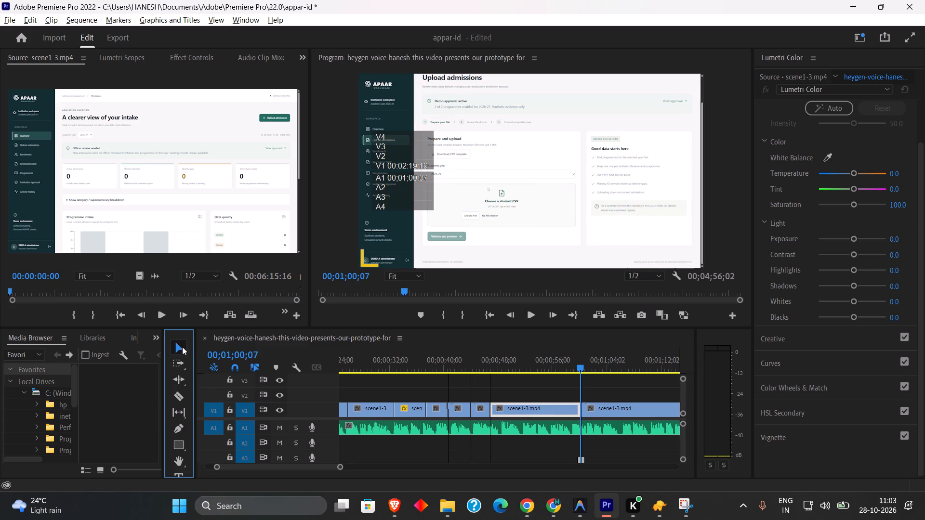
Delete the piece between 00;00;46;24 and 00;01;00;07 and move the remaining scene1-3 clip onto V2, starting at 00;00;46;24.
click(555, 415)
key(BackSpace)
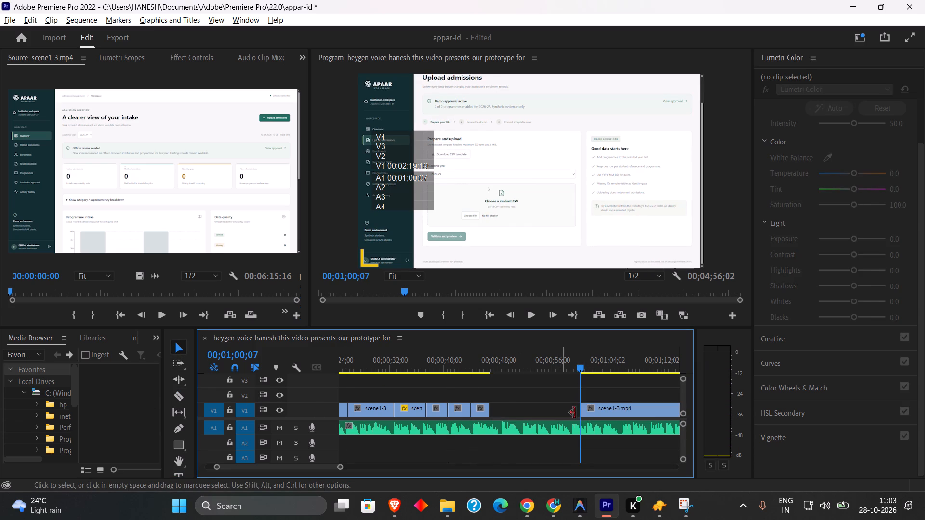
drag(617, 410, 522, 393)
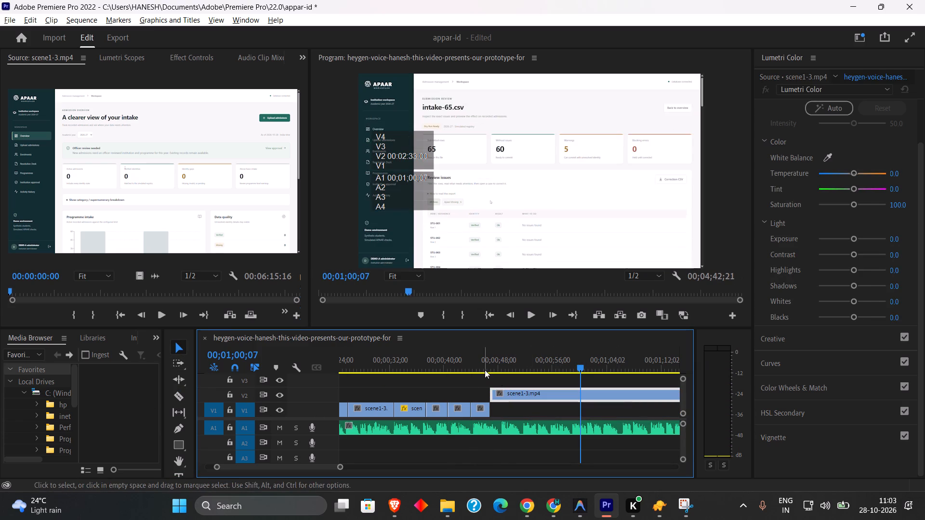
Play and scrub the file-upload part from the start of the V2 clip, then cut scene1-3 on V2 at 00;00;54;10.
click(482, 367)
key(space)
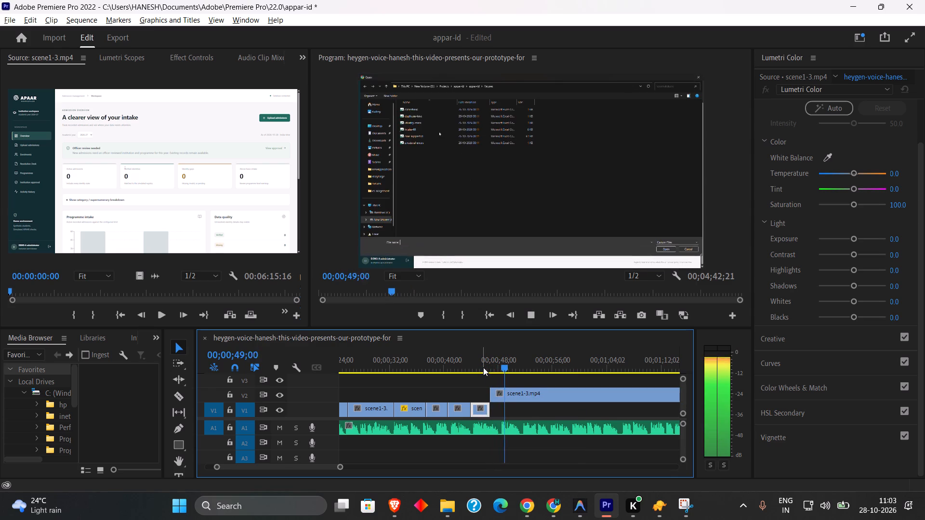
click(487, 369)
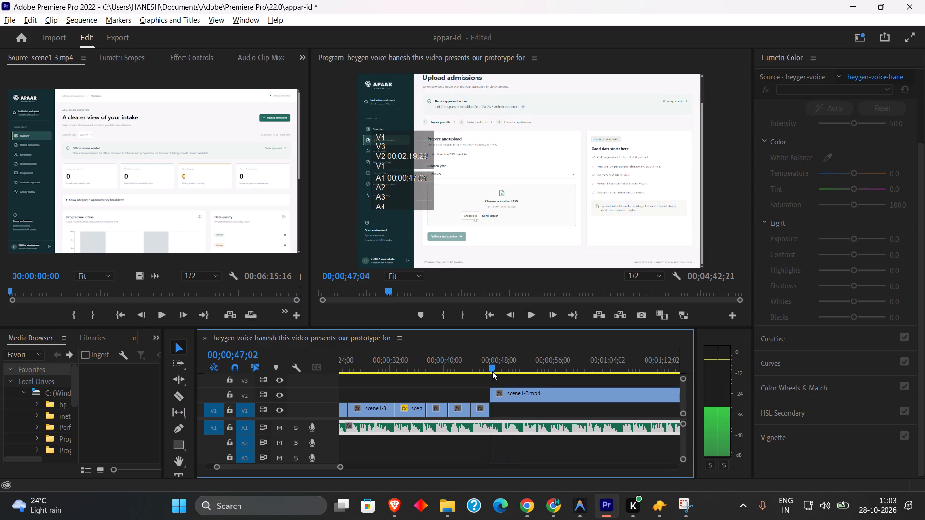
key(space)
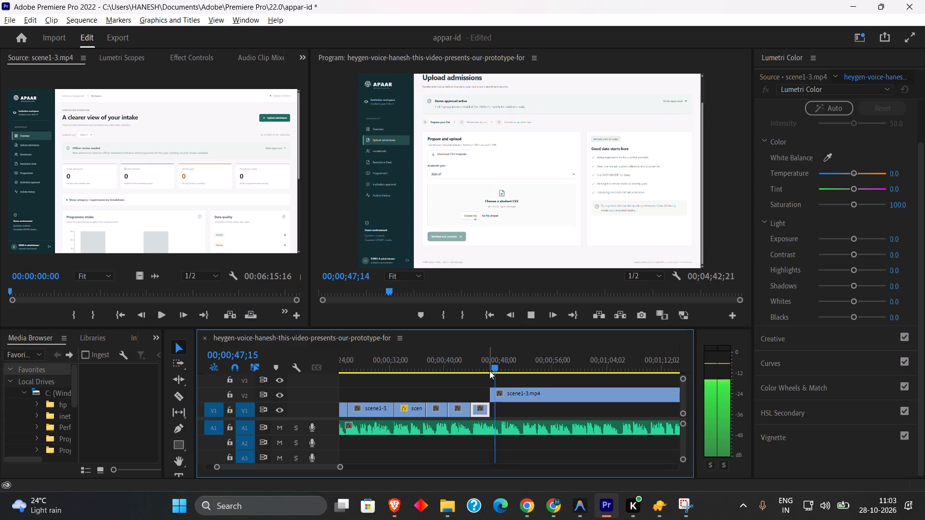
drag(490, 371, 515, 377)
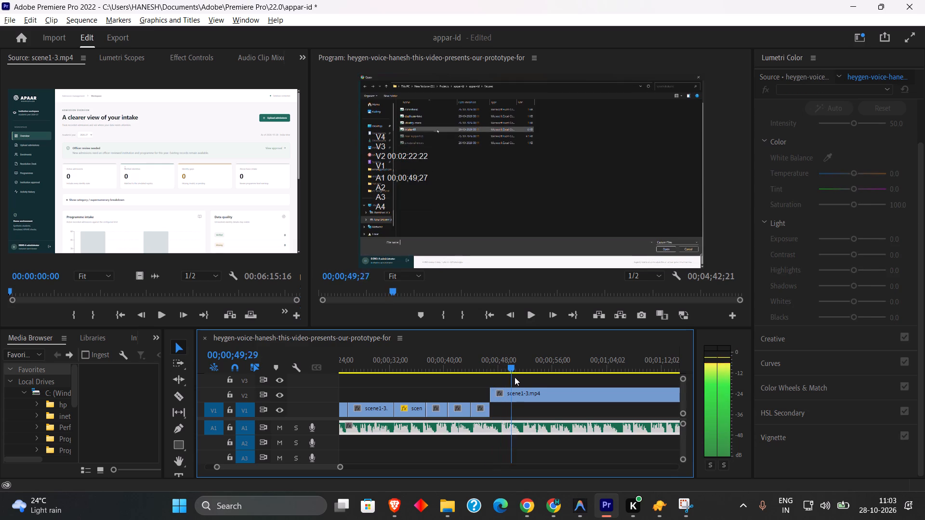
drag(515, 377, 531, 381)
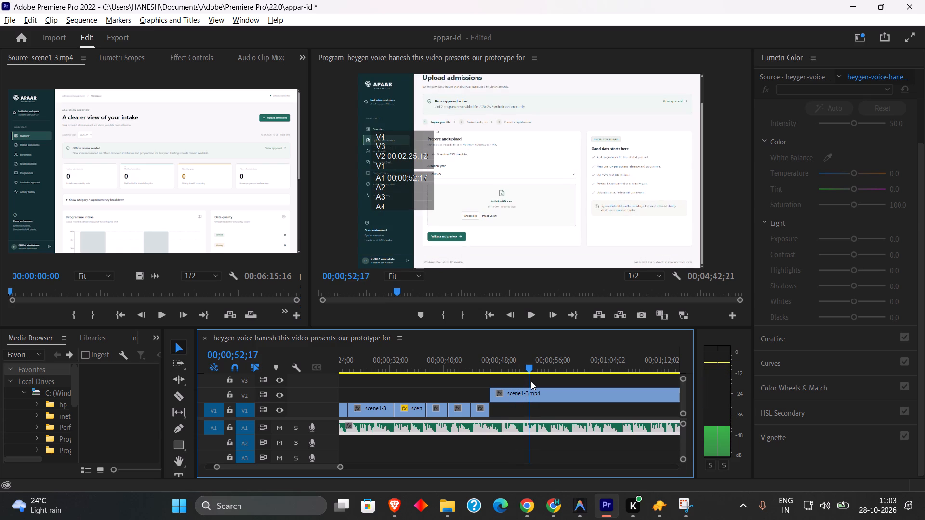
drag(531, 381, 537, 383)
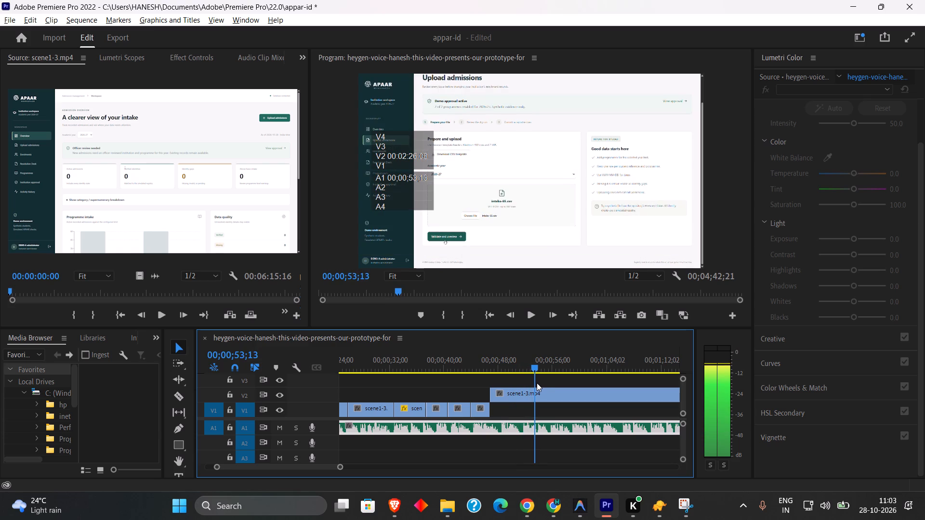
drag(537, 383, 540, 383)
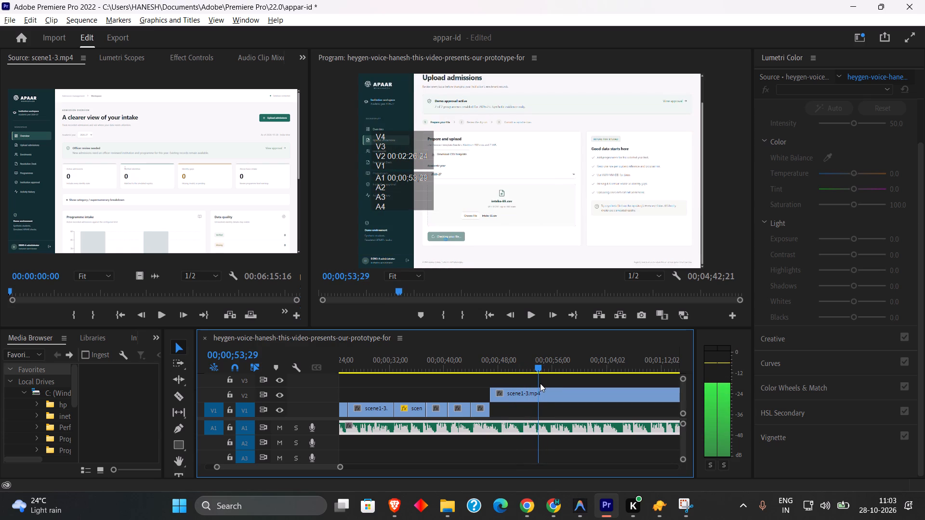
drag(540, 383, 542, 383)
click(542, 392)
click(182, 400)
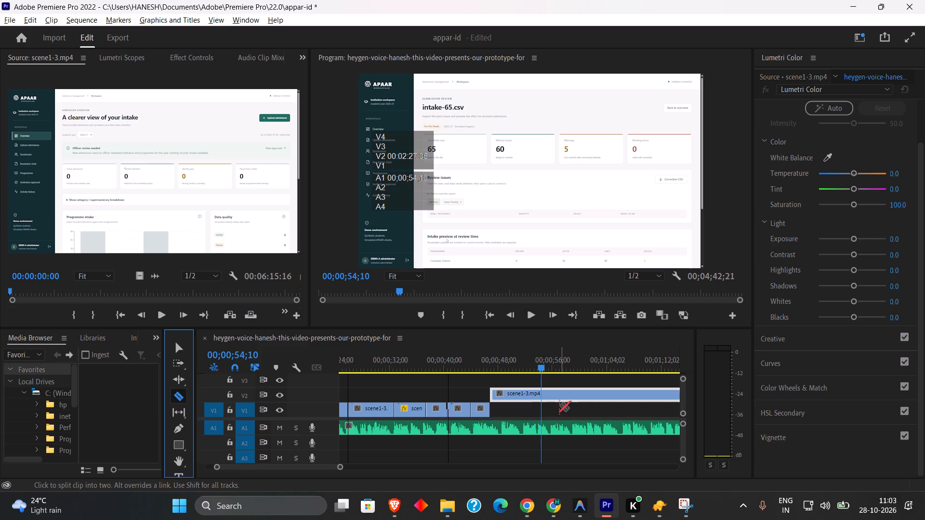
click(542, 390)
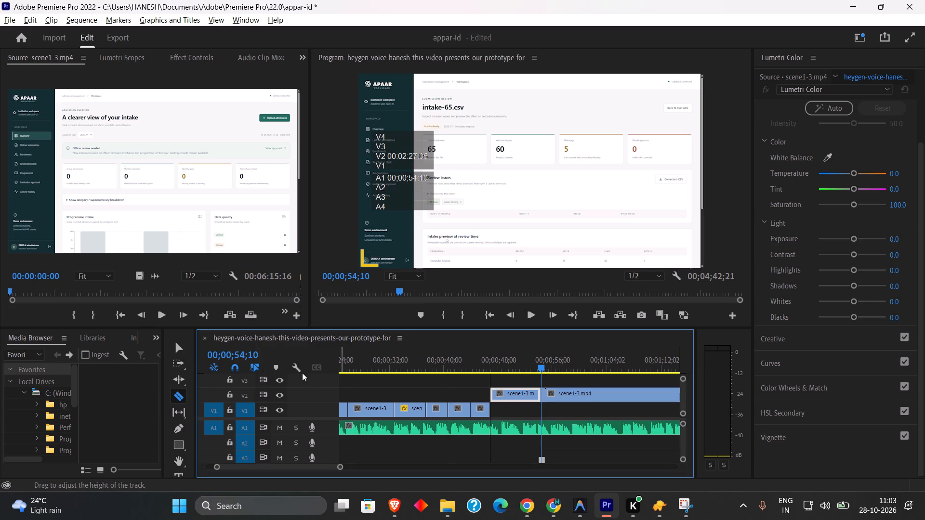
Set the speed of the V2 piece between 00;00;46;24 and 00;00;54;10 to 170% and move the remaining clip back to close the gap.
click(181, 351)
click(524, 391)
right_click(519, 402)
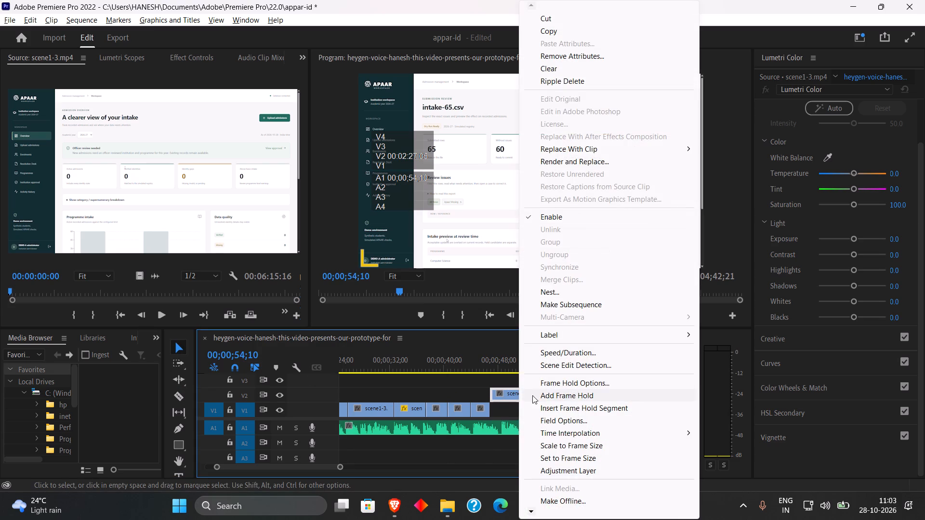
click(574, 357)
text(170)
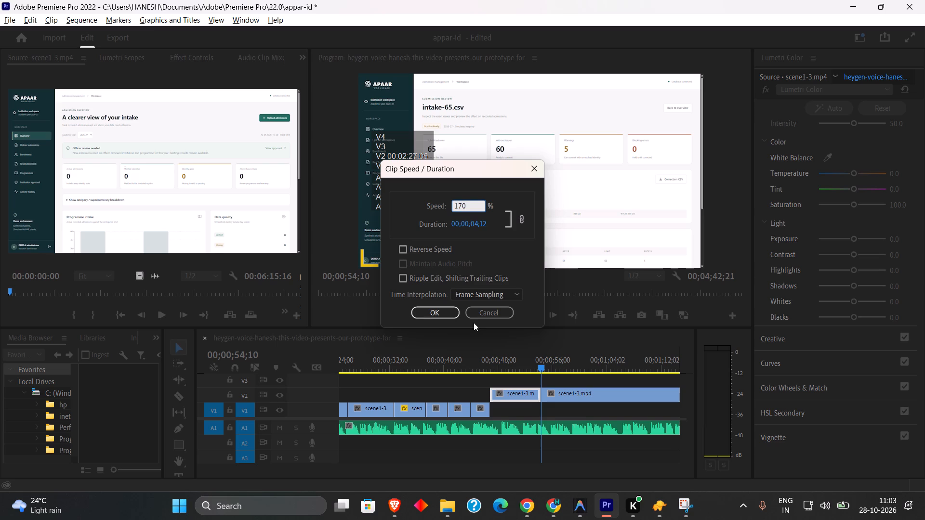
click(453, 314)
drag(575, 390, 555, 388)
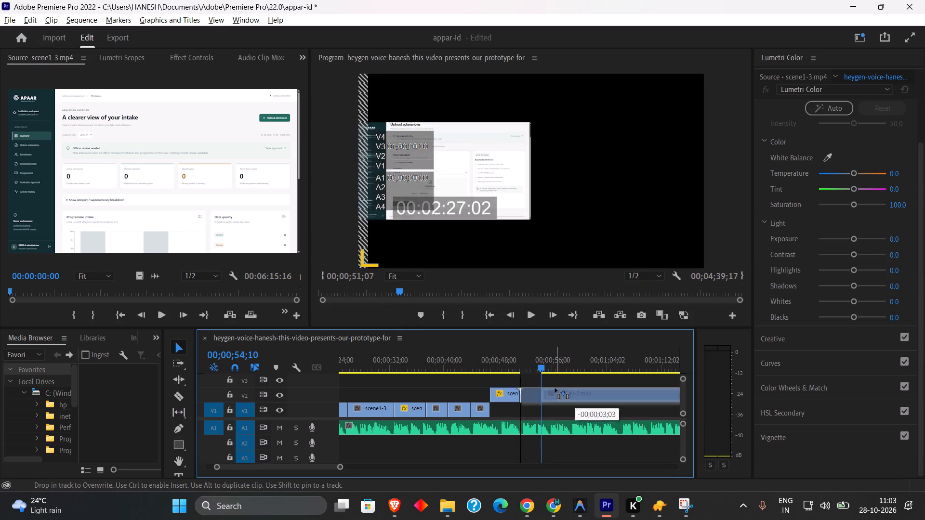
drag(555, 388, 555, 389)
Play and scrub the intake-65.csv review part to find where its useful action starts, then cut the last V2 clip at 00;01;02;00.
click(488, 366)
key(space)
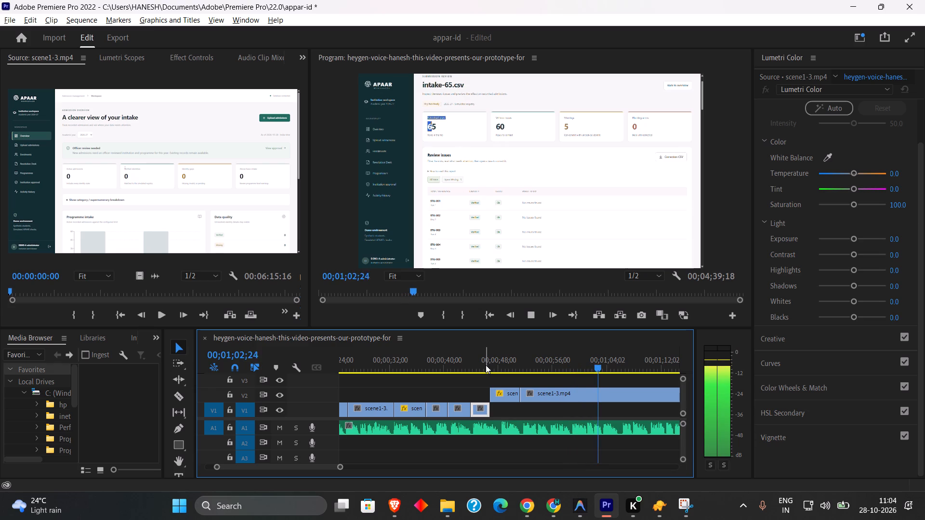
drag(531, 364, 555, 371)
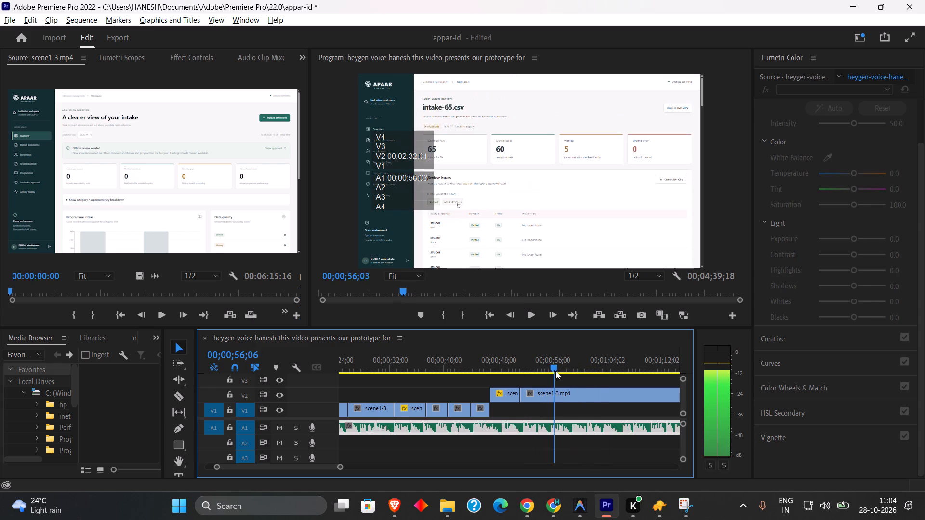
drag(555, 371, 570, 375)
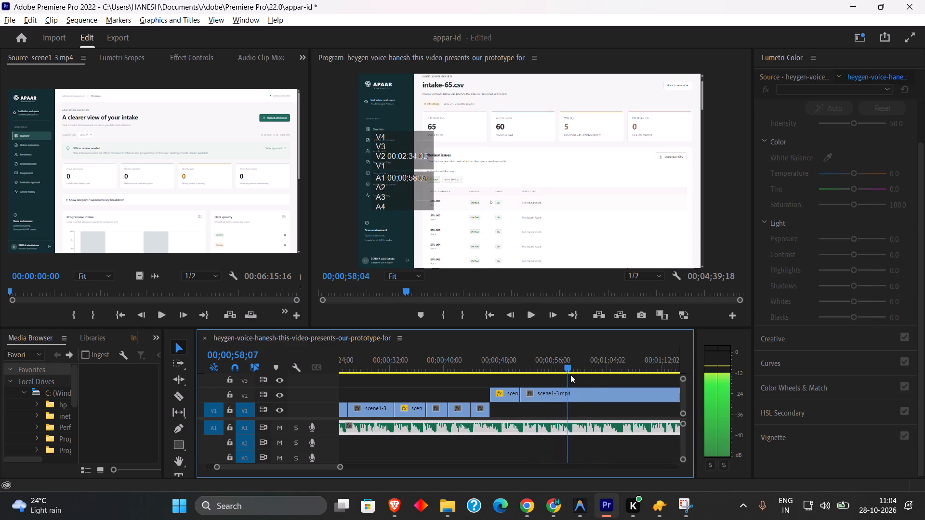
drag(570, 375, 562, 373)
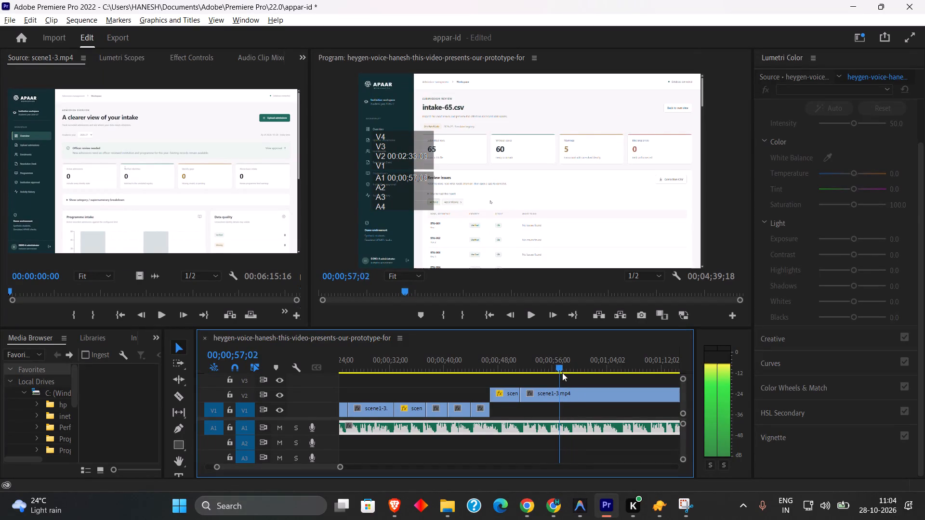
drag(562, 373, 555, 372)
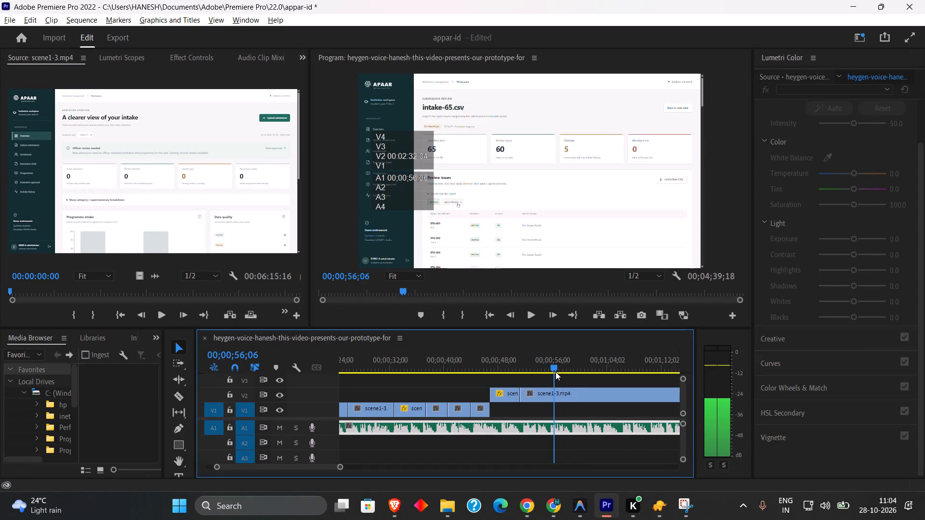
drag(555, 372, 594, 380)
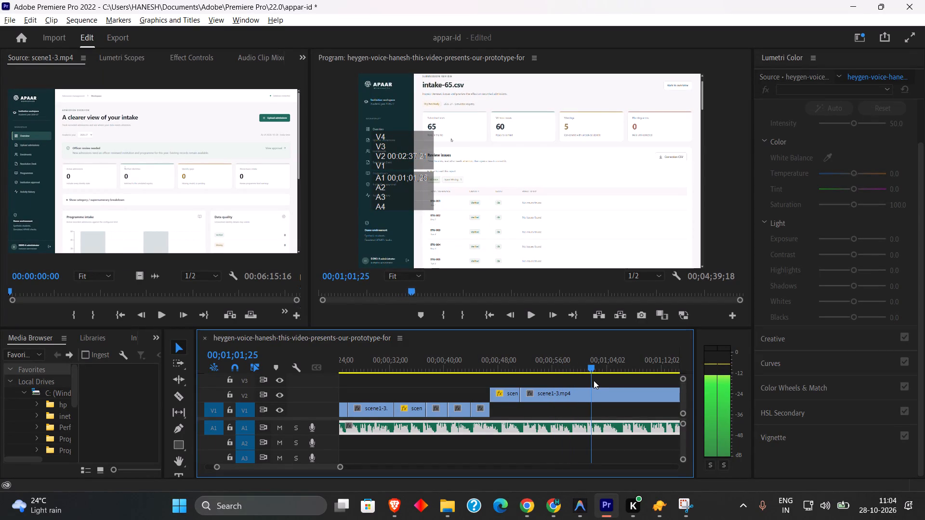
drag(594, 380, 599, 382)
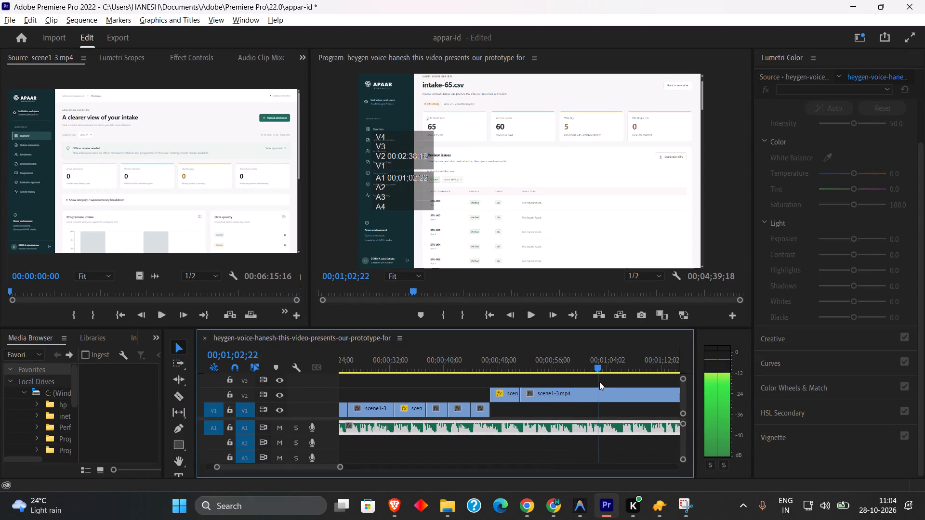
drag(599, 382, 668, 383)
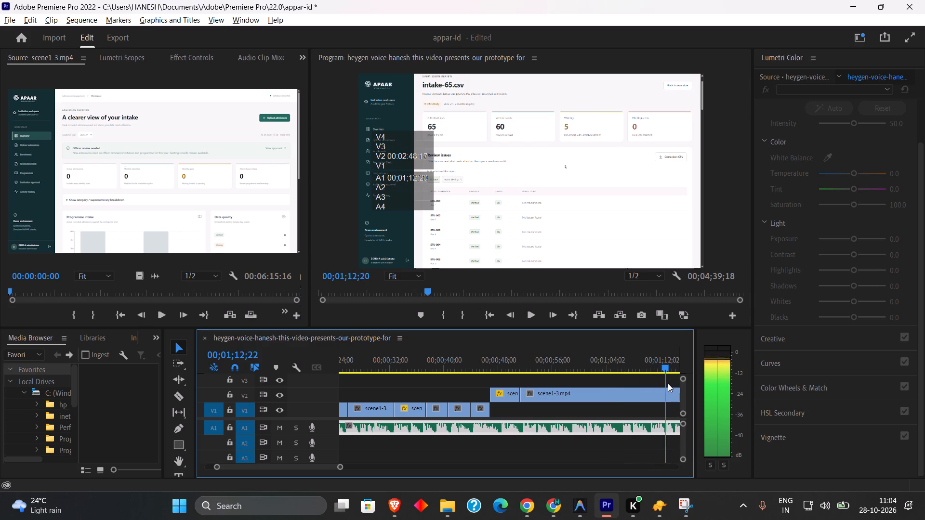
drag(668, 383, 680, 383)
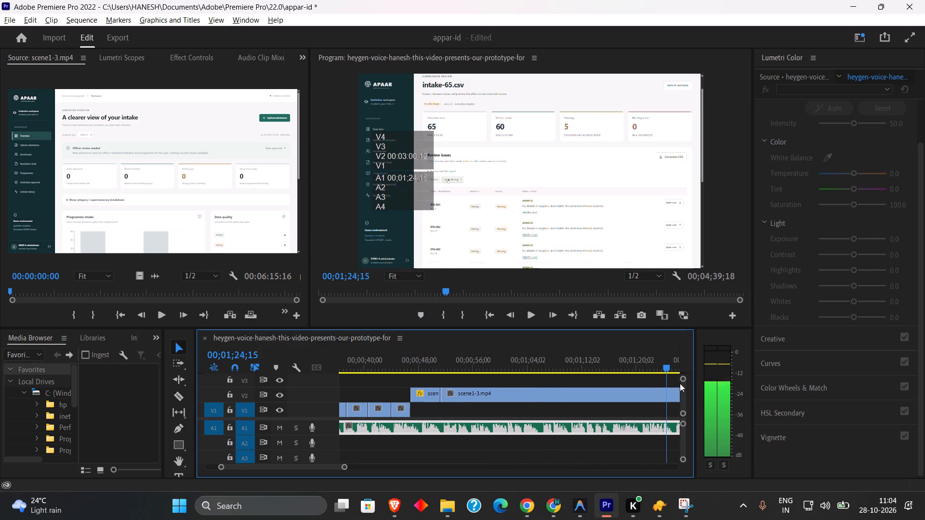
drag(680, 383, 545, 367)
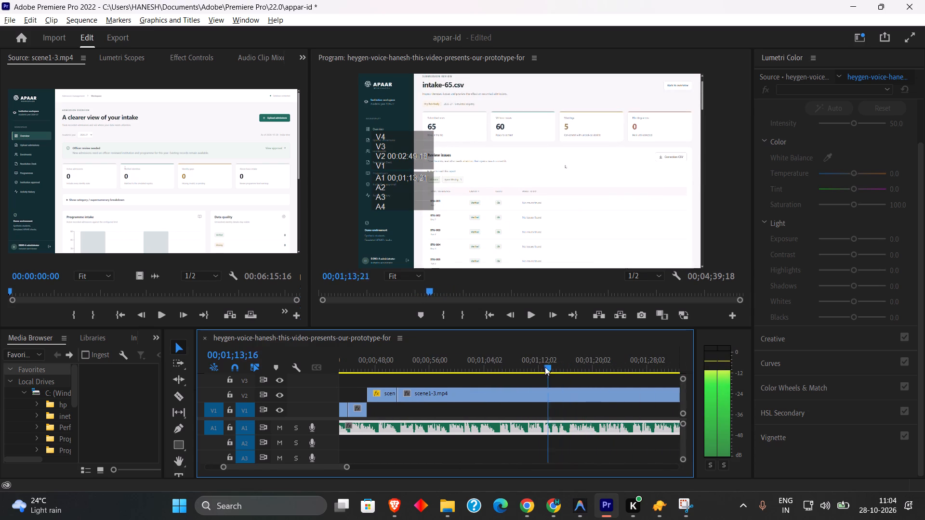
drag(545, 367, 517, 367)
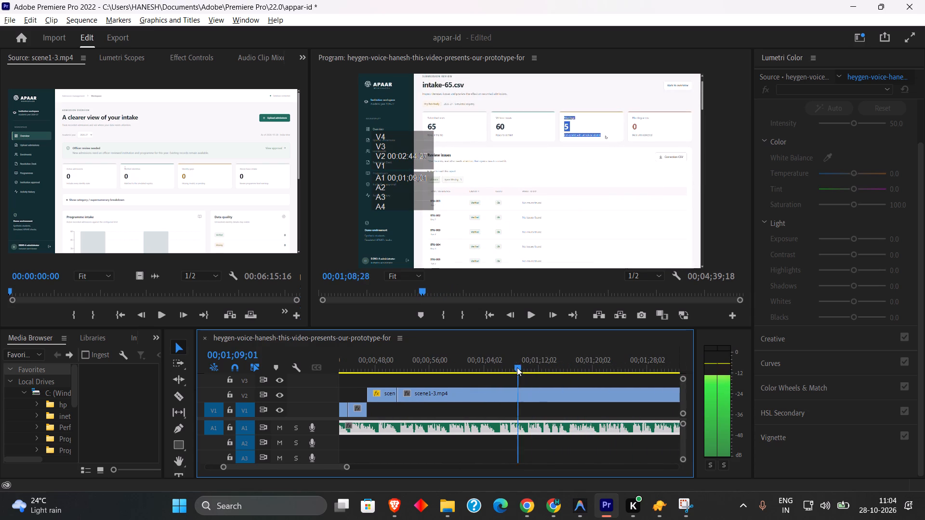
drag(517, 367, 483, 360)
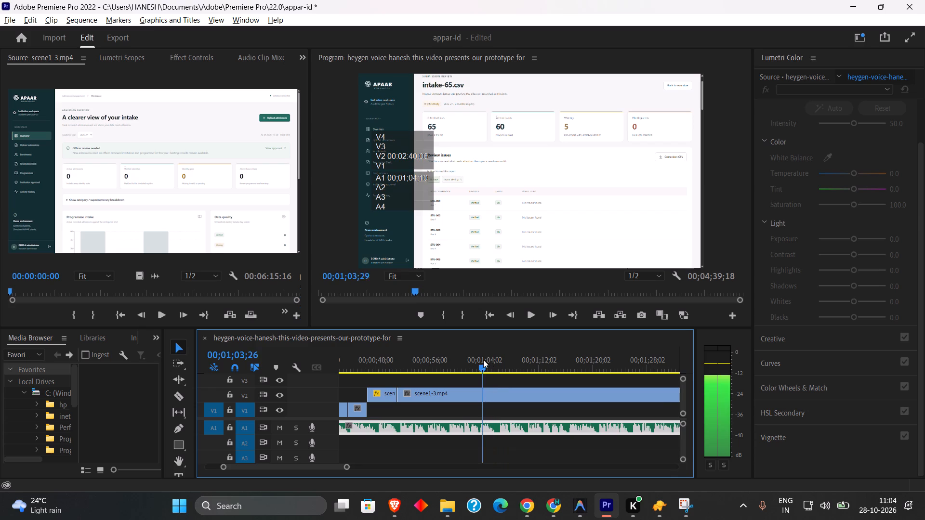
drag(483, 360, 472, 360)
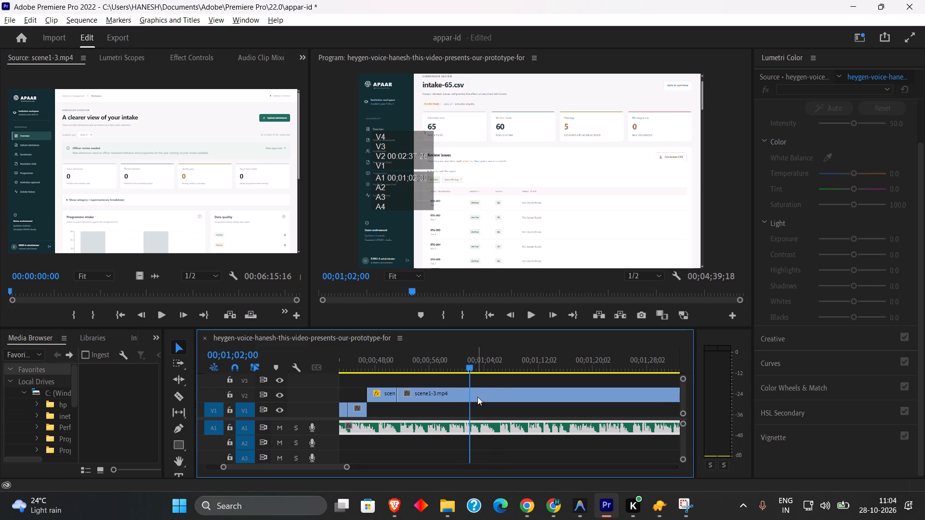
click(477, 397)
click(178, 399)
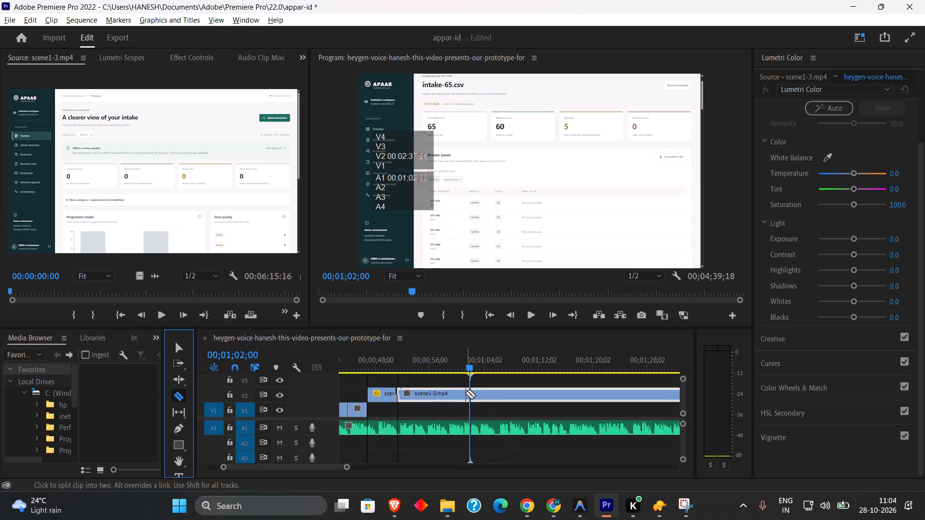
click(470, 395)
Delete the V2 piece before the 00;01;02;00 cut and move the remaining scene1-3 clip back against the sped-up upload piece.
click(175, 349)
click(434, 396)
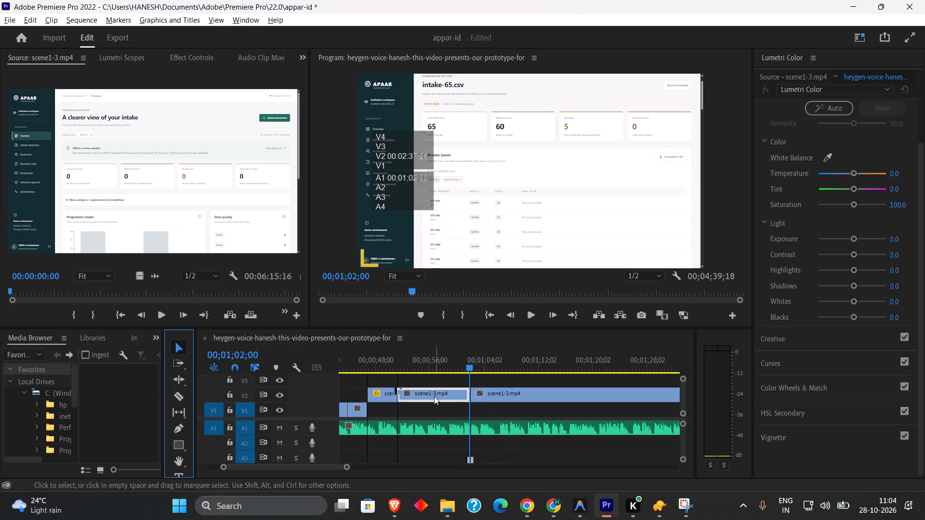
key(BackSpace)
drag(579, 397, 502, 399)
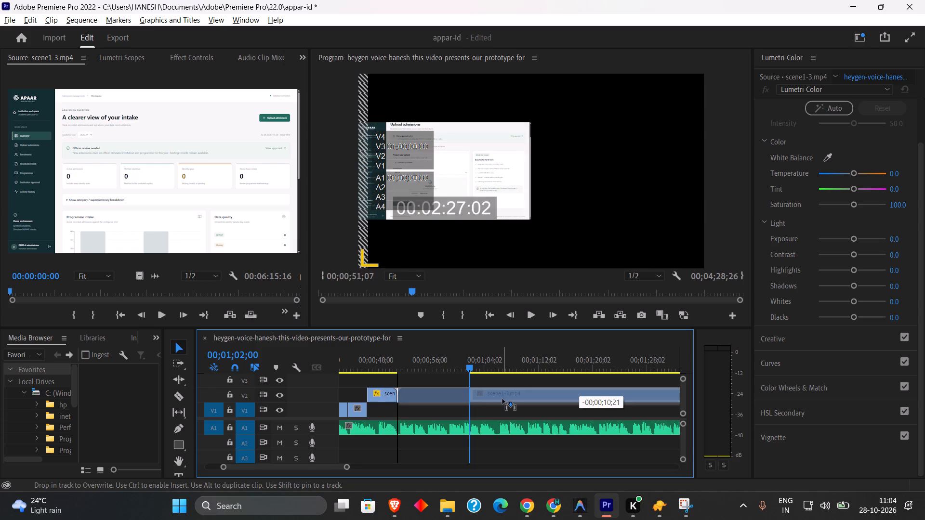
drag(502, 399, 500, 399)
Play and scrub the joined intake review part, then cut the last scene1-3 clip on V2 at 00;01;00;23.
click(377, 364)
key(space)
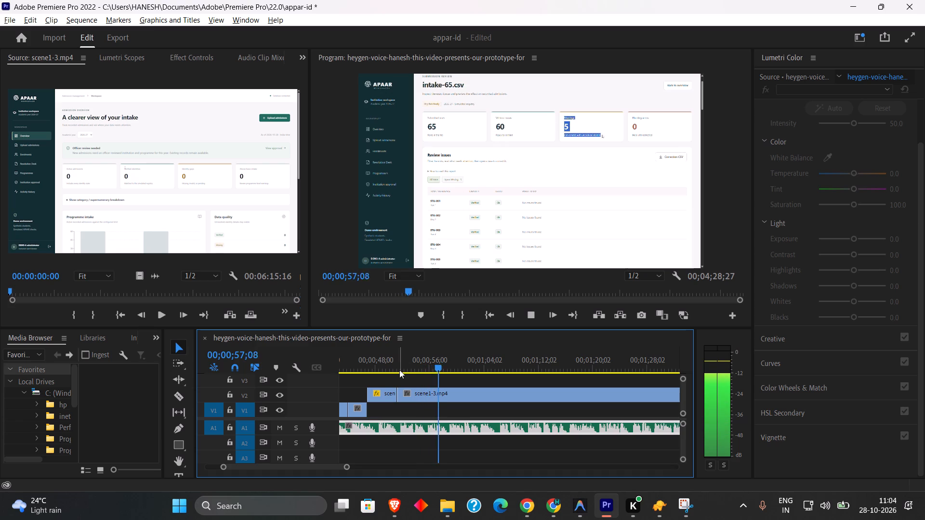
drag(449, 368, 463, 370)
click(472, 396)
click(174, 399)
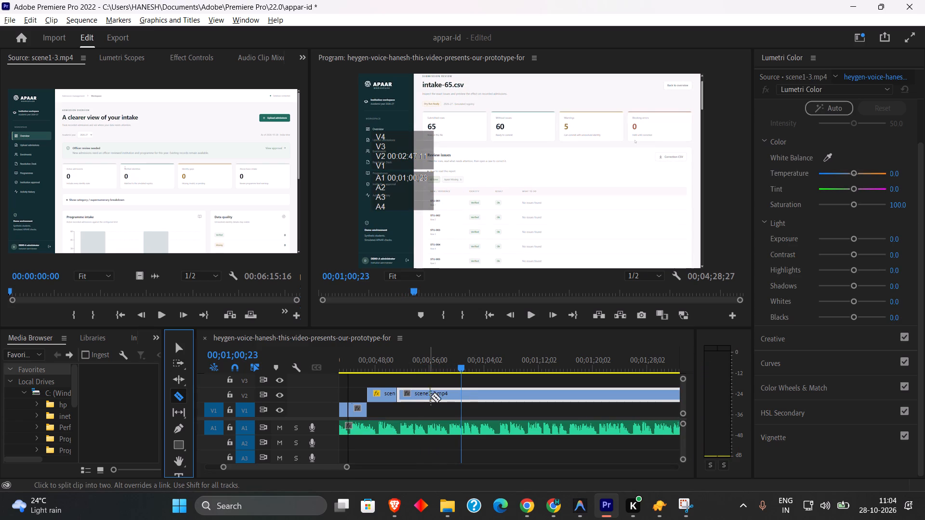
click(462, 397)
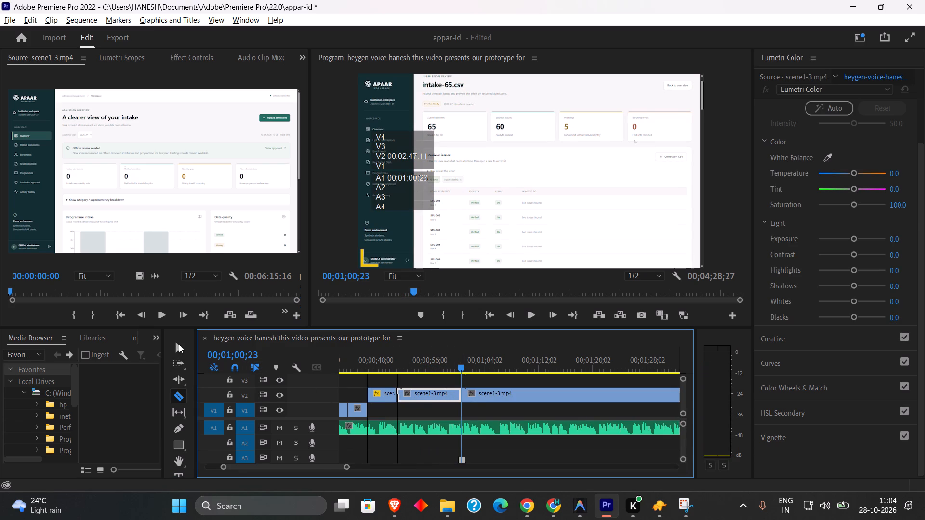
Set the speed of the V2 piece ending at 00;01;00;23 to 150% and move the remaining clip back to close the gap.
click(179, 344)
click(411, 395)
right_click(411, 395)
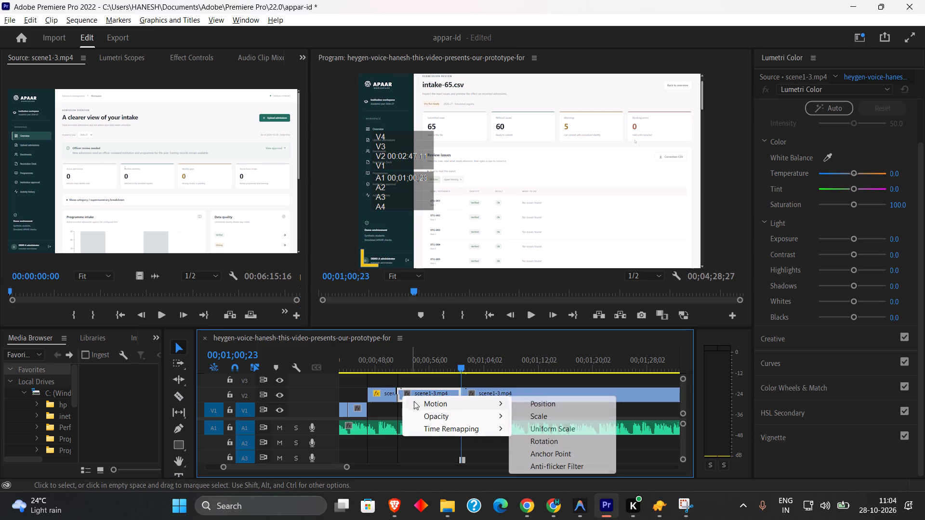
click(425, 383)
click(423, 395)
right_click(423, 395)
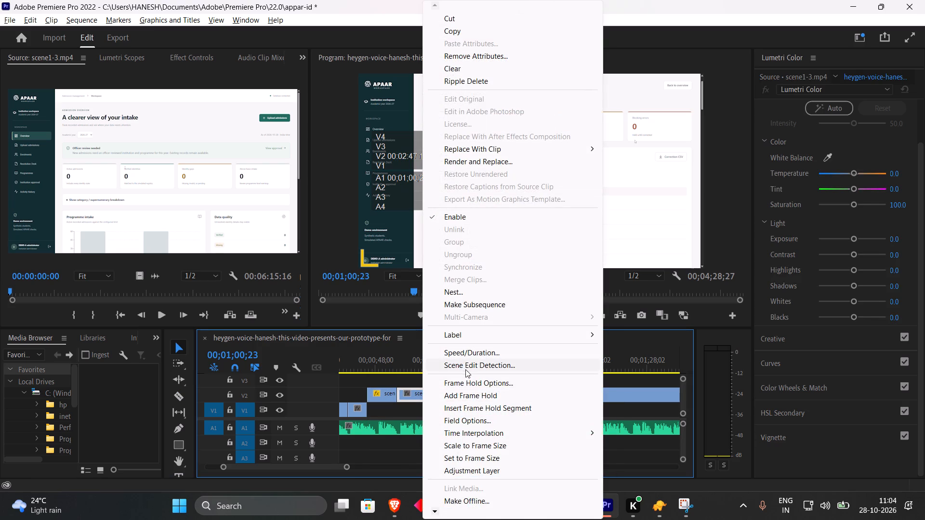
click(468, 354)
text(150)
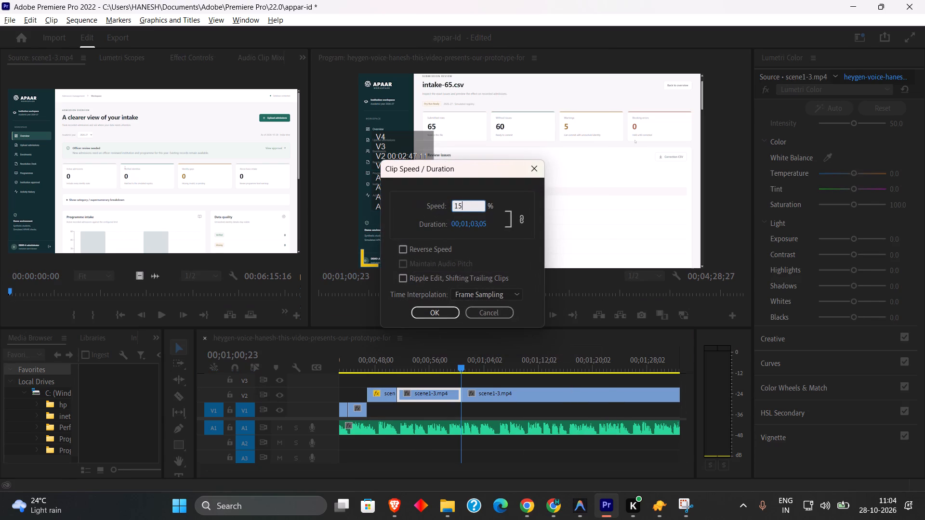
click(433, 312)
drag(497, 394, 485, 393)
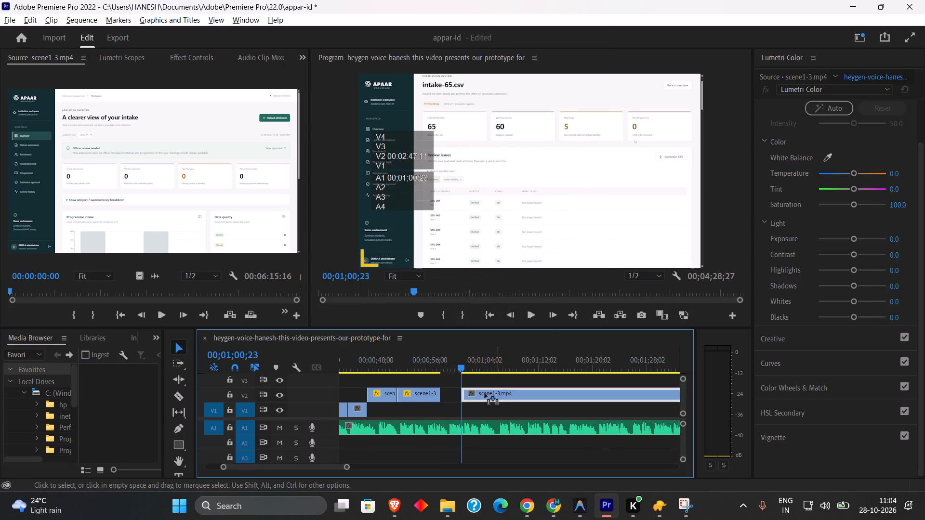
drag(485, 393, 476, 392)
Play and scrub the sped-up intake review part against the narration, then cut the last scene1-3 clip on V2 at 00;01;08;09.
drag(422, 372, 378, 373)
drag(403, 368, 397, 366)
key(space)
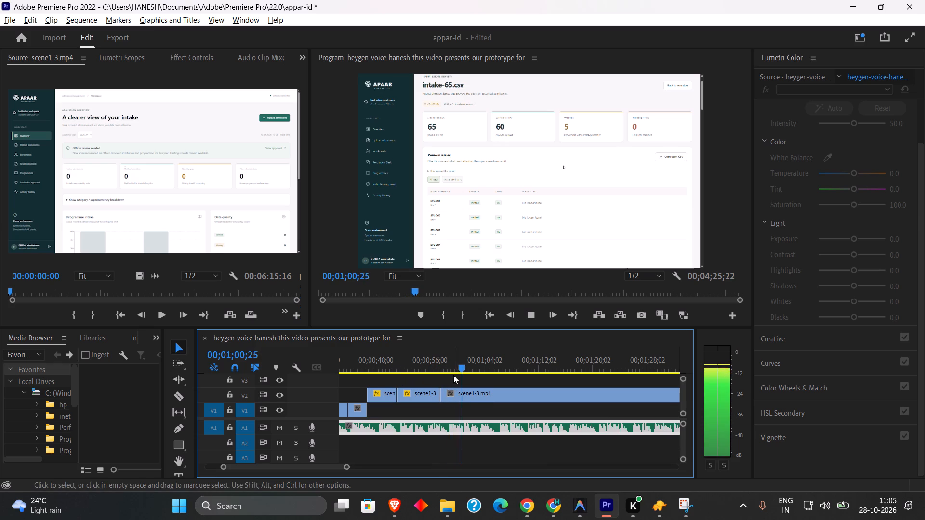
drag(477, 368, 484, 371)
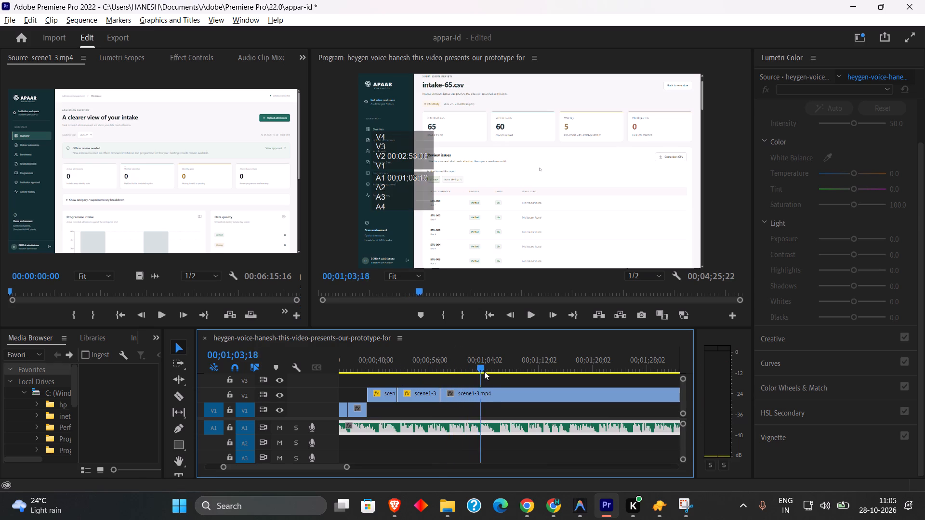
drag(484, 371, 520, 377)
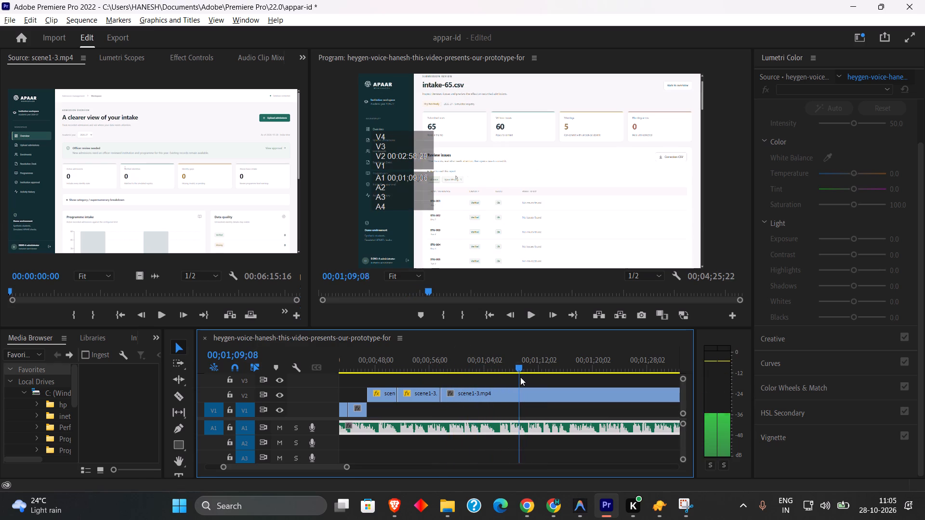
drag(520, 377, 515, 377)
click(181, 396)
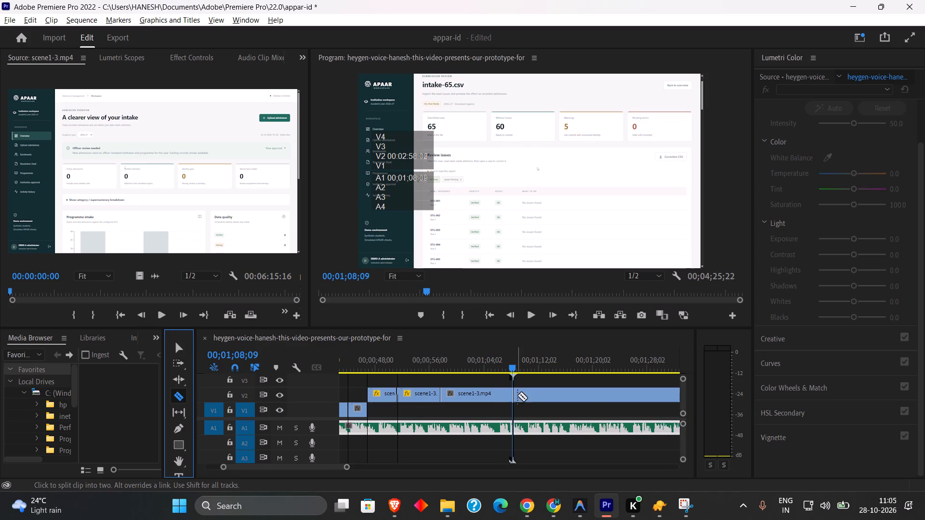
click(514, 392)
Delete the V2 piece before the 00;01;08;09 cut and move the remaining scene1-3 clip back against the 150% piece.
click(183, 346)
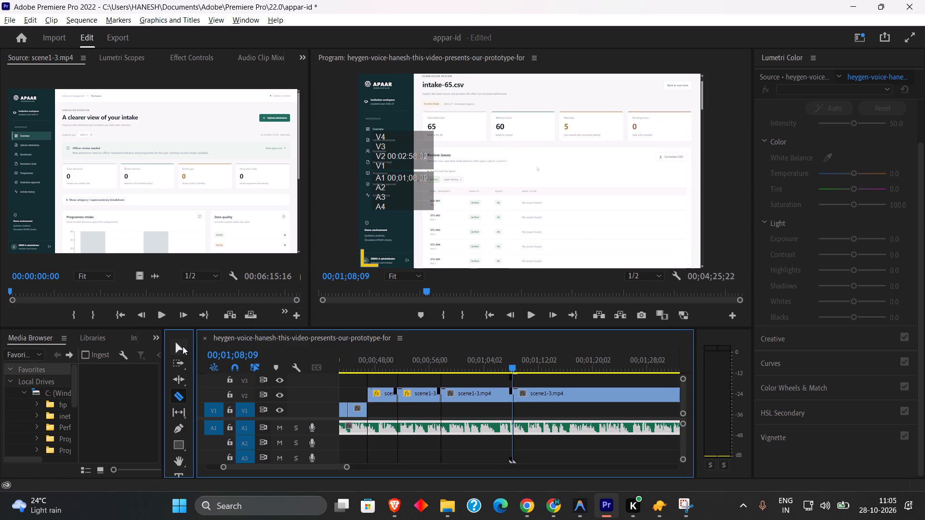
click(473, 397)
key(BackSpace)
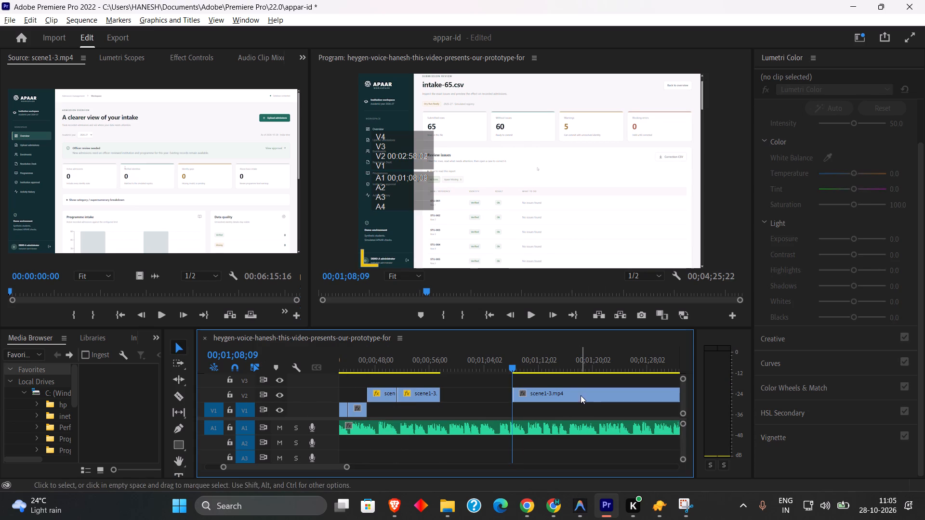
drag(581, 395, 510, 390)
Play and scrub the joined review issues part, then cut the last scene1-3 clip on V2 at 00;01;05;09.
click(427, 368)
key(space)
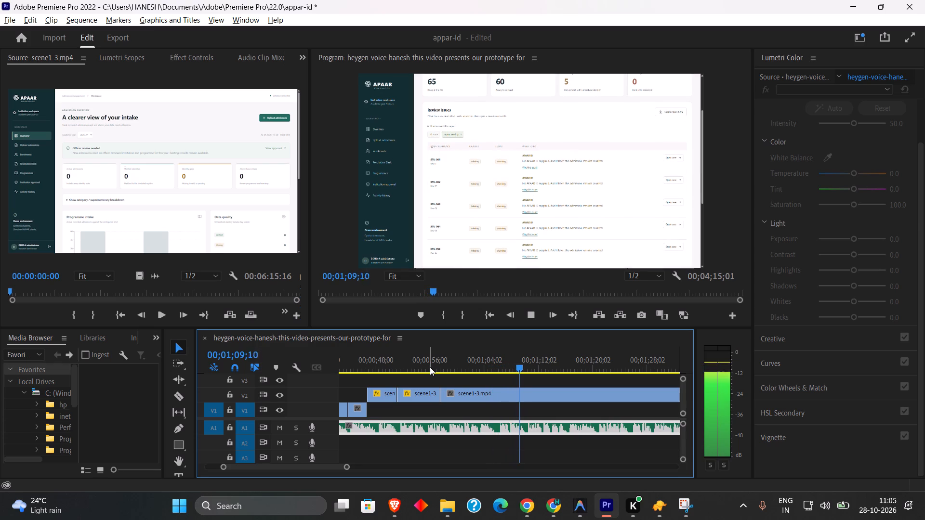
drag(449, 366, 507, 369)
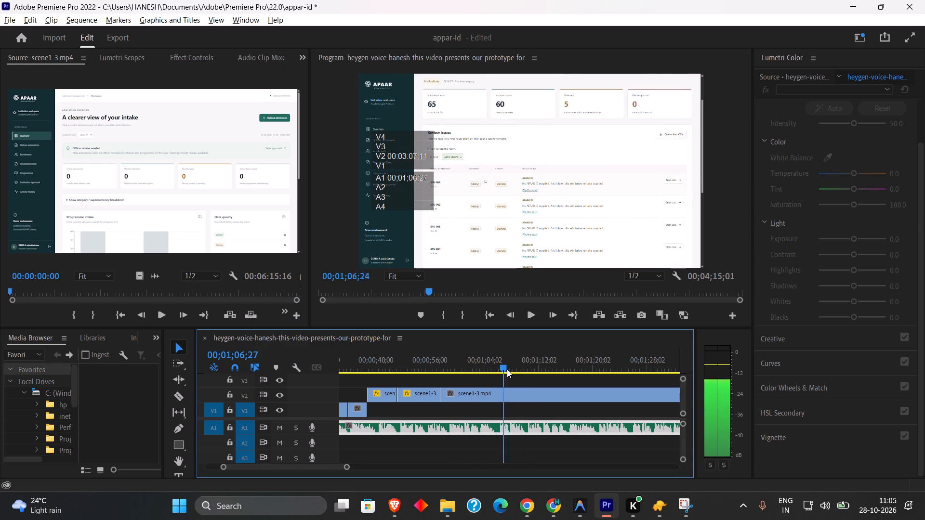
drag(507, 369, 530, 370)
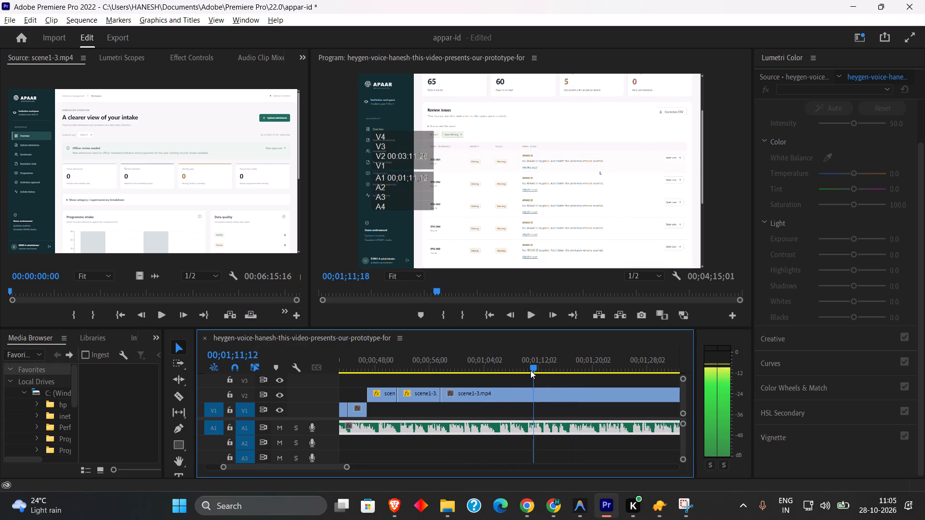
drag(530, 370, 485, 365)
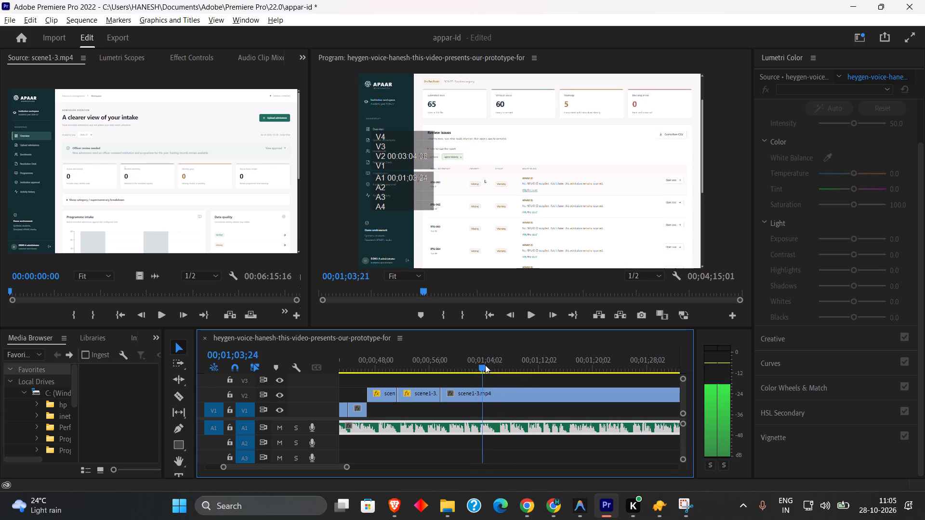
drag(485, 365, 494, 370)
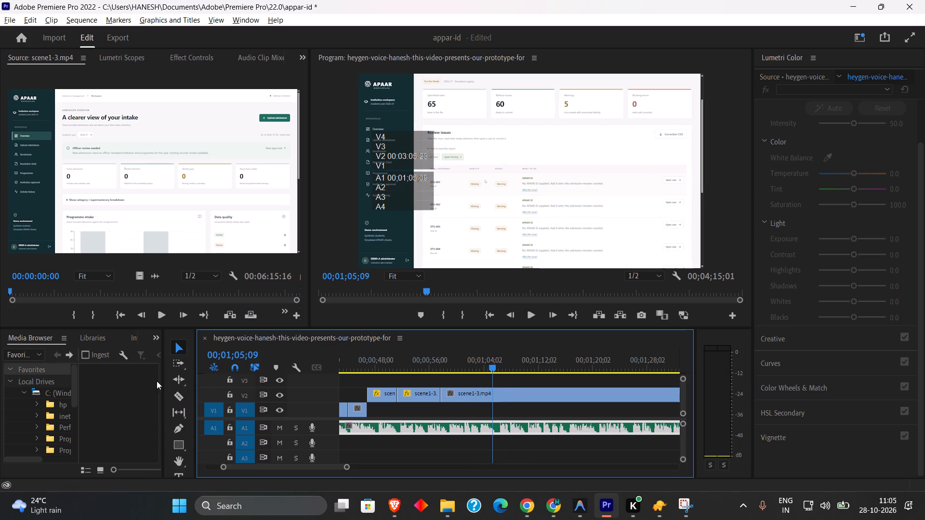
click(179, 396)
click(491, 392)
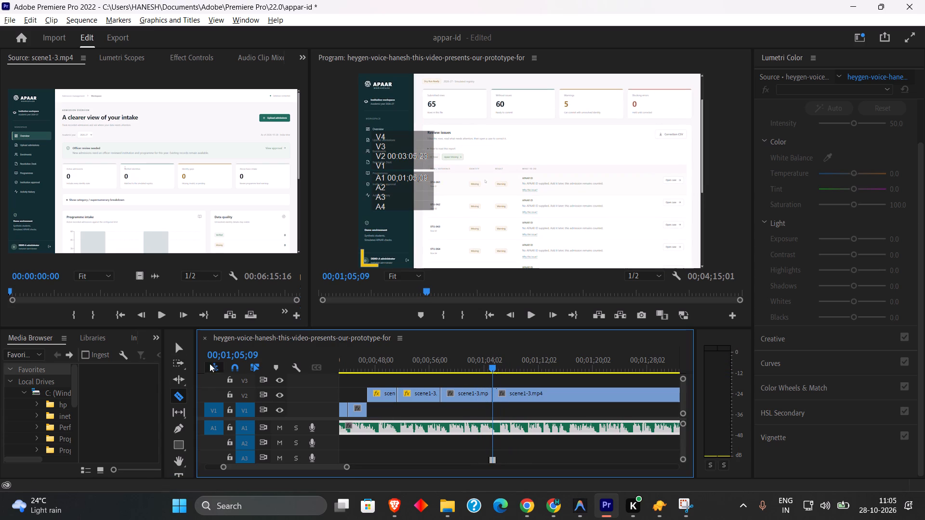
Play the review issues part, shift the last V2 clip later, and extend the piece before it to 00;01;06;16.
click(179, 352)
click(440, 358)
key(space)
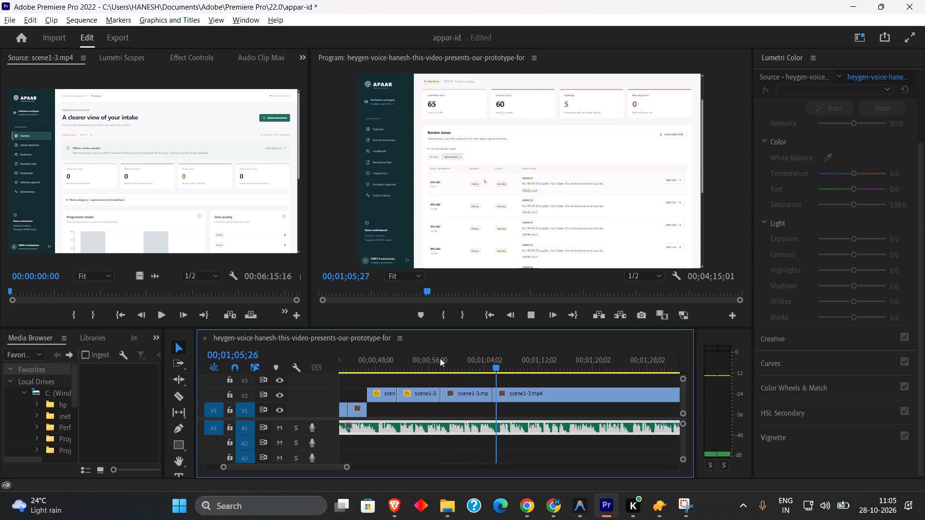
key(space)
key(space)
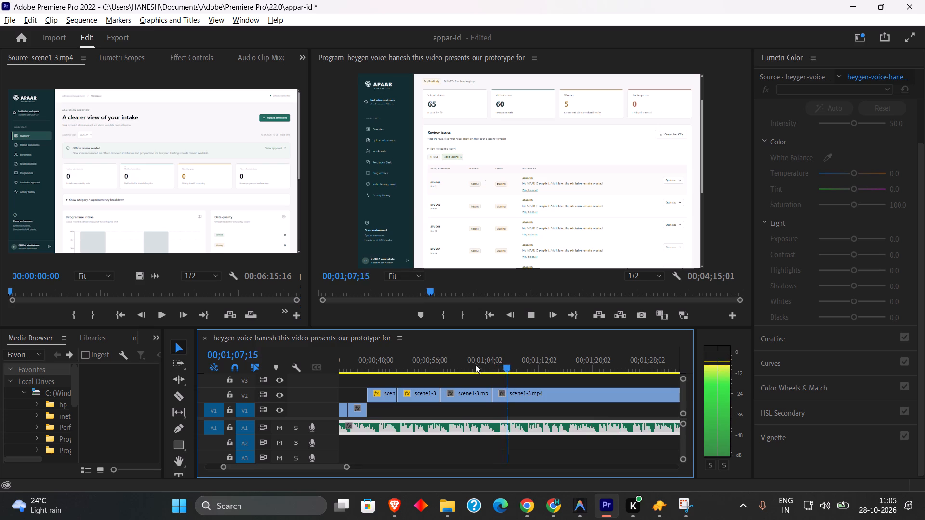
drag(493, 363, 501, 365)
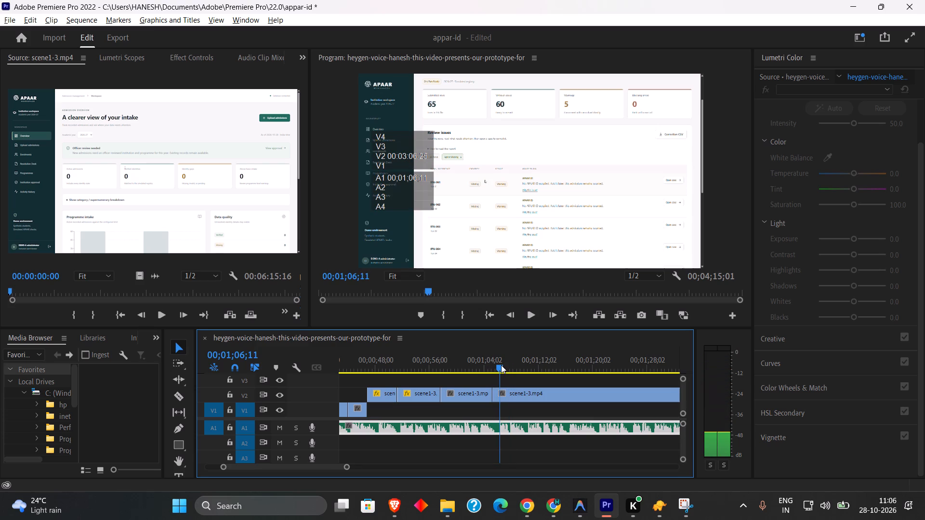
drag(501, 365, 502, 366)
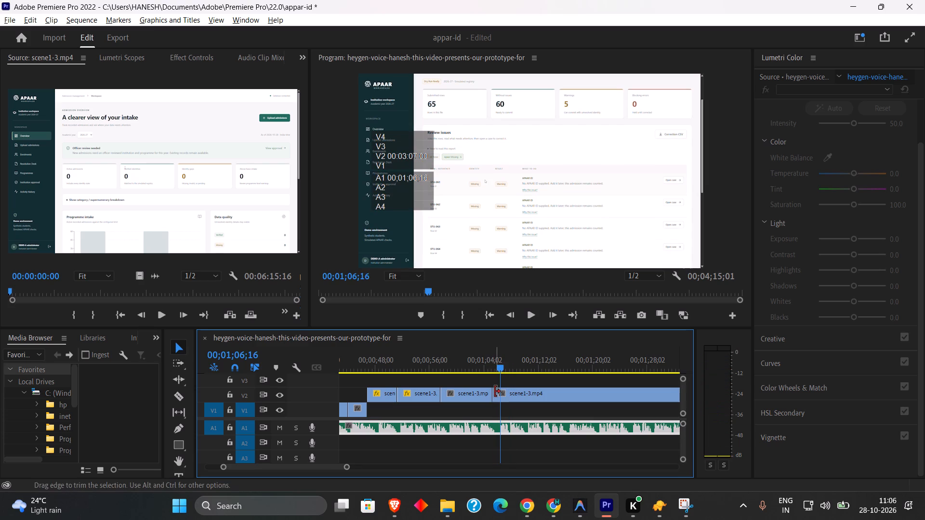
click(505, 392)
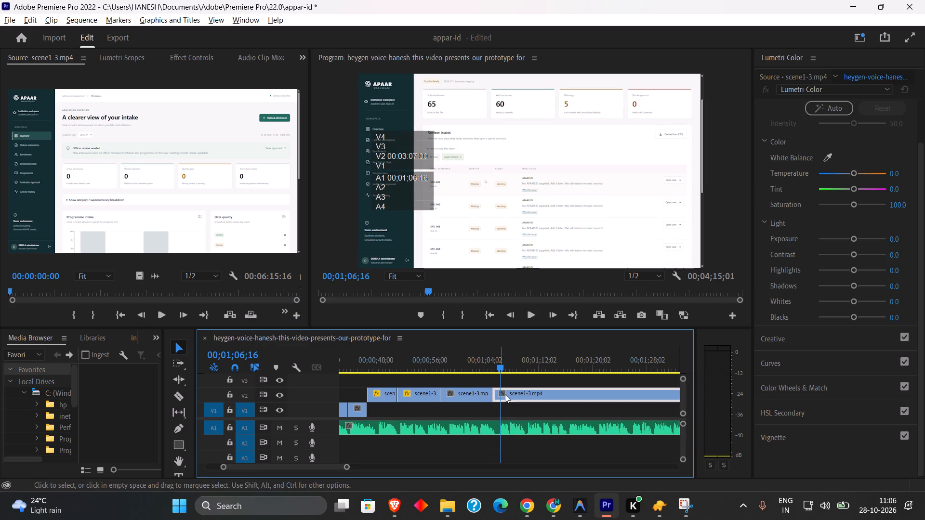
drag(510, 395, 519, 395)
drag(491, 390, 500, 392)
click(509, 392)
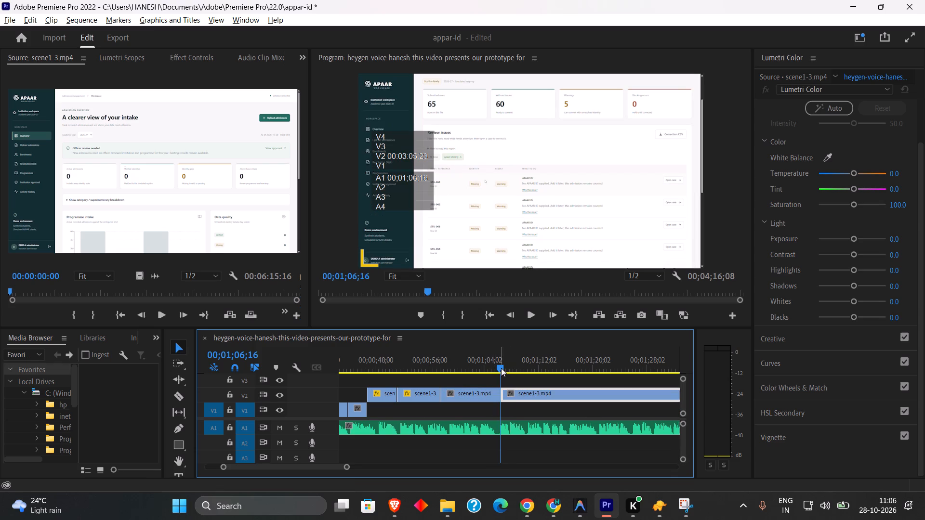
Play and scrub through the issues list and Resolution Desk footage, then cut the last scene1-3 clip on V2 at 00;01;29;07.
drag(501, 368, 616, 367)
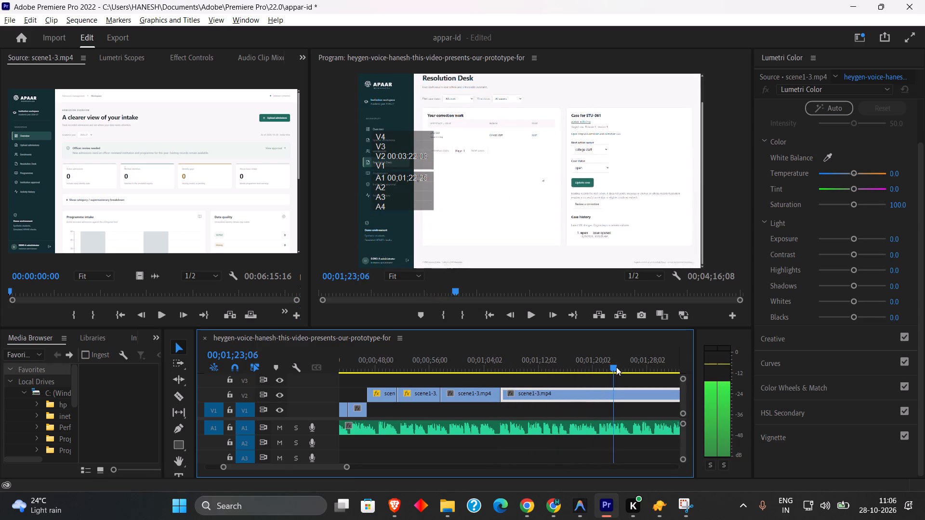
drag(616, 367, 502, 356)
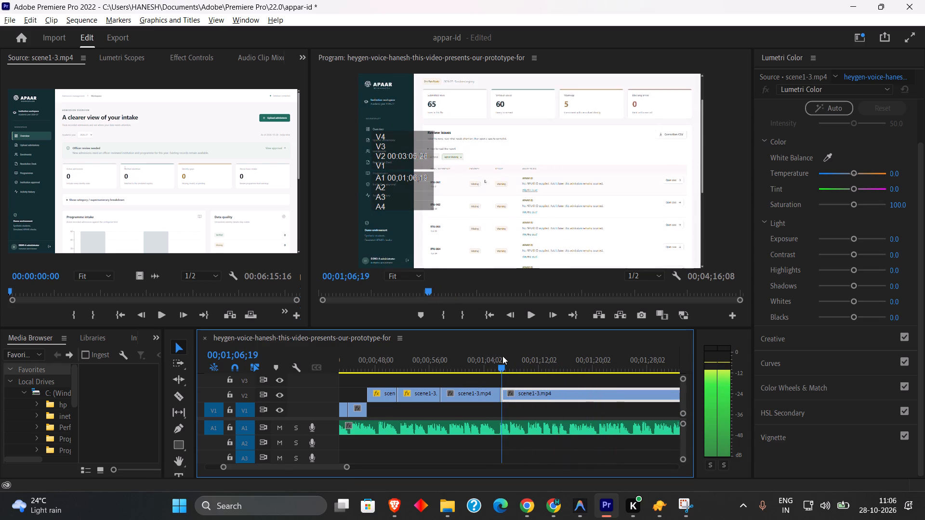
drag(502, 356, 499, 355)
key(space)
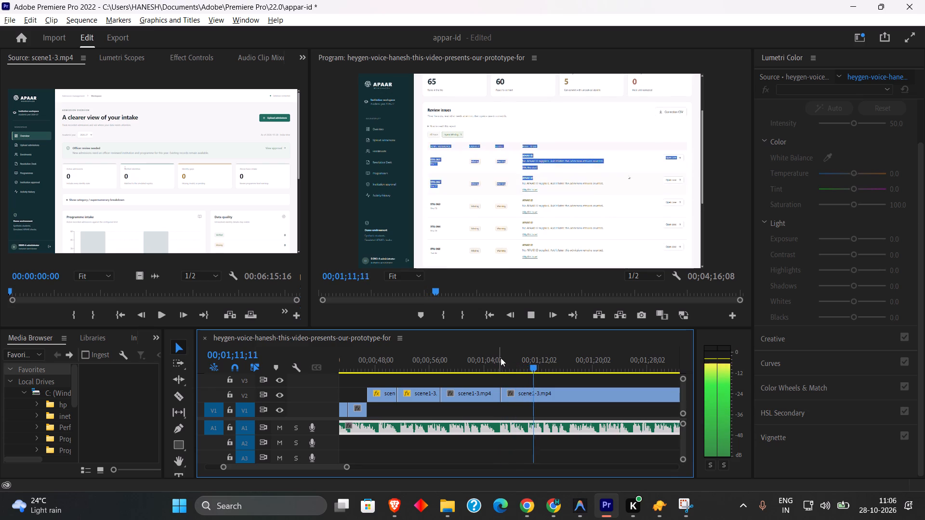
drag(509, 367, 555, 371)
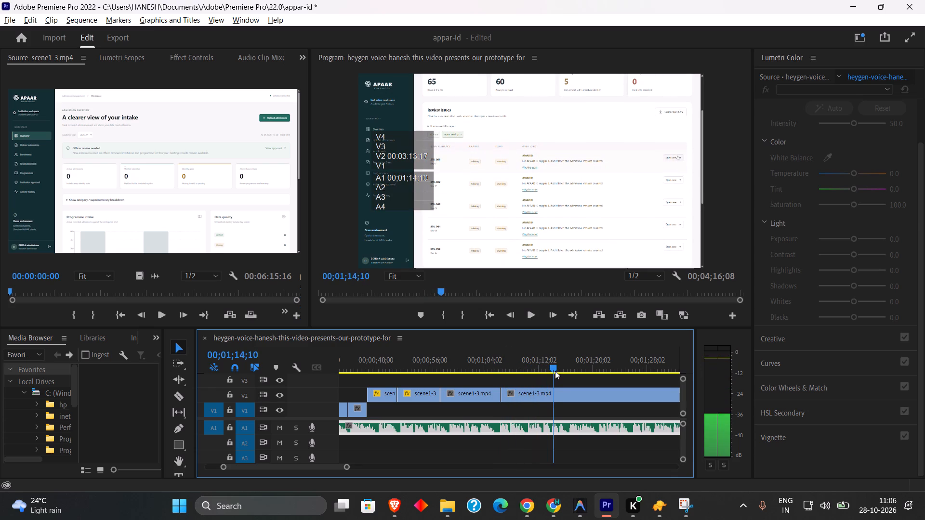
drag(555, 371, 585, 373)
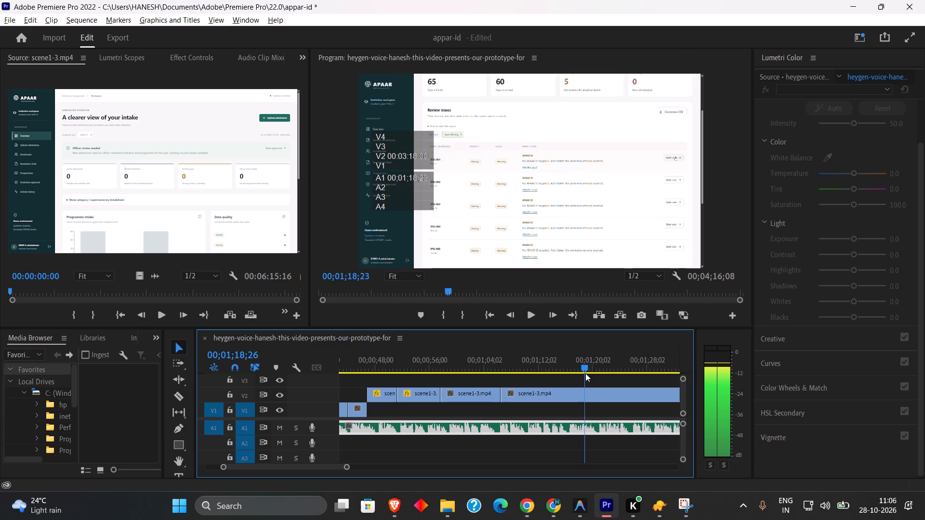
drag(585, 373, 649, 373)
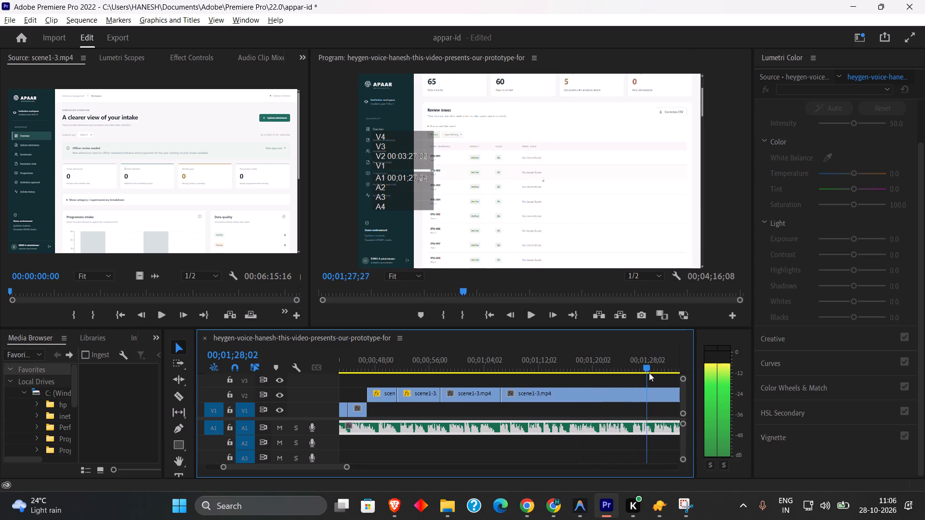
drag(649, 373, 657, 368)
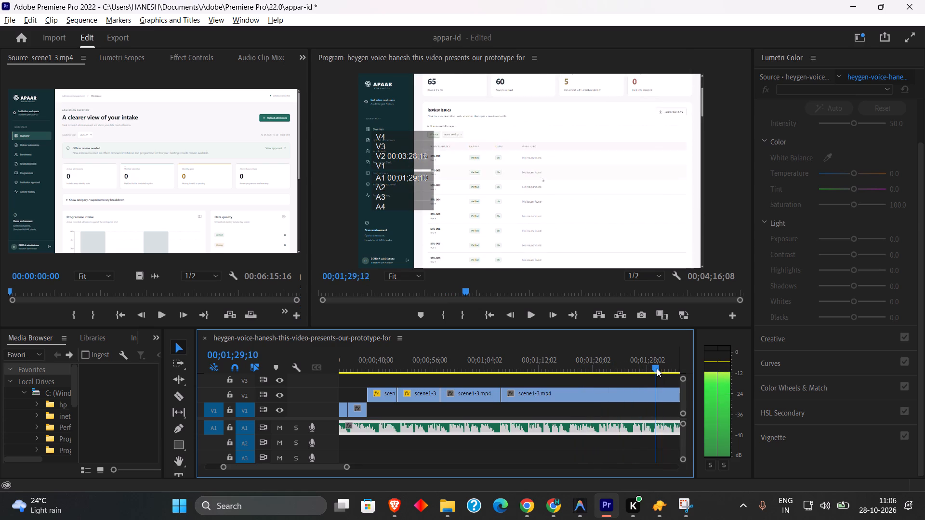
drag(657, 368, 667, 363)
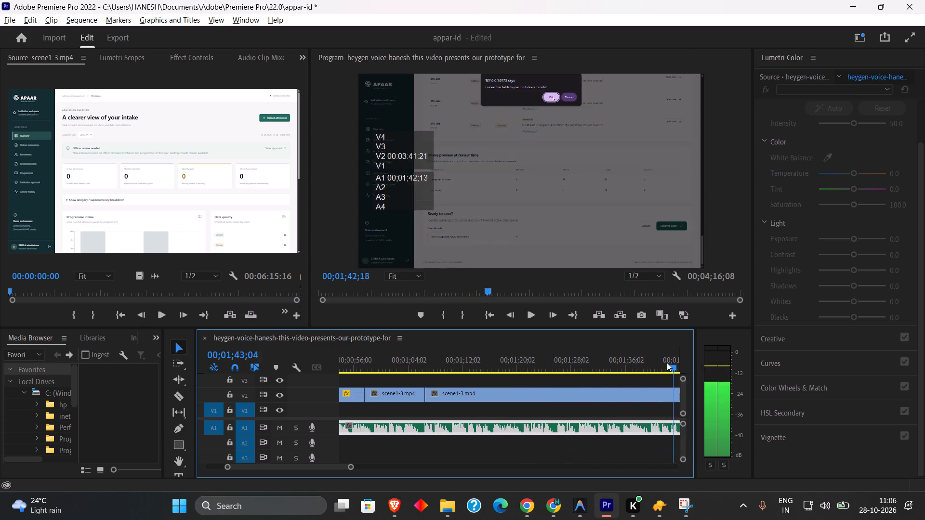
drag(667, 363, 586, 353)
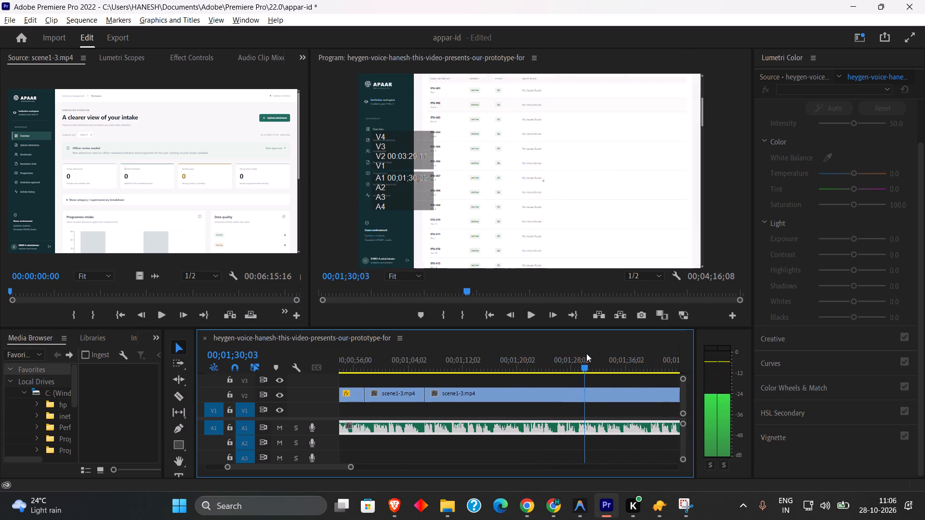
drag(586, 353, 580, 353)
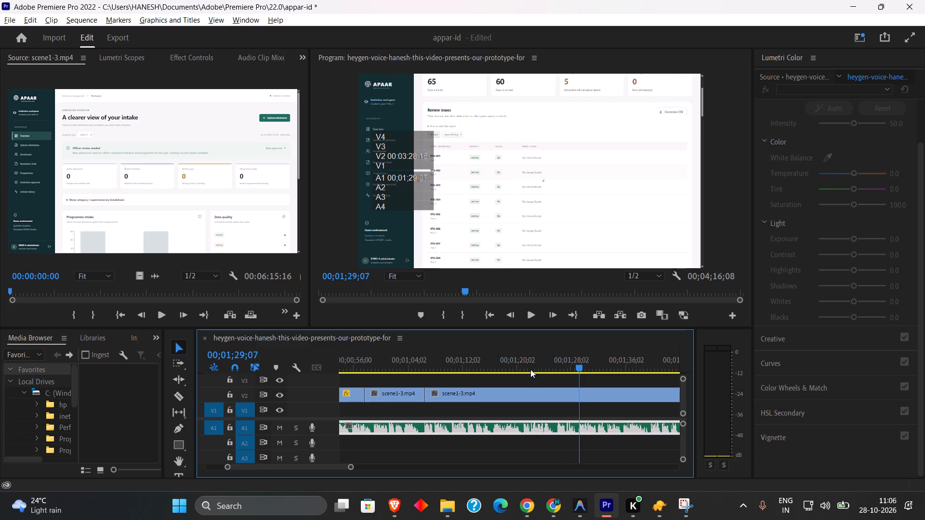
click(183, 396)
click(580, 394)
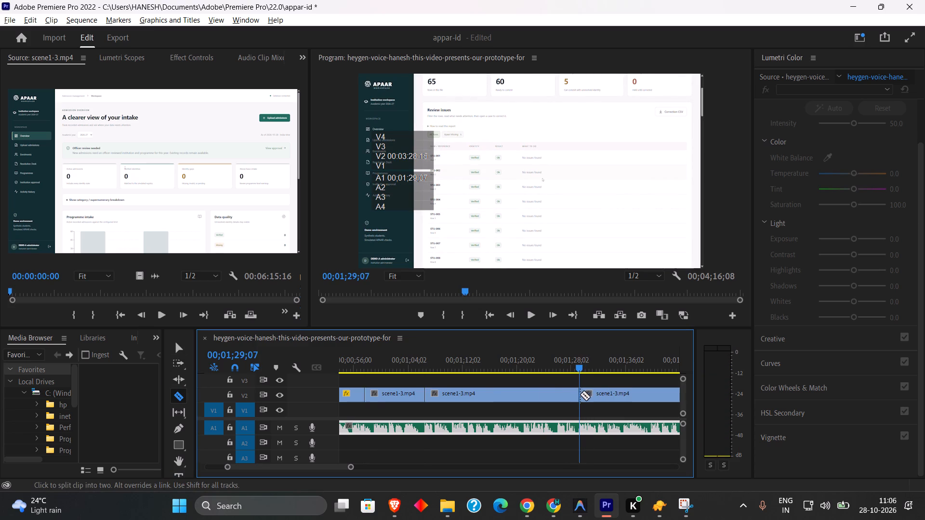
Delete the V2 piece between 00;01;06;16 and 00;01;29;07 and move the remaining scene1-3 clip back to 00;01;06;16 on V3.
click(180, 347)
click(457, 392)
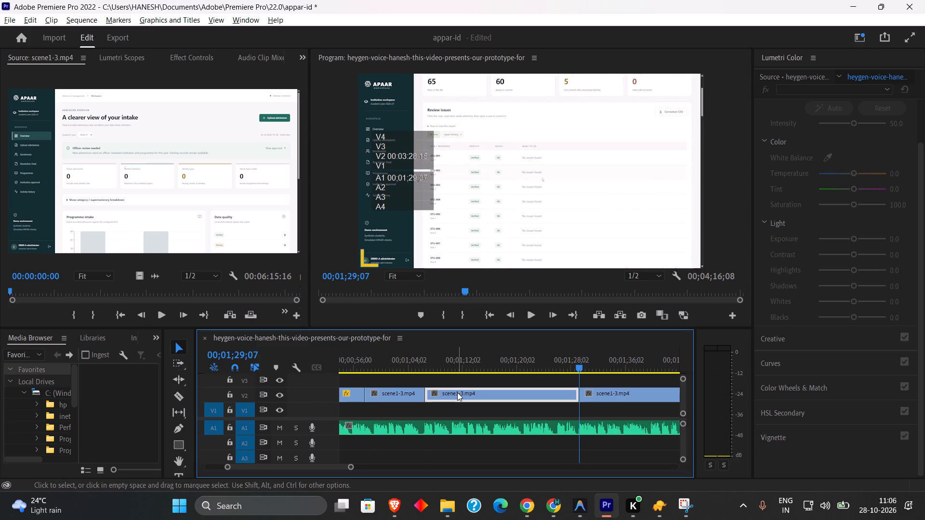
key(BackSpace)
drag(626, 395, 479, 381)
Play the issues list footage, trim the V3 scene1-3 clip's start to 00;01;09;06, and move the clip back to 00;01;06;16.
click(429, 365)
click(421, 364)
key(space)
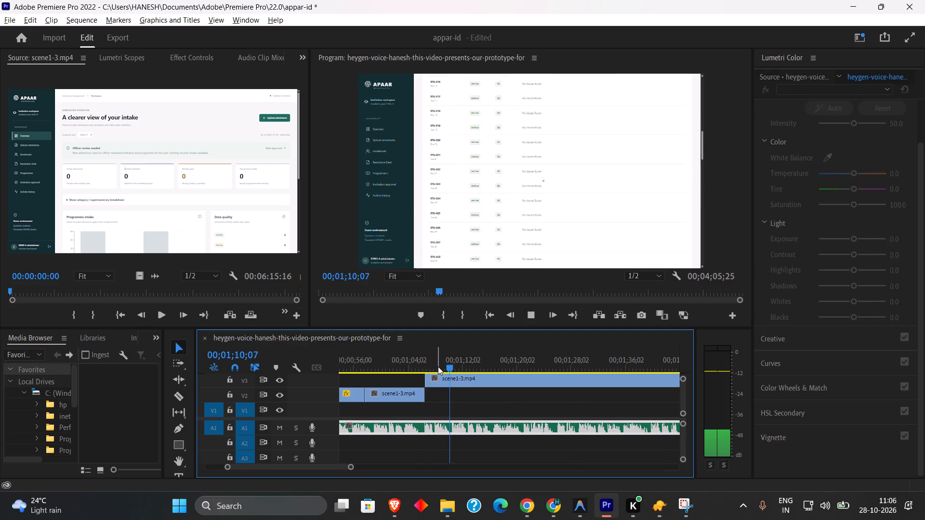
drag(439, 366, 459, 368)
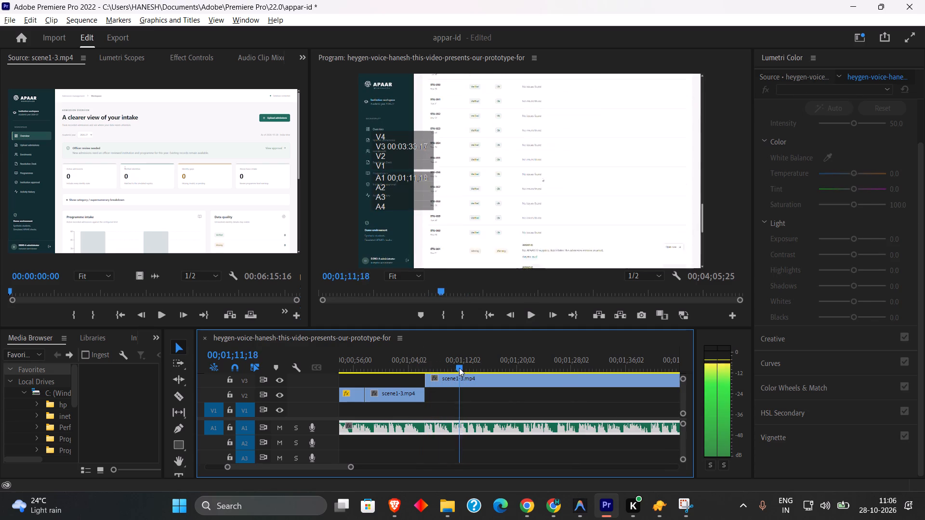
drag(459, 368, 444, 362)
drag(426, 383, 439, 384)
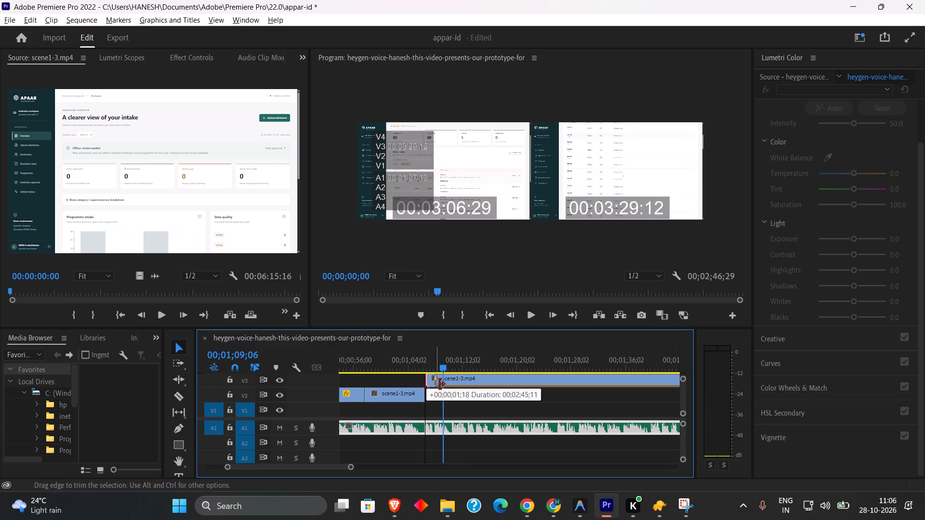
drag(439, 384, 442, 386)
drag(489, 377, 472, 377)
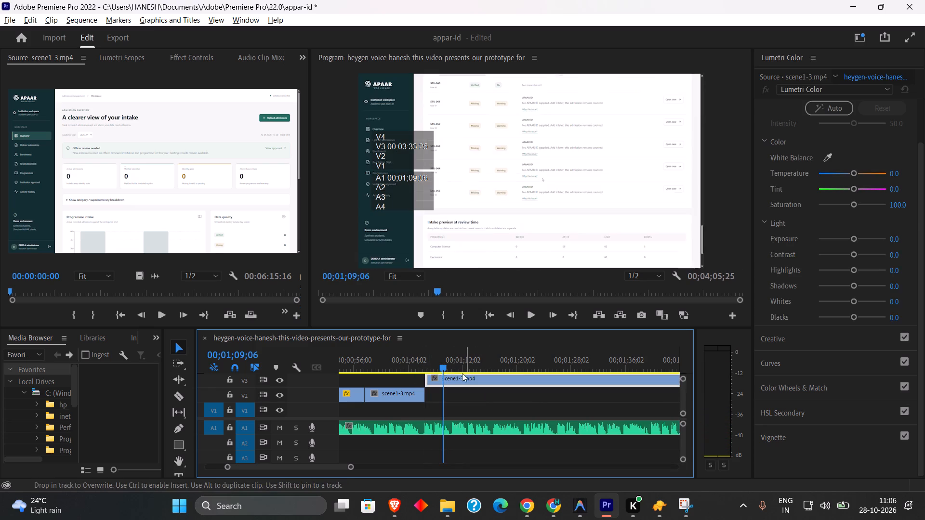
Play and scrub through the batch commit confirmation footage, then cut the V3 scene1-3 clip at 00;01;18;26.
drag(436, 365, 419, 364)
key(space)
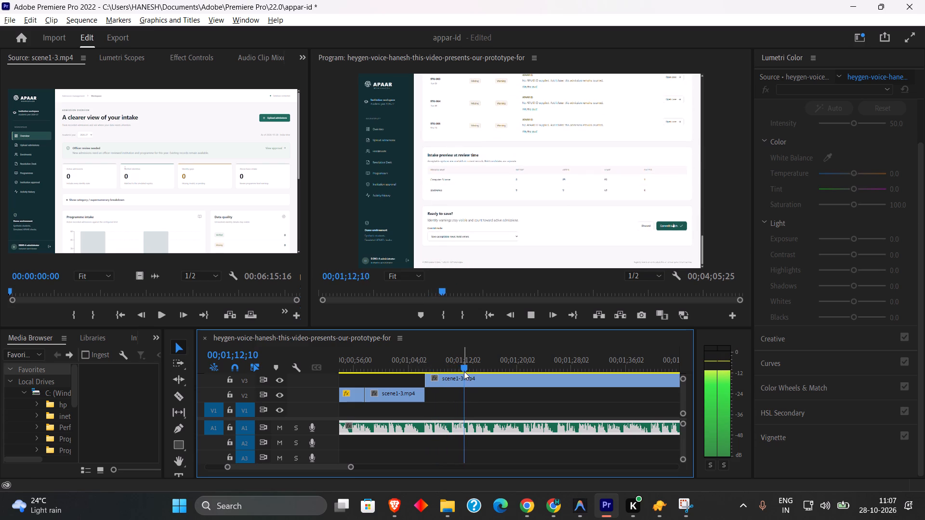
drag(464, 369, 473, 369)
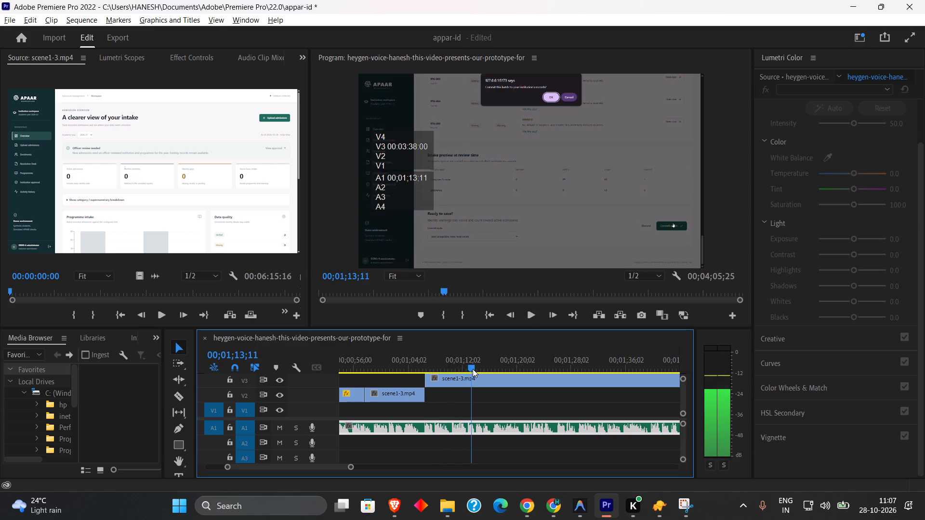
drag(473, 369, 495, 373)
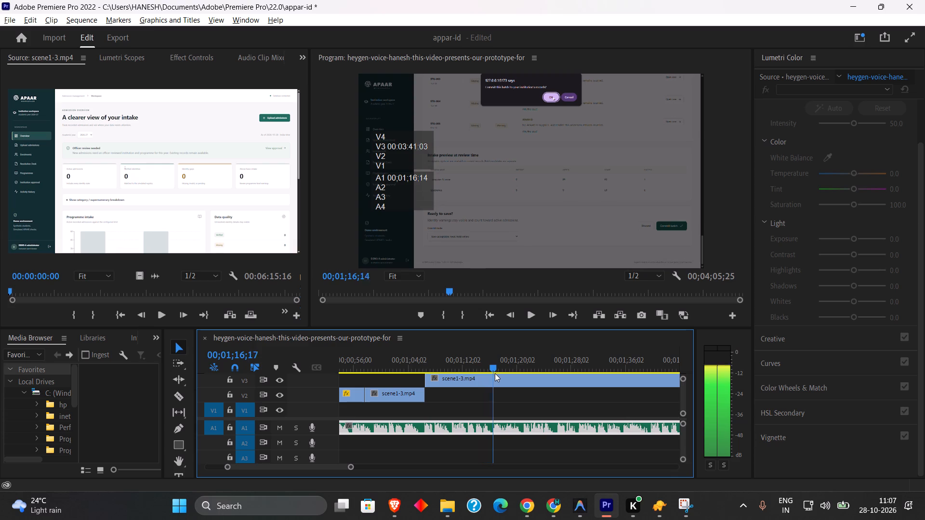
drag(495, 373, 505, 372)
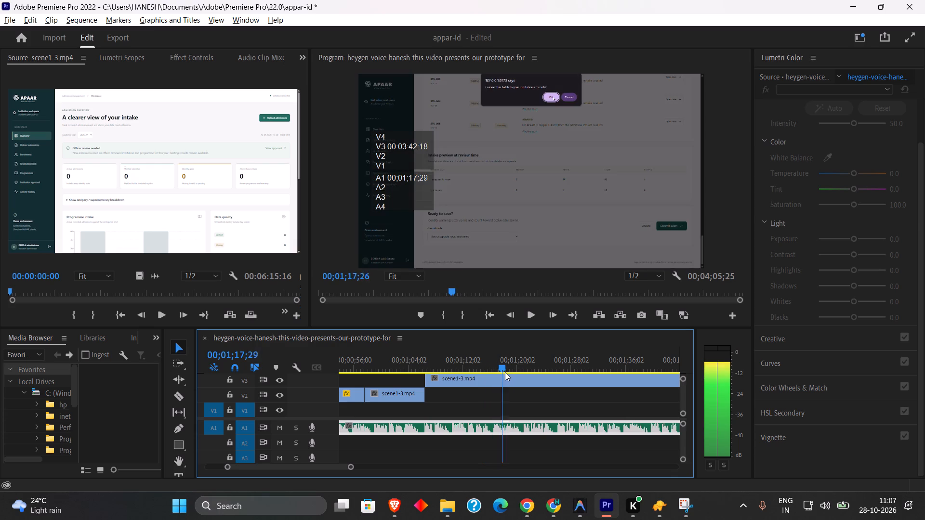
drag(505, 372, 510, 373)
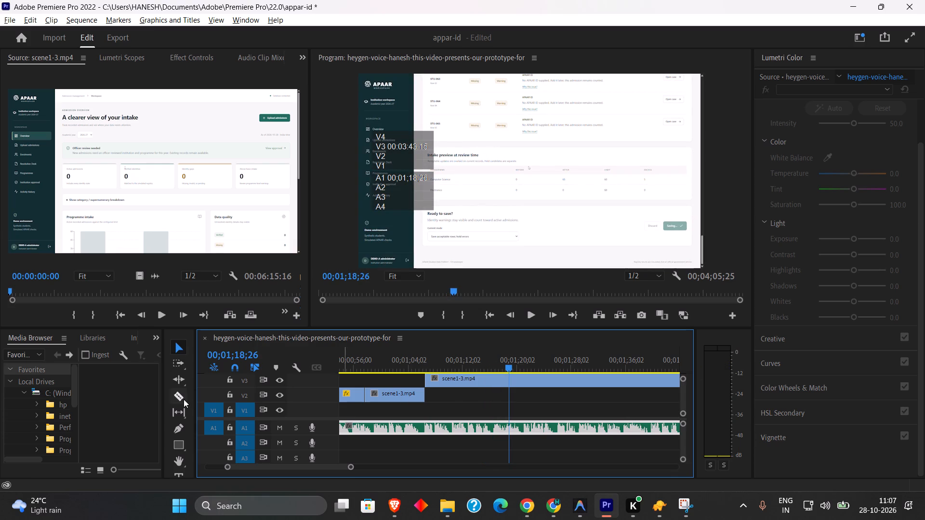
click(183, 399)
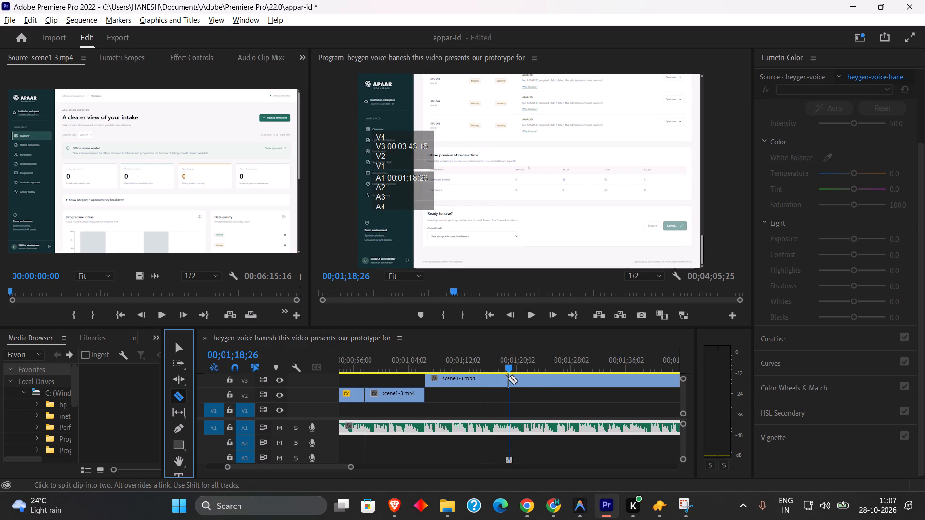
click(509, 378)
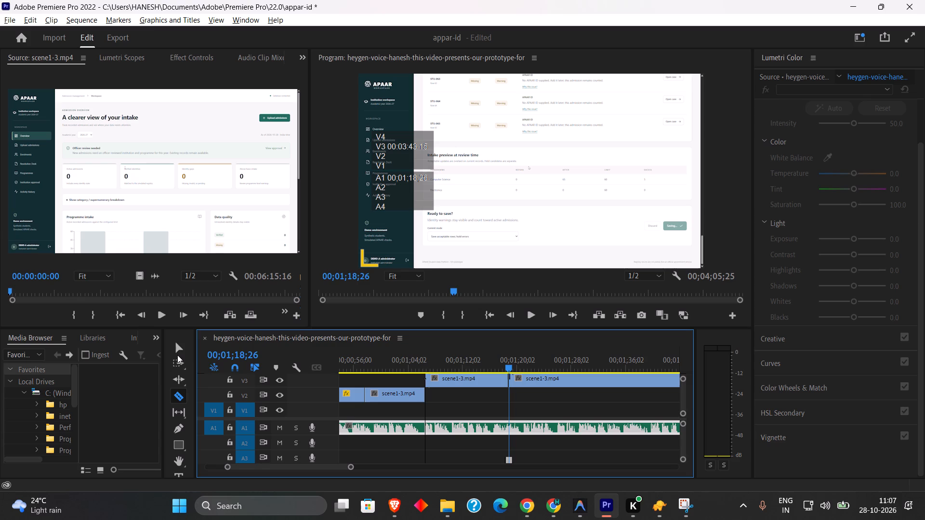
click(178, 355)
click(184, 348)
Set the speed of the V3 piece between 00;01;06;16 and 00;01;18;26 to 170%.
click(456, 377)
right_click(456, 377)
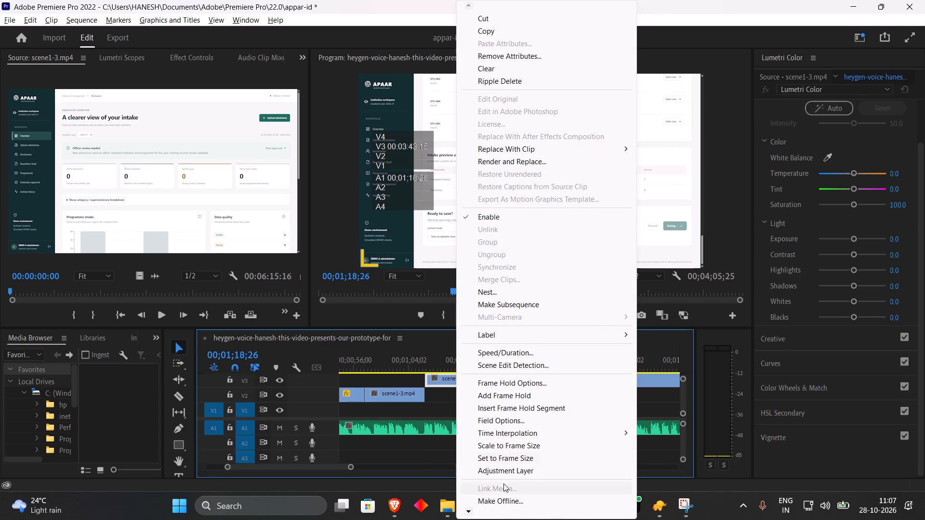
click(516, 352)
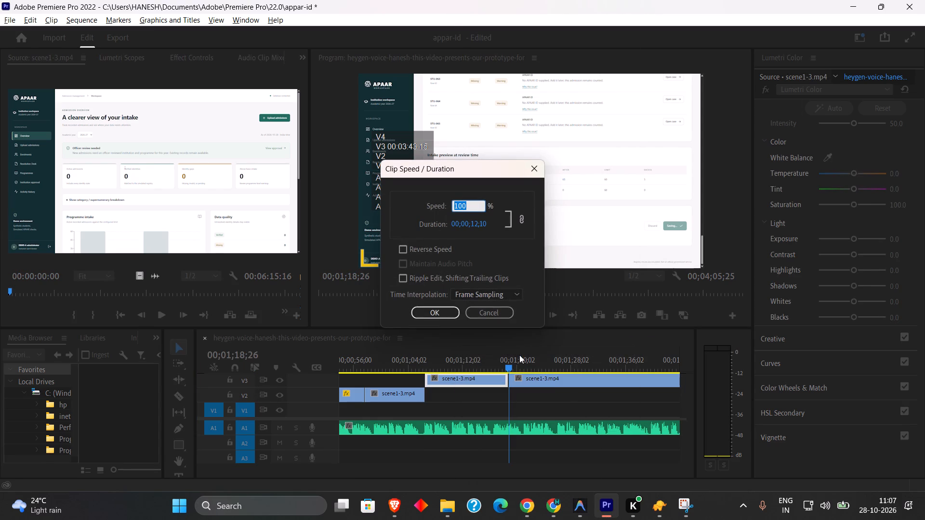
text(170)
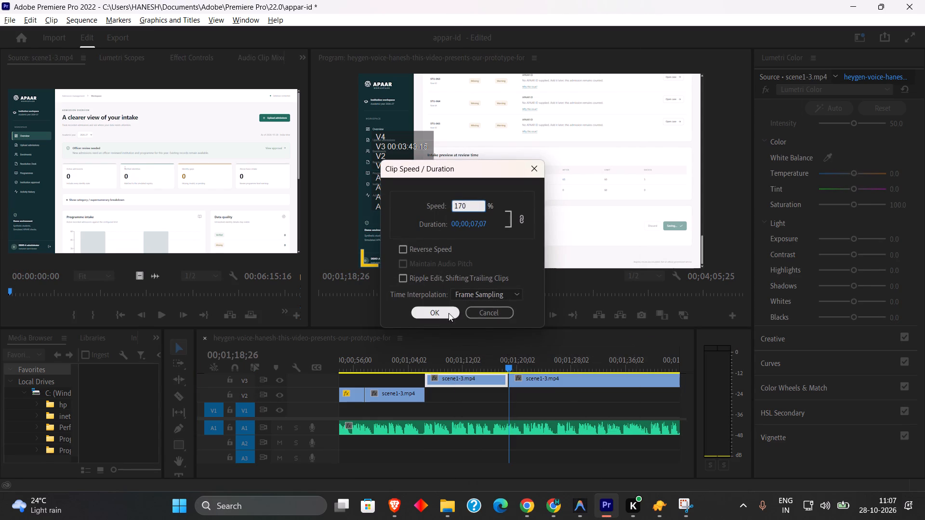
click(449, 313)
Move the remaining scene1-3 clip down to V2, directly behind the end of the sped-up V3 piece.
drag(528, 383, 493, 392)
Play and scrub the sped-up commit piece and the footage after it from 00;01;06;00 to check it against the narration.
drag(436, 367, 422, 372)
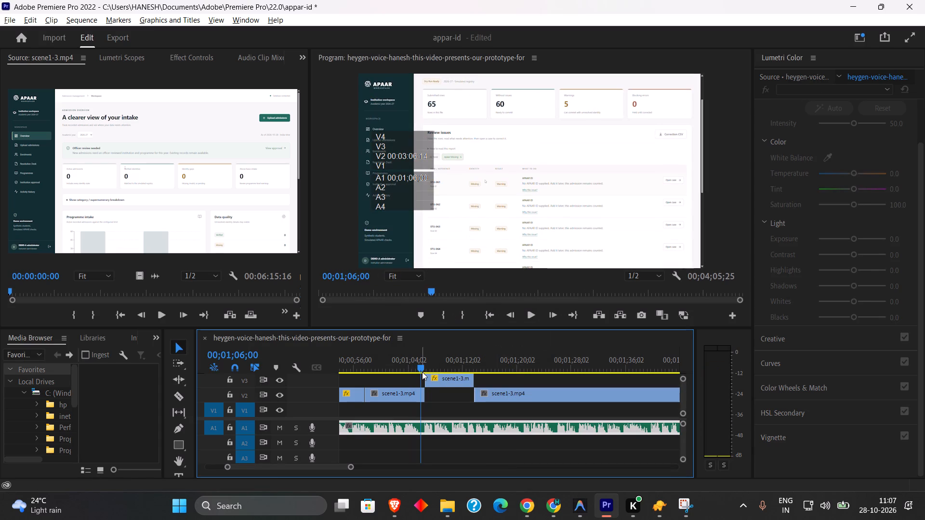
key(space)
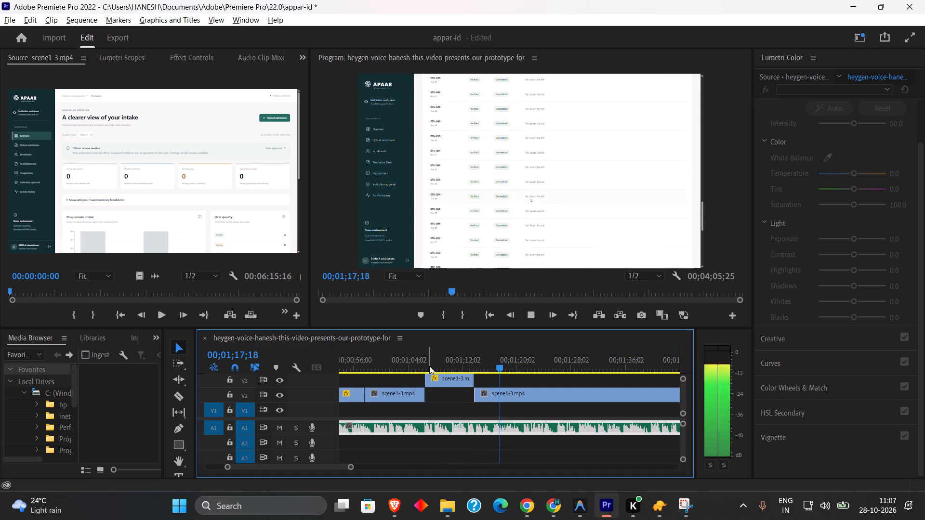
drag(429, 365, 487, 380)
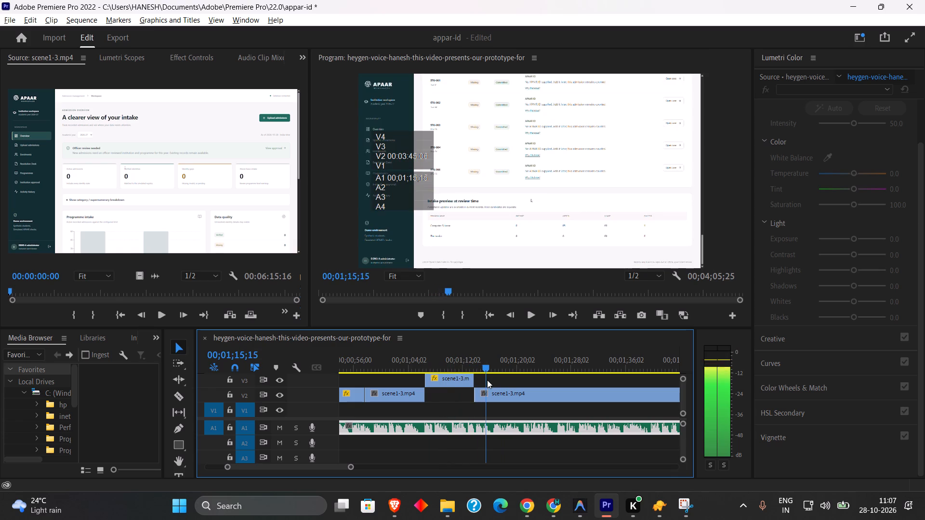
drag(487, 380, 488, 380)
key(space)
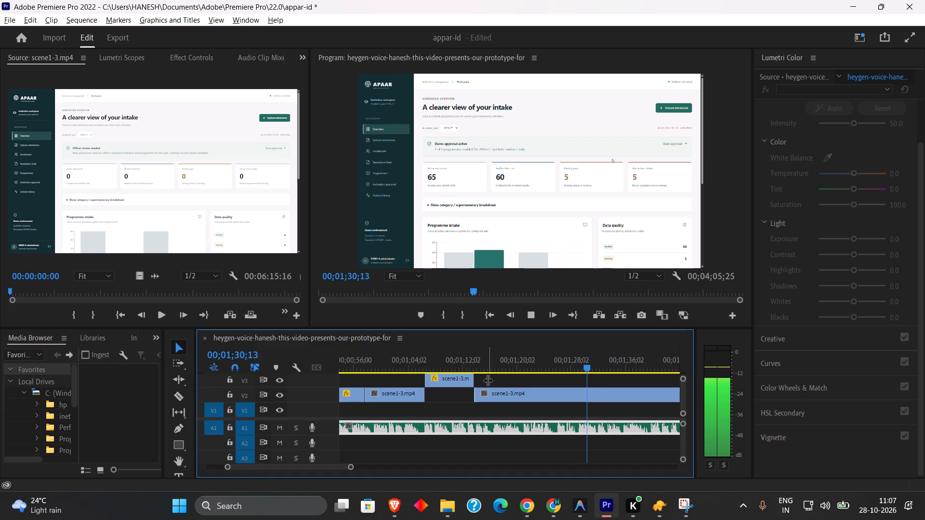
drag(479, 359, 473, 359)
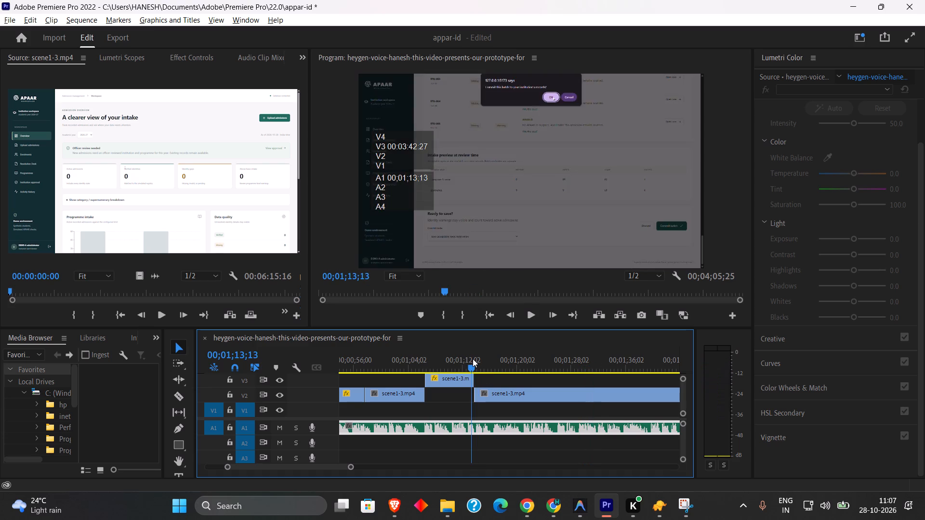
key(space)
drag(466, 357, 430, 357)
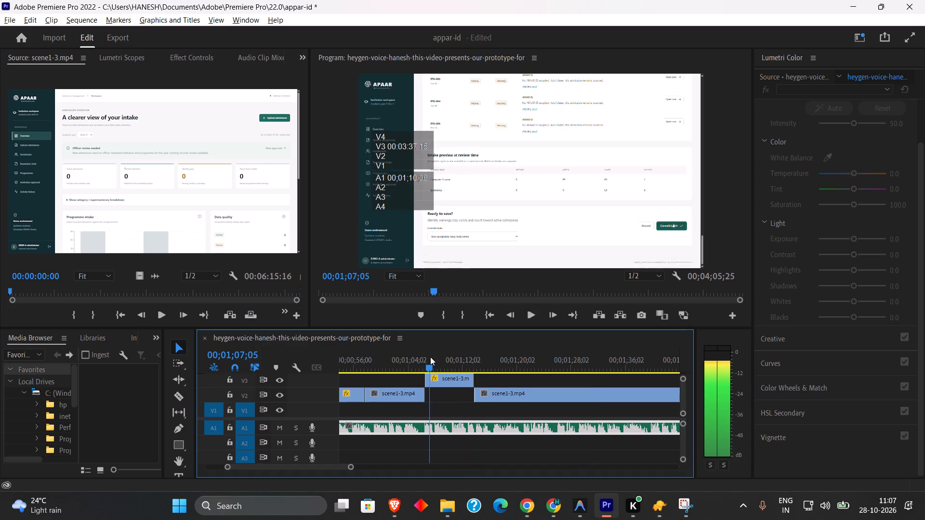
drag(430, 357, 436, 358)
key(space)
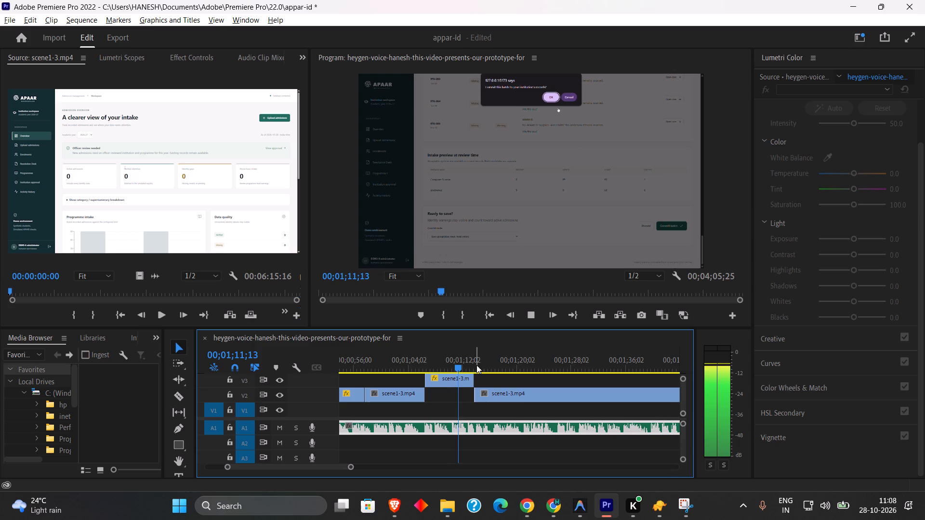
click(448, 369)
drag(448, 369, 456, 370)
drag(449, 364, 454, 366)
drag(445, 363, 452, 365)
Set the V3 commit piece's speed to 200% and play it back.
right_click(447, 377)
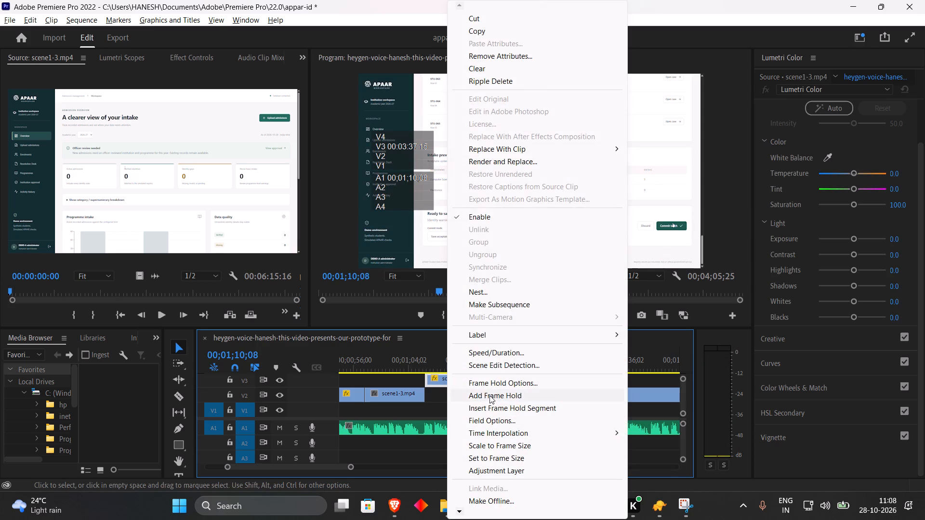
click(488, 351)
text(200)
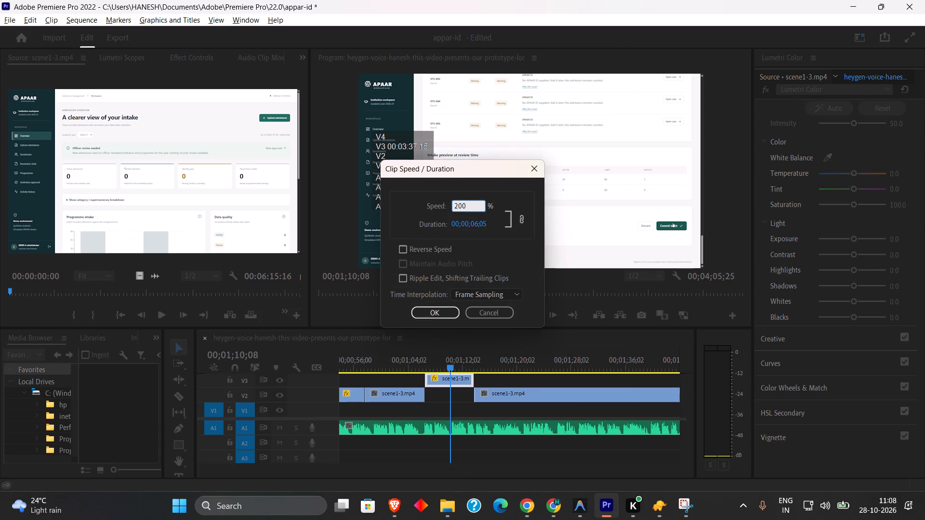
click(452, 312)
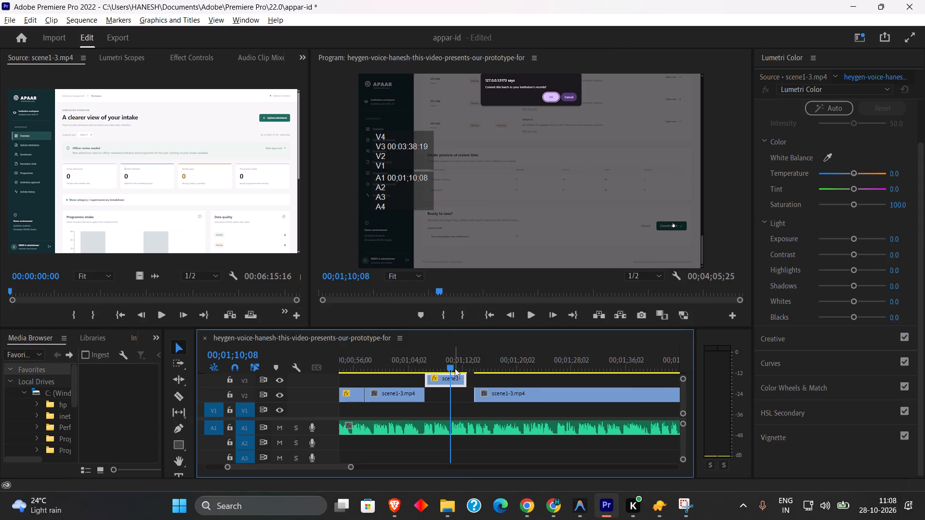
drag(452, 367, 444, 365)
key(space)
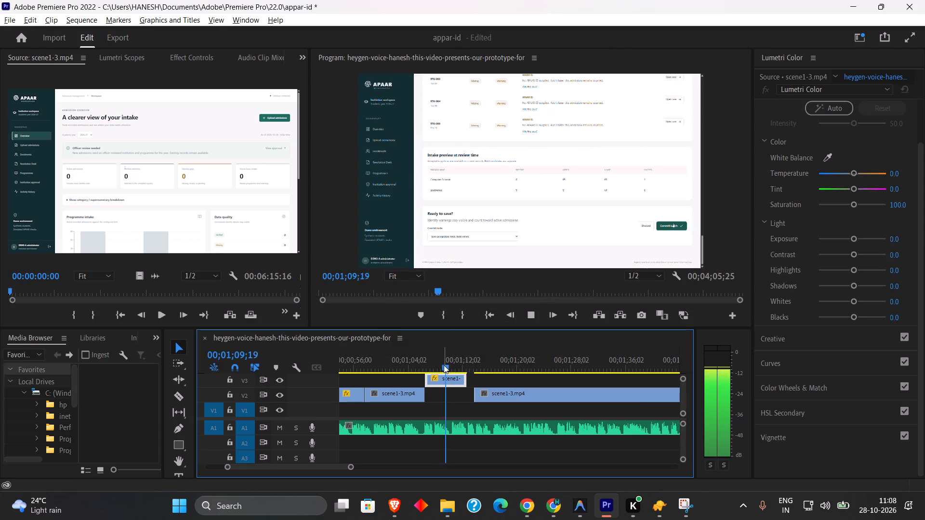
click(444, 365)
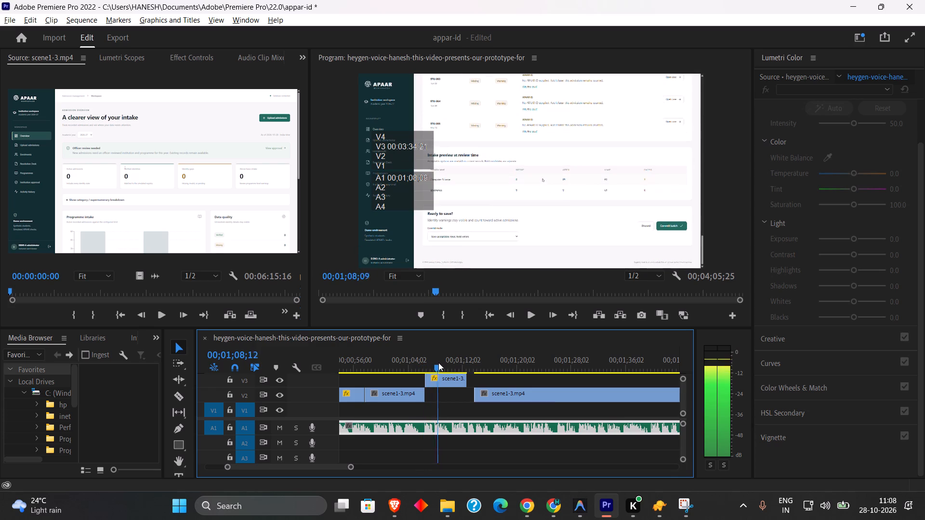
Set the V3 commit piece's speed to 250%.
right_click(449, 378)
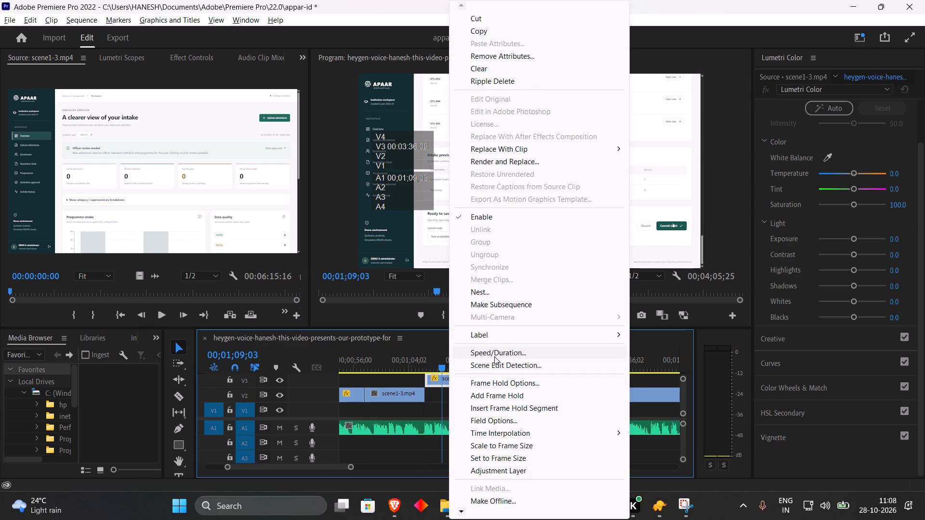
click(494, 355)
text(250)
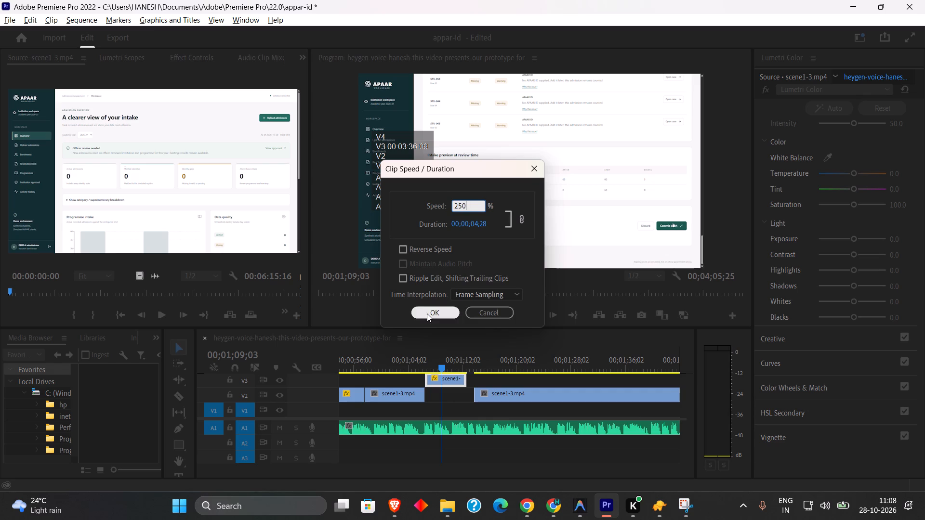
click(427, 313)
Play the V3 commit piece, then move the last V2 scene1-3 clip back to 00;01;10;26 under its end.
drag(430, 364, 424, 364)
key(space)
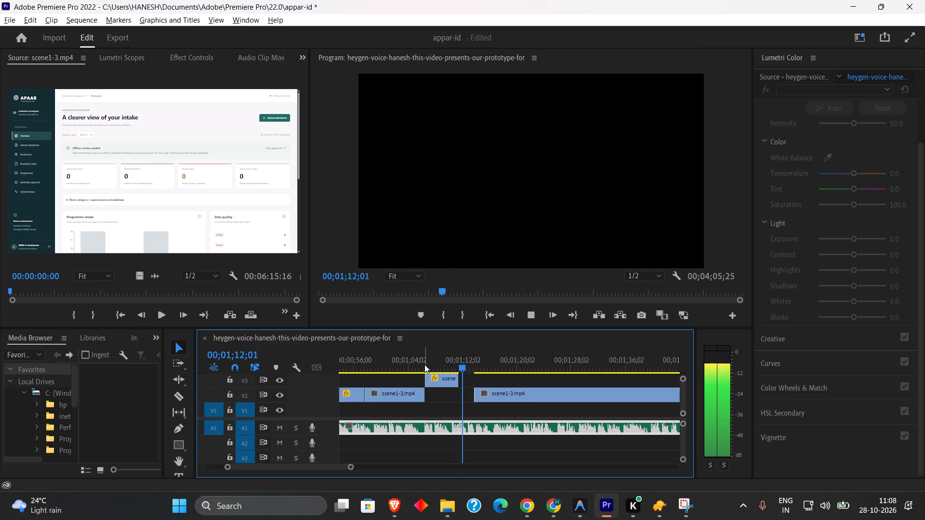
drag(443, 364, 454, 366)
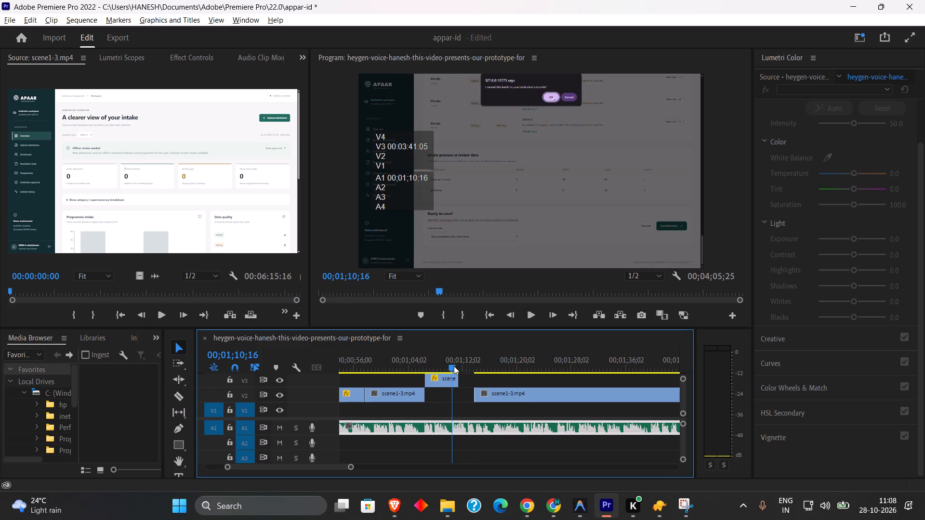
drag(454, 366, 456, 367)
drag(496, 392, 479, 388)
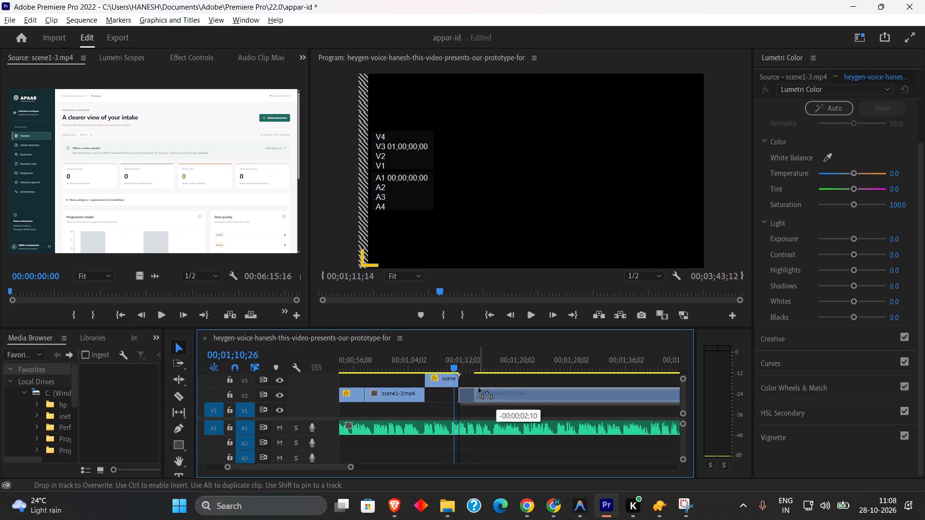
drag(479, 388, 477, 388)
Play and scrub the start of the last V2 clip, from about 00;01;10 to 00;01;29, to check it against the narration.
click(448, 364)
key(space)
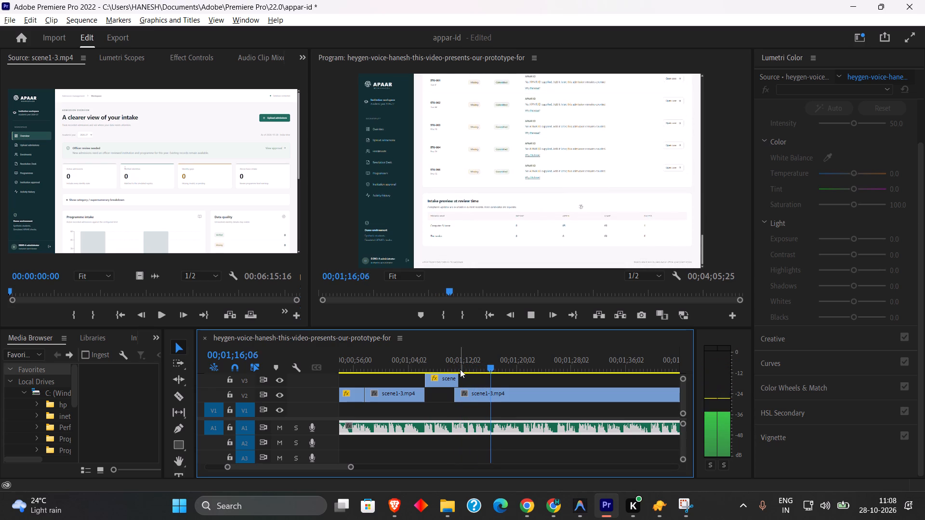
drag(469, 372, 477, 373)
drag(480, 367, 496, 370)
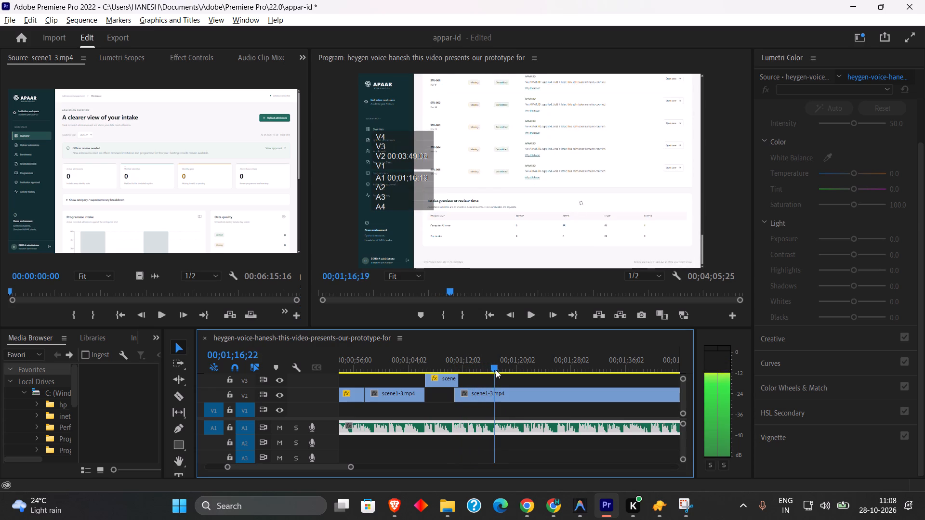
drag(496, 370, 521, 374)
key(space)
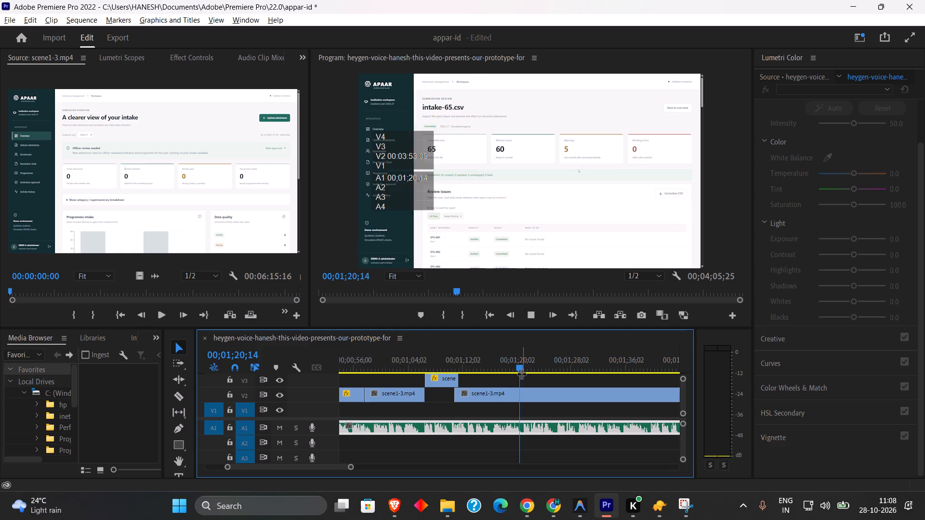
drag(521, 374, 512, 374)
click(514, 368)
key(space)
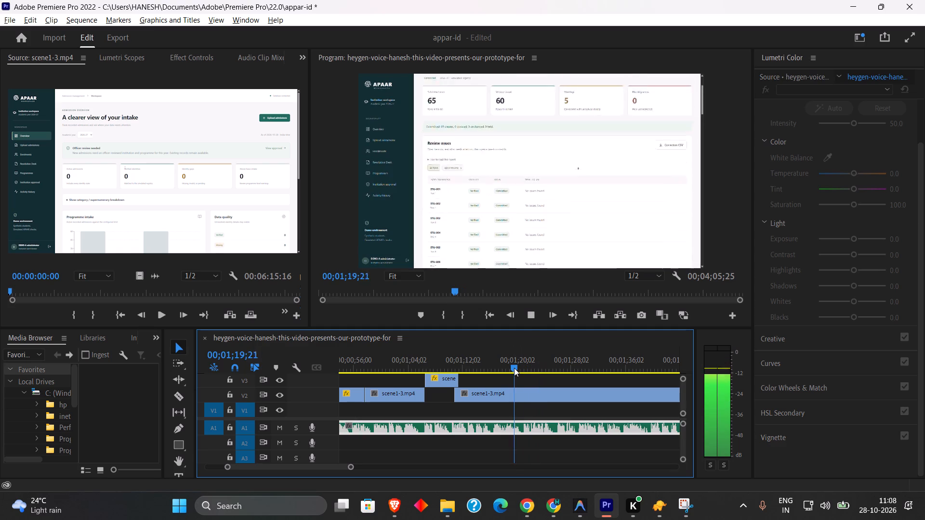
drag(510, 367, 455, 367)
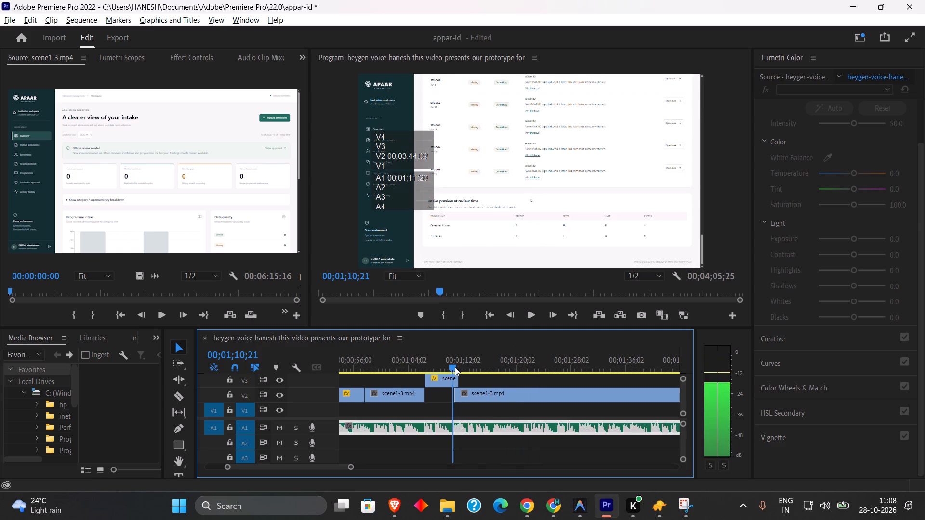
drag(455, 367, 499, 374)
key(space)
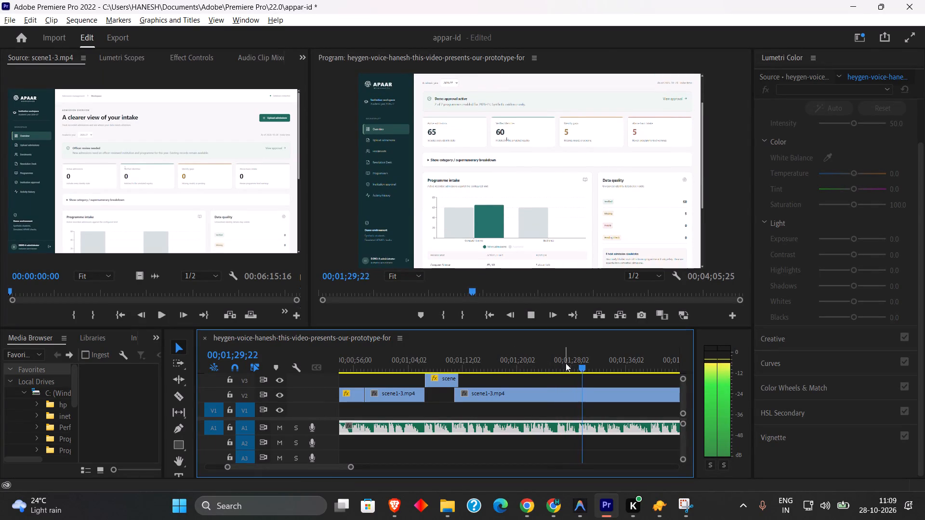
Skim the rest of the scene1-3 footage up to about 00;03;25 to see which scenes remain.
drag(566, 363, 653, 365)
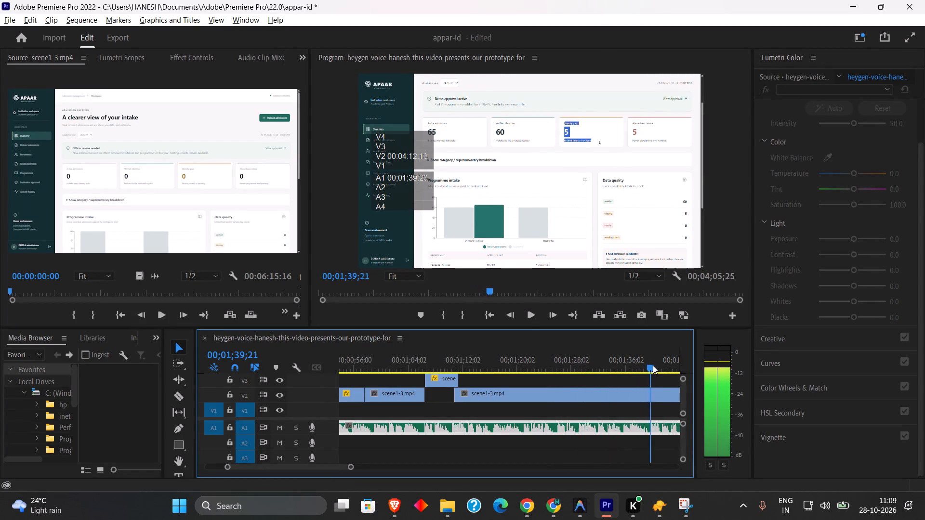
drag(653, 365, 693, 369)
drag(379, 466, 418, 468)
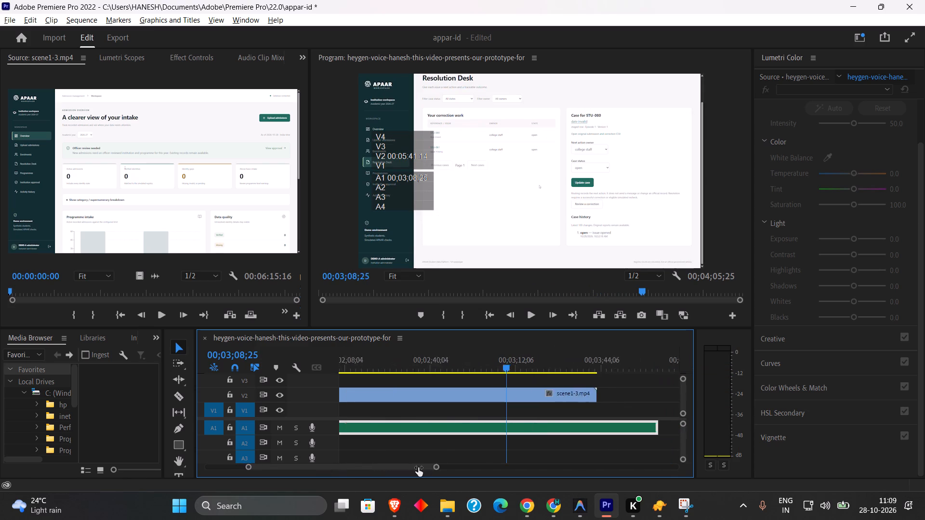
drag(418, 468, 445, 468)
drag(472, 366, 529, 369)
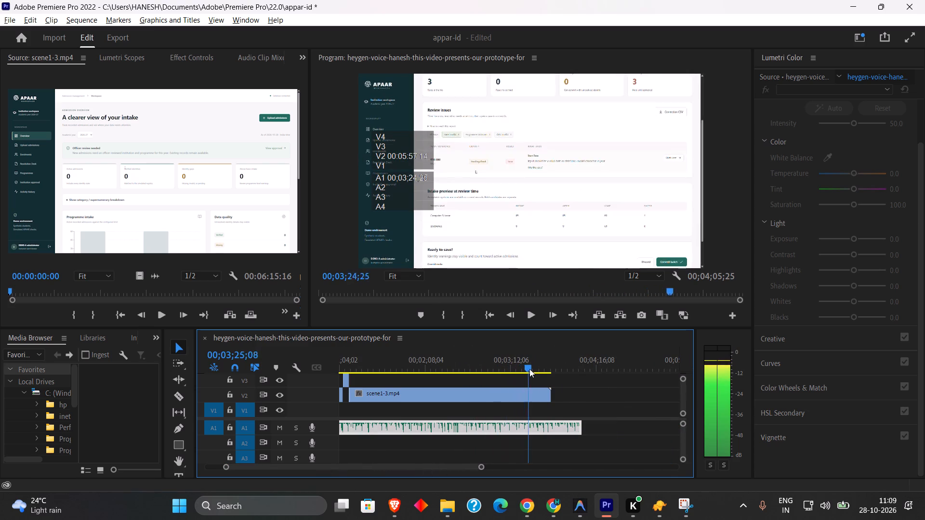
drag(529, 369, 355, 348)
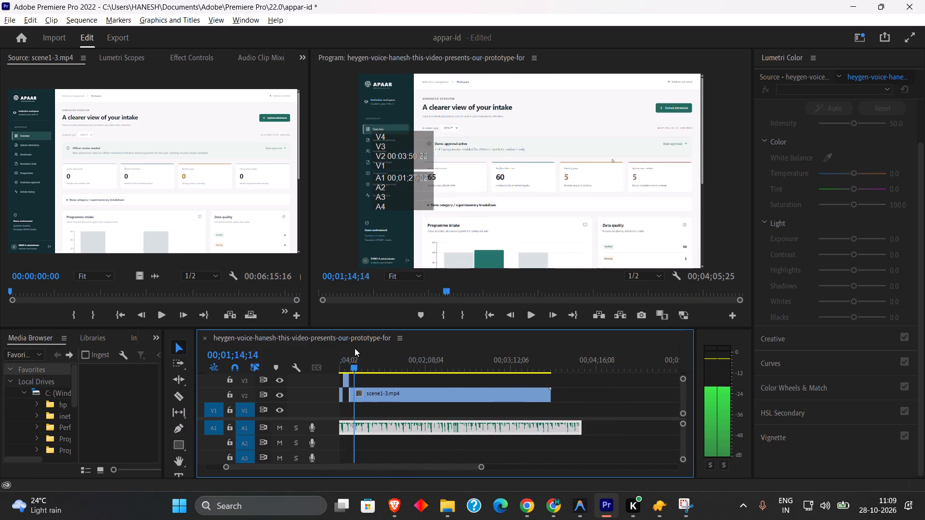
Replay and scrub the intake-65.csv review footage between about 00;01;11 and 00;01;24 to judge its pacing against the narration.
drag(355, 348, 352, 347)
click(349, 347)
key(space)
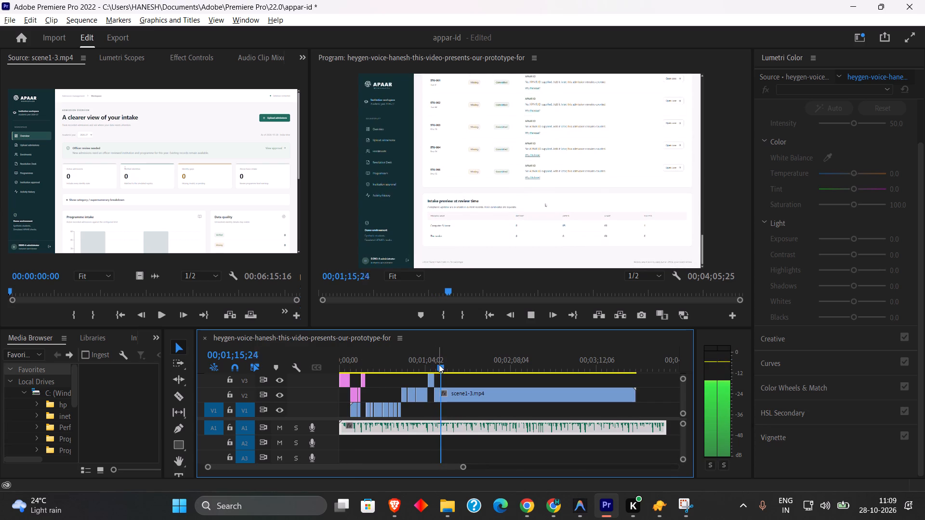
drag(439, 364, 432, 362)
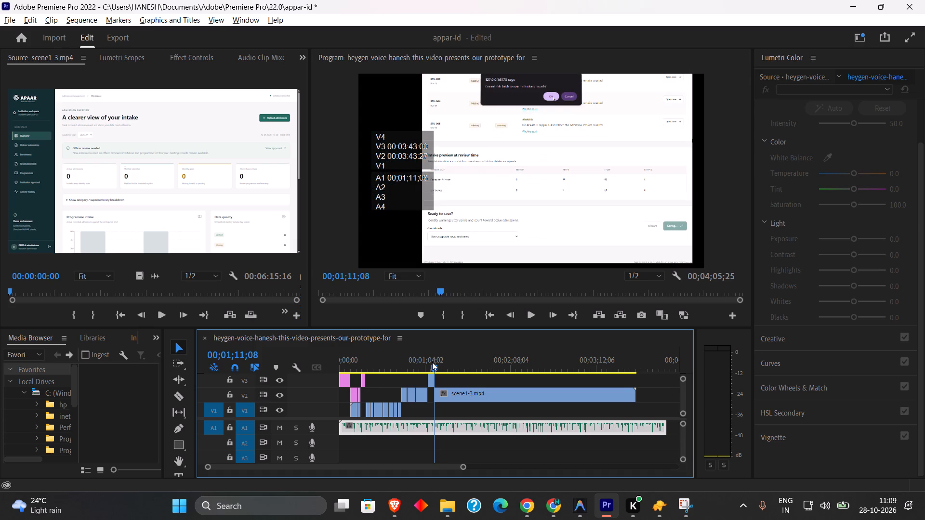
drag(432, 362, 432, 362)
key(space)
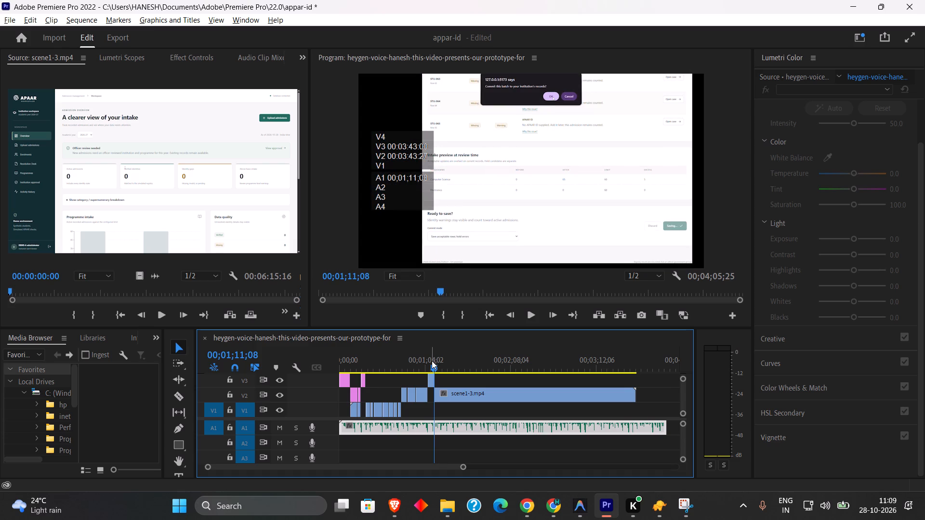
key(space)
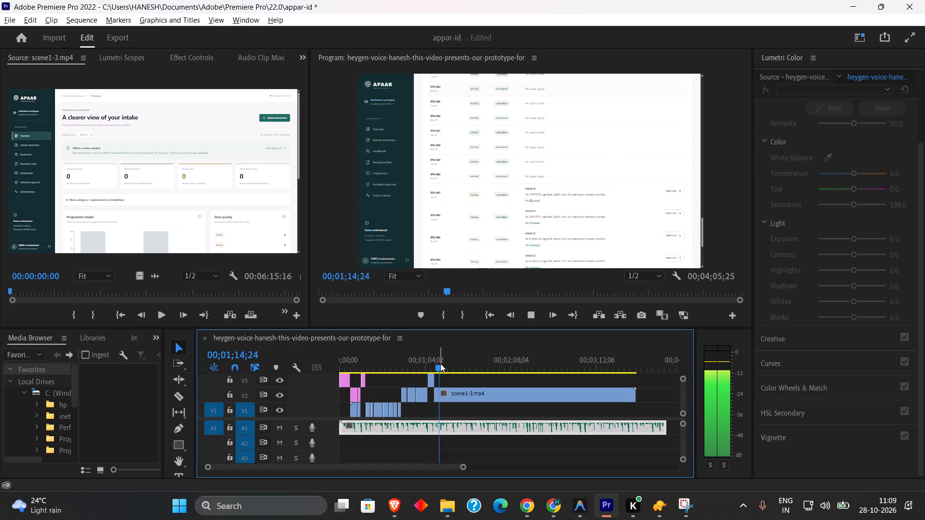
drag(442, 365, 449, 366)
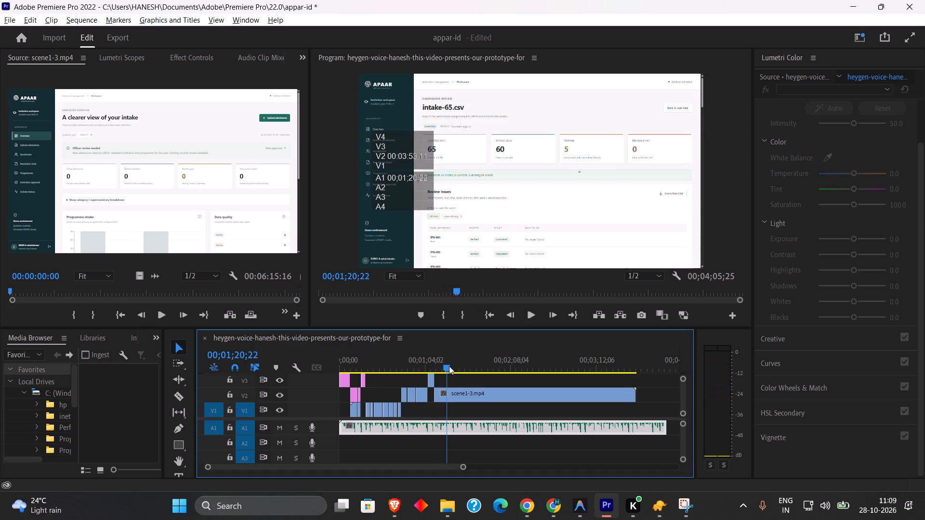
drag(449, 366, 441, 365)
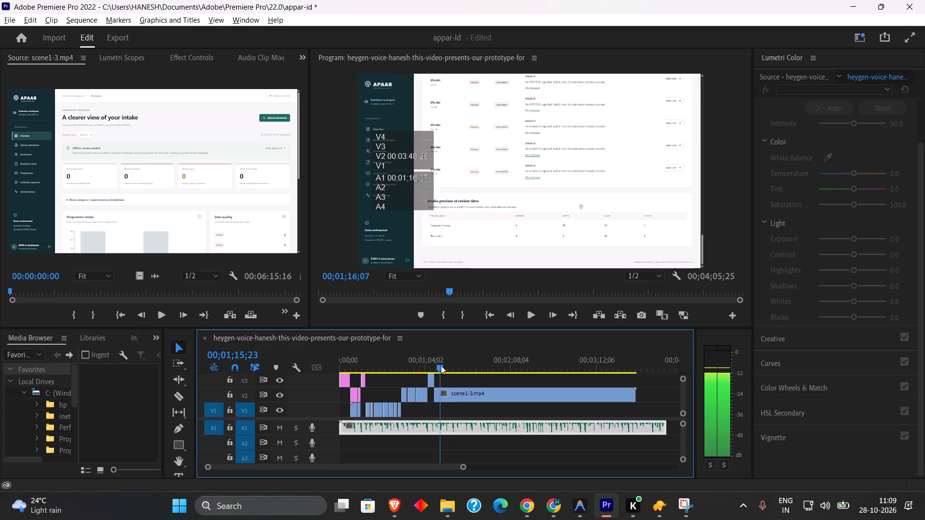
drag(441, 365, 437, 372)
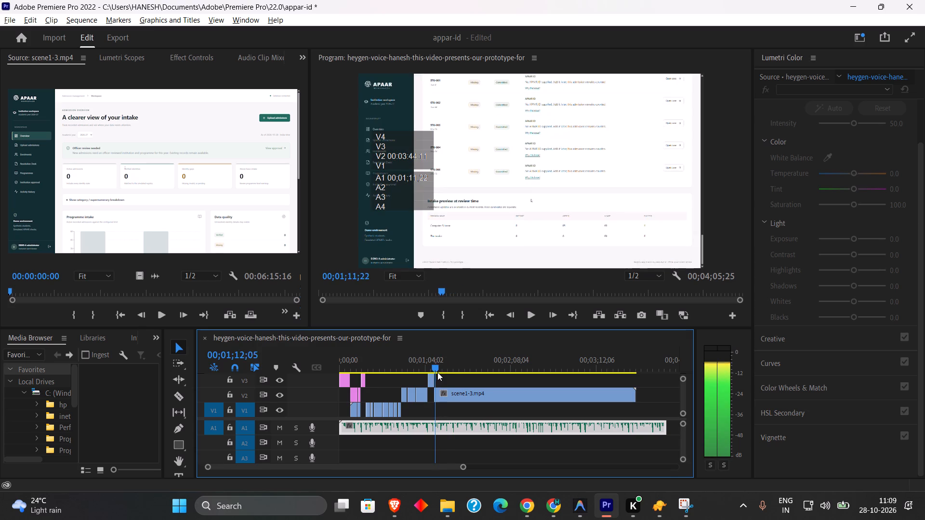
drag(437, 372, 450, 374)
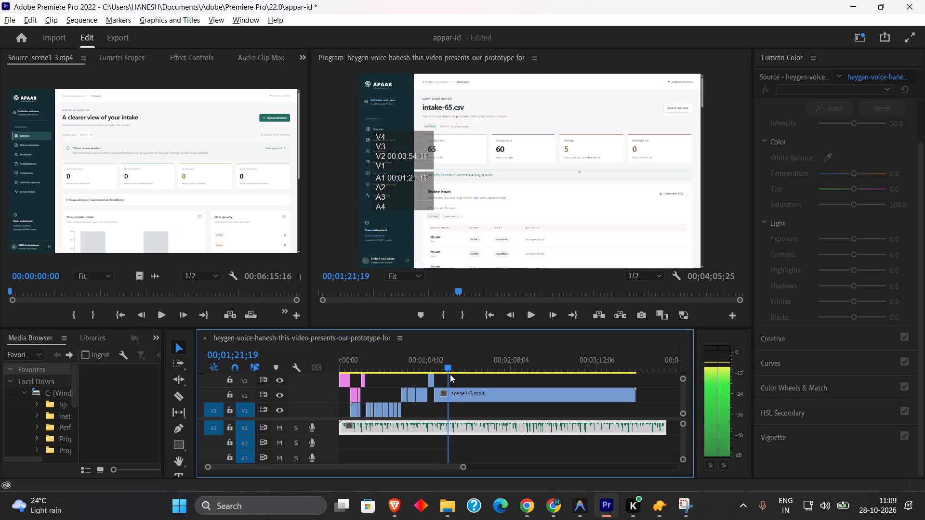
drag(450, 374, 453, 375)
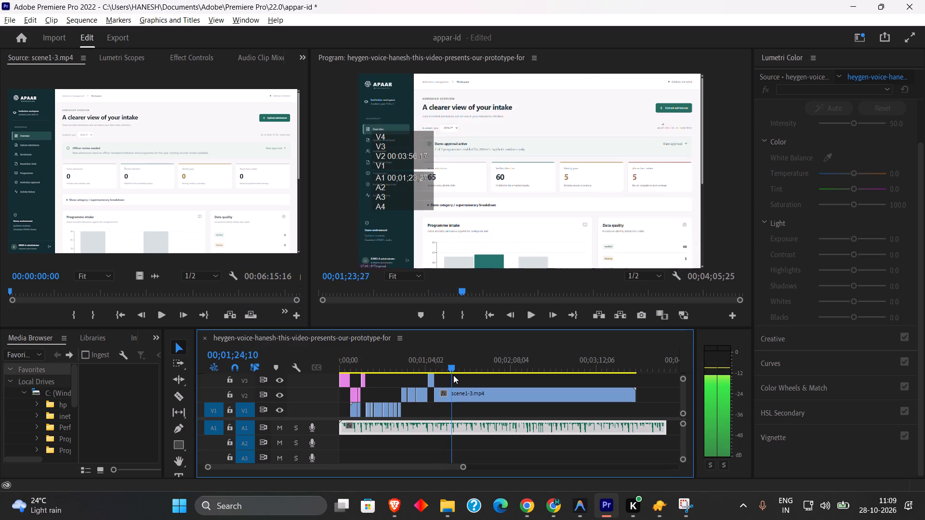
drag(453, 375, 451, 375)
key(space)
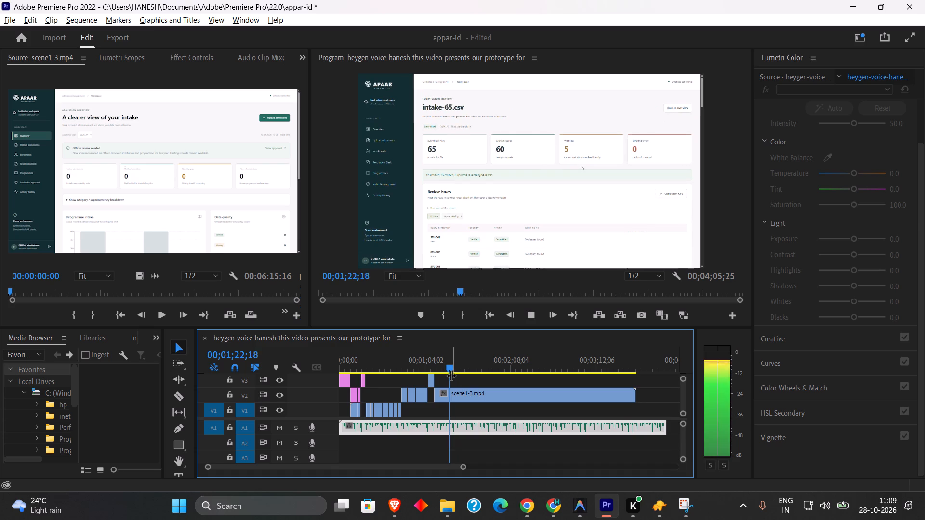
click(450, 371)
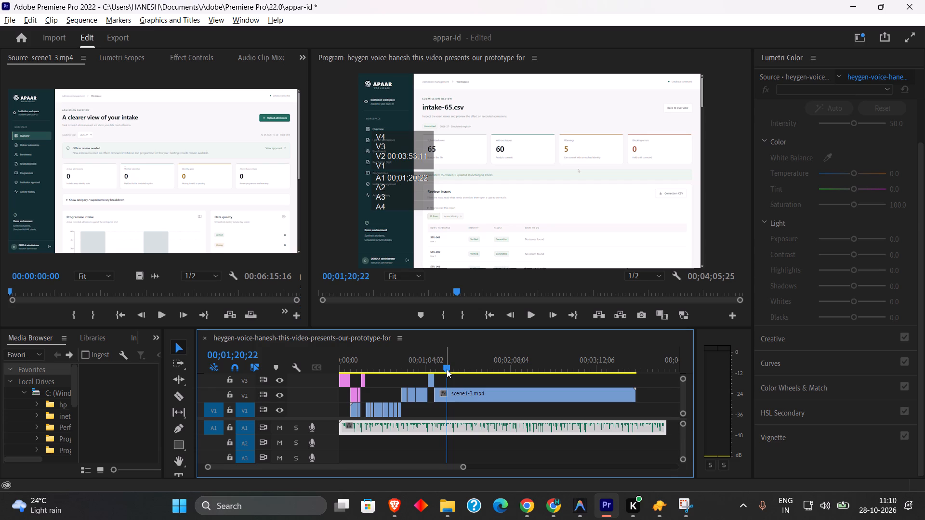
Split the last V2 scene1-3 clip at 00;01;24;24, where the admissions overview page is showing.
drag(447, 369, 434, 360)
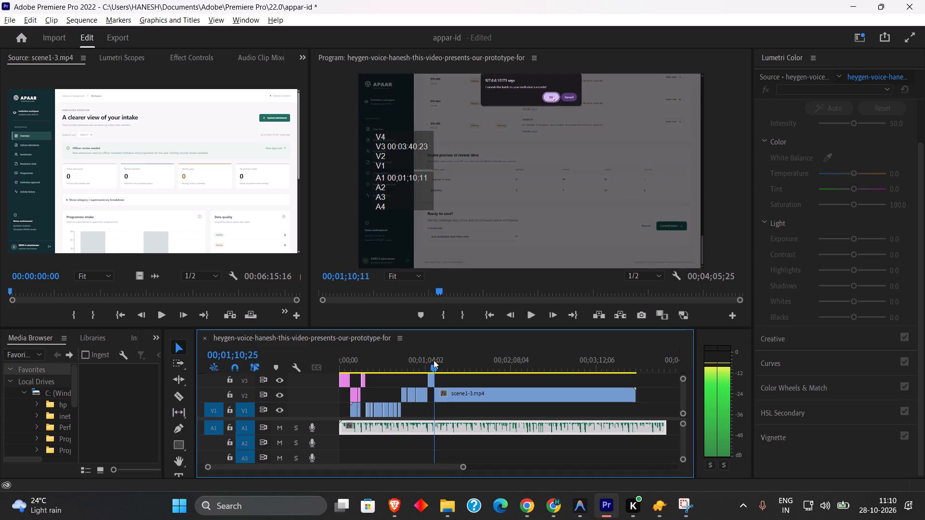
drag(434, 360, 451, 364)
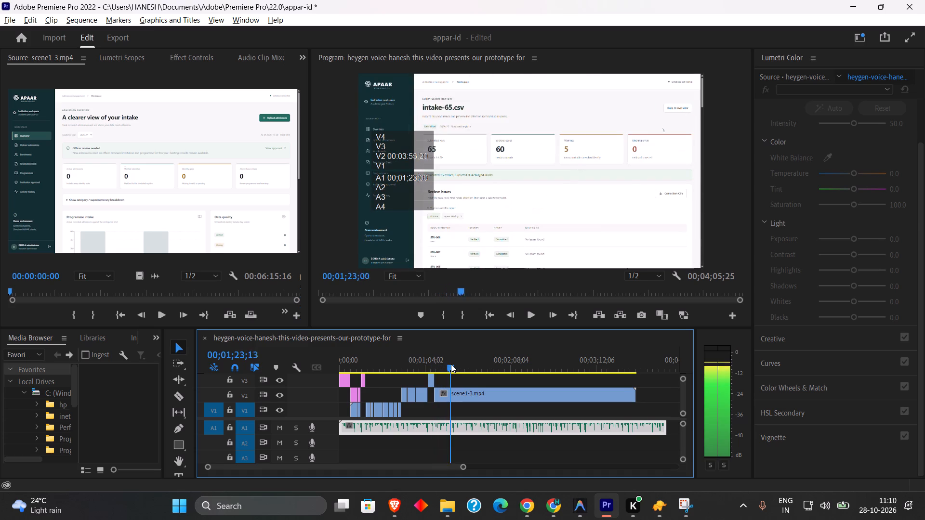
drag(451, 364, 443, 362)
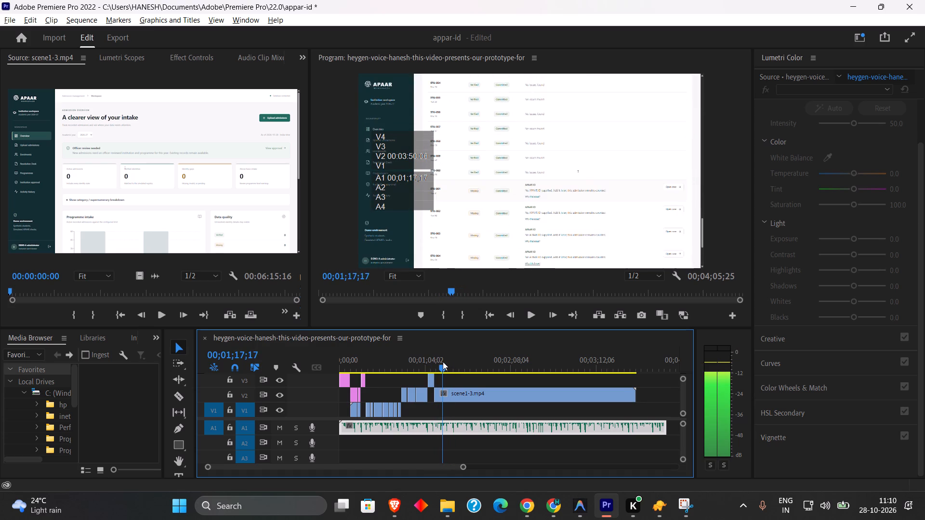
drag(443, 362, 449, 363)
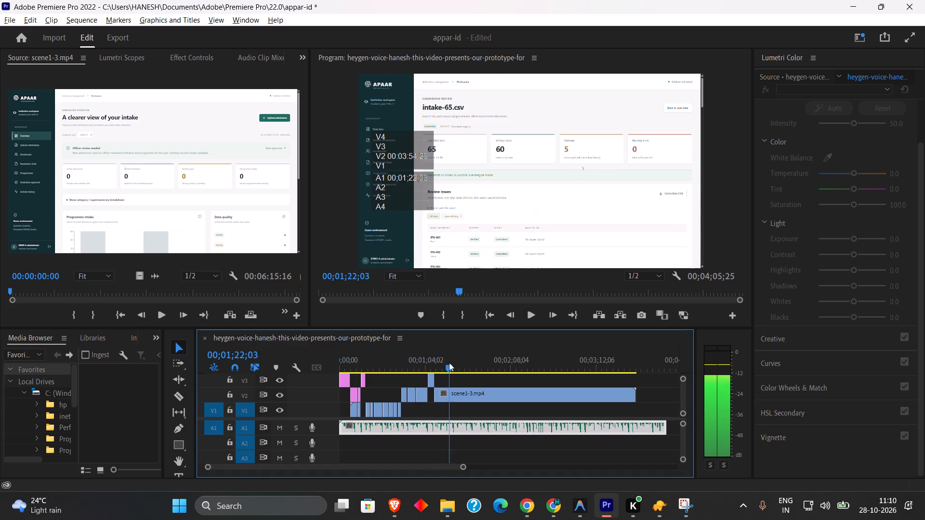
drag(449, 363, 452, 364)
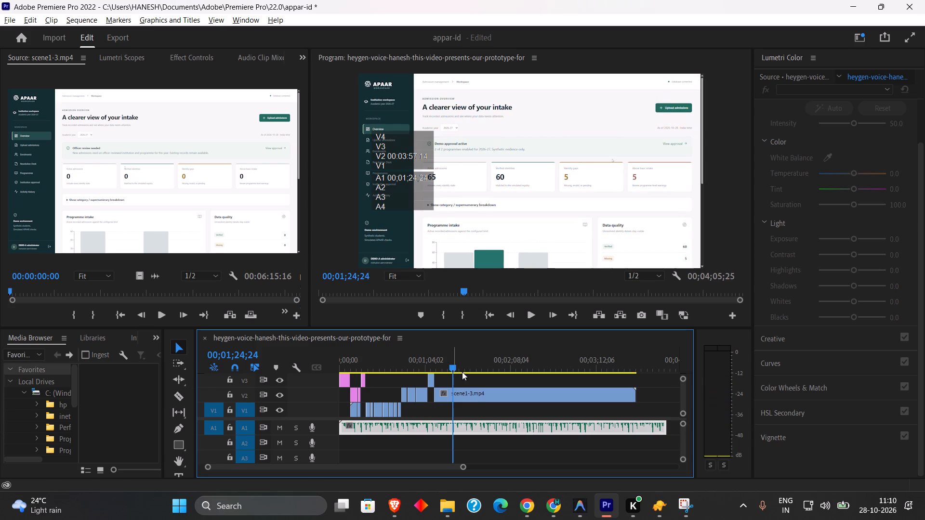
click(472, 395)
click(173, 397)
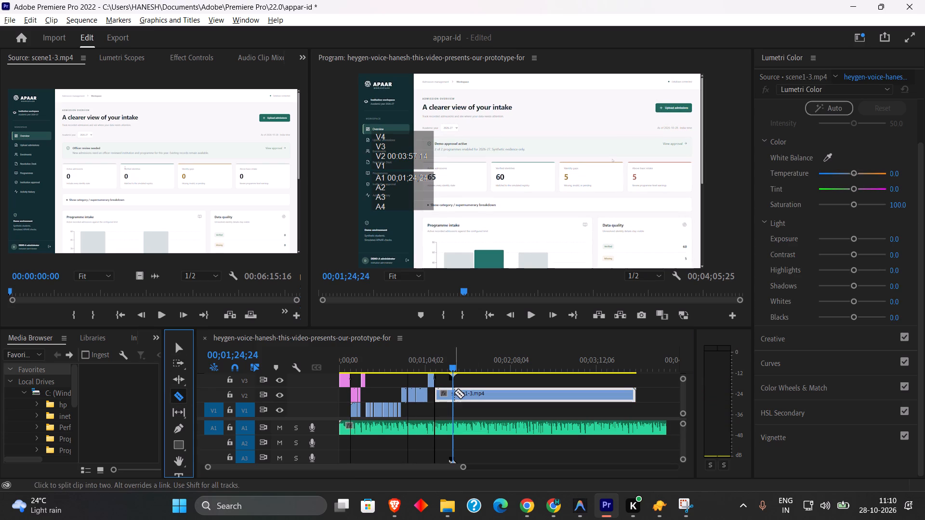
click(454, 392)
Set the speed of the V2 intake-65.csv review piece before the new cut to 200%.
click(438, 368)
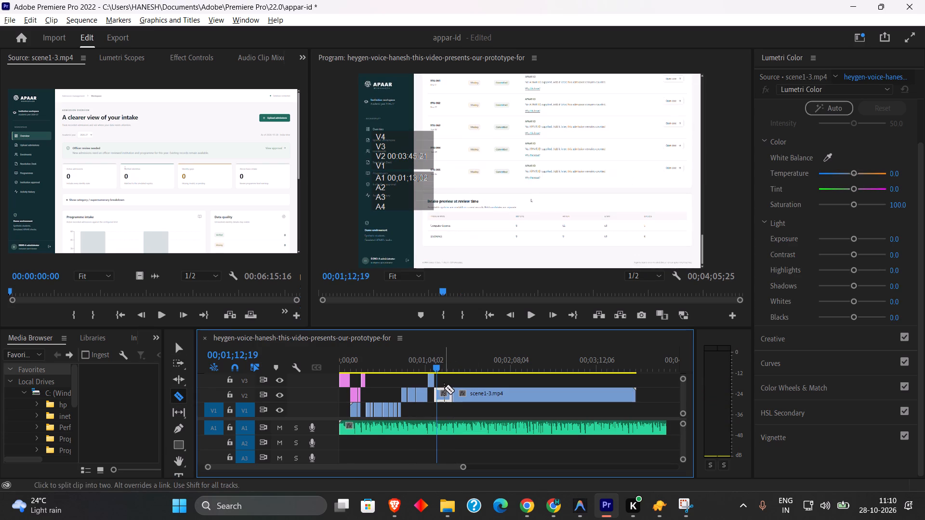
click(181, 351)
click(449, 395)
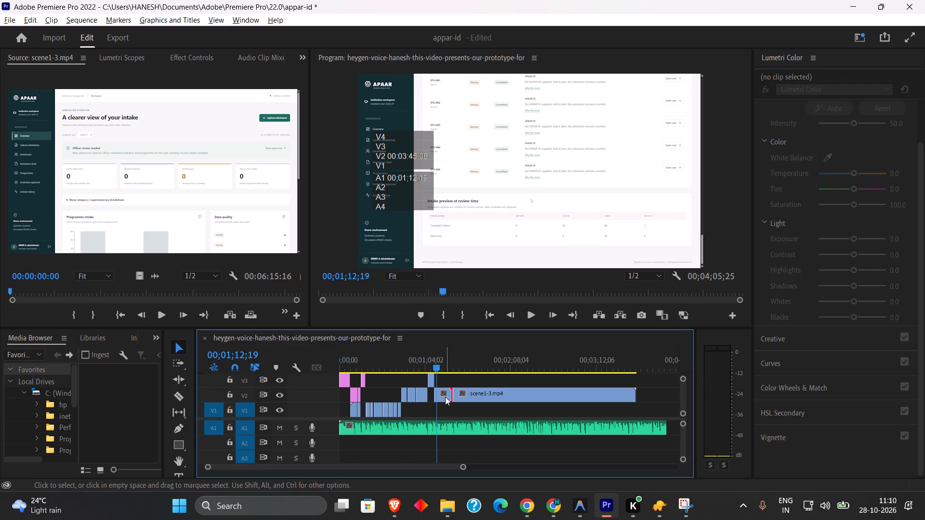
click(445, 393)
right_click(445, 393)
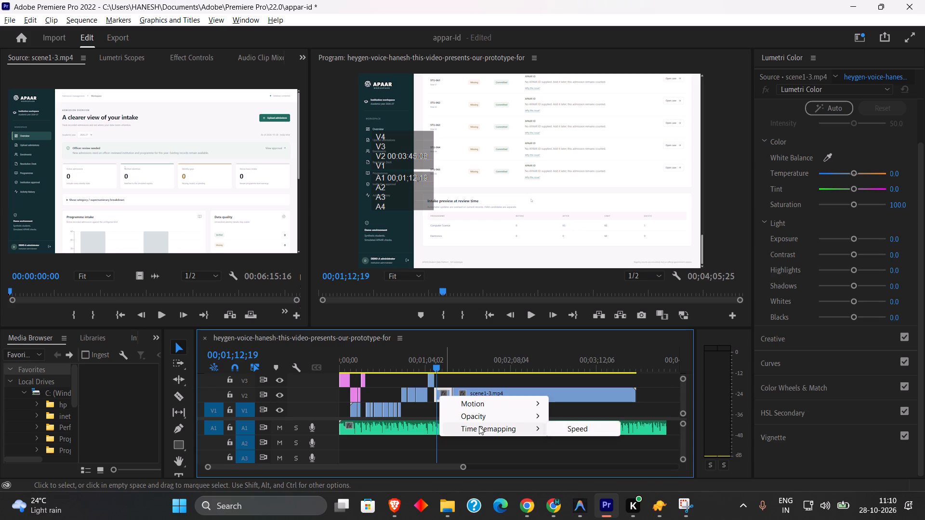
double_click(439, 391)
right_click(445, 398)
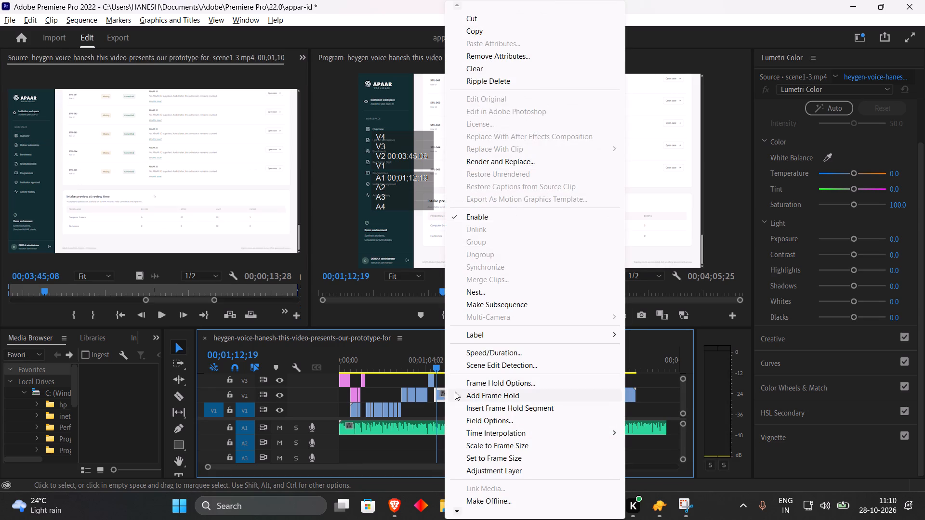
click(486, 355)
text(200)
click(441, 314)
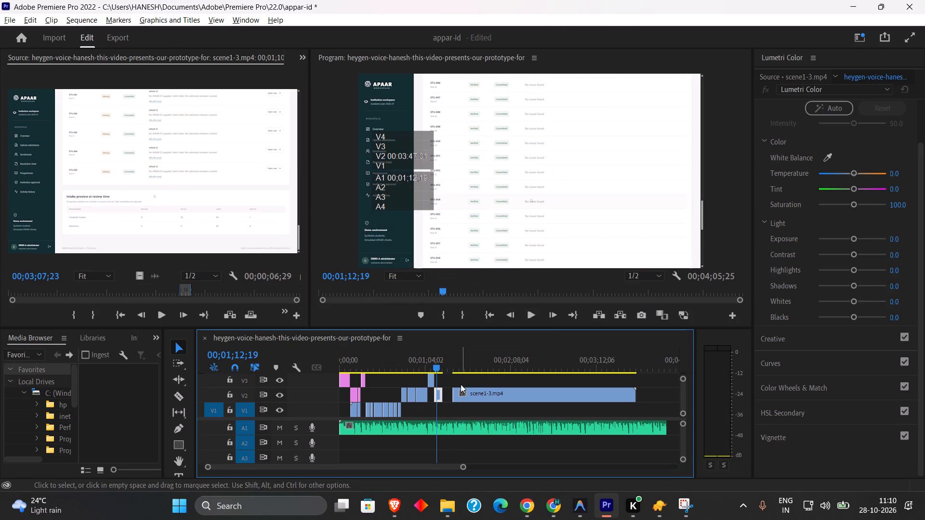
Move the last V2 clip back against the end of the sped-up review piece and play the join from 00;01;11;08.
drag(464, 395, 456, 394)
click(436, 364)
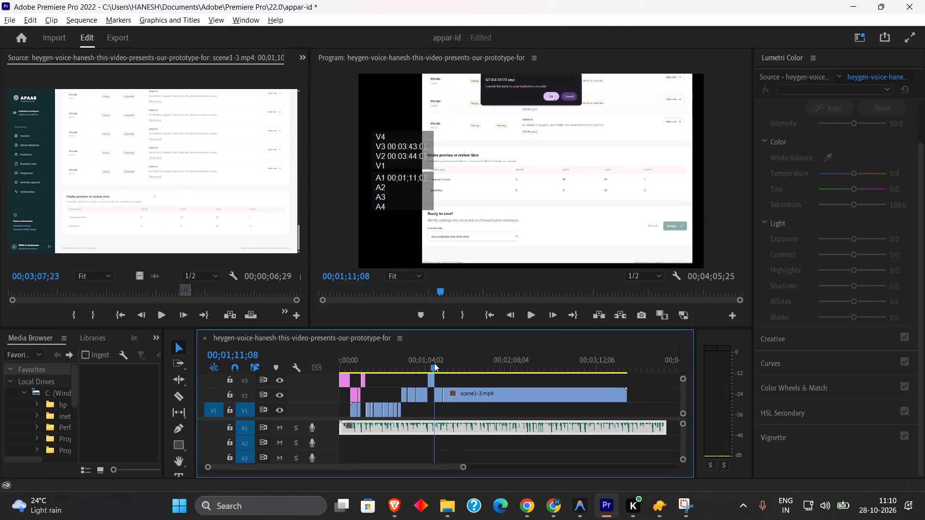
key(space)
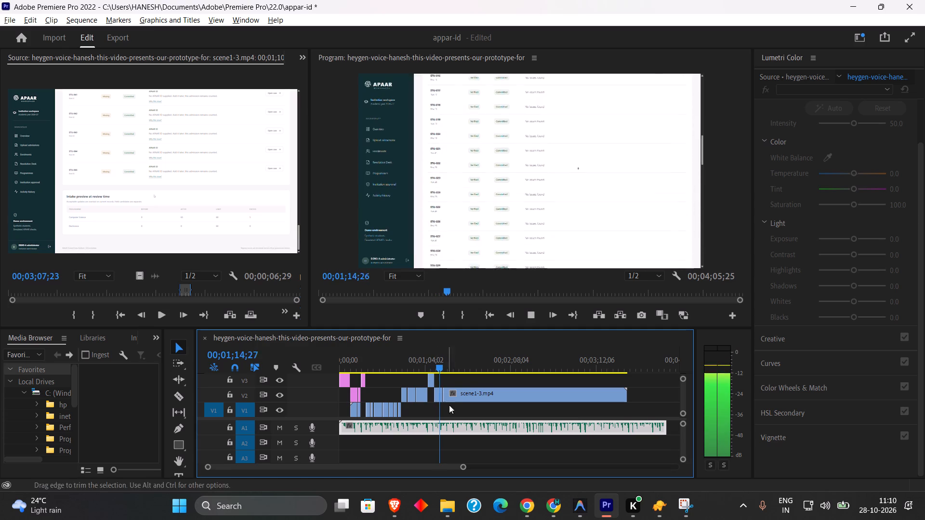
drag(460, 468, 405, 463)
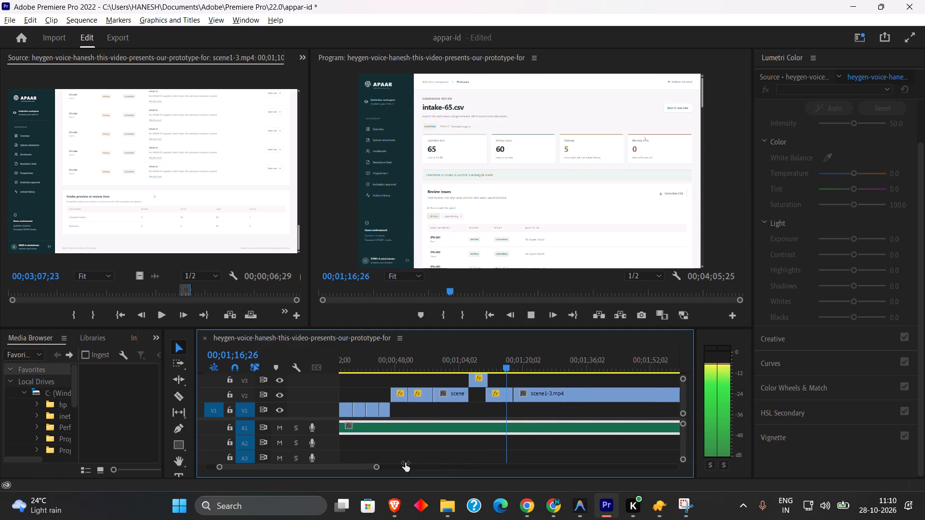
Trim the start of the sped-up V2 intake-65.csv review clip to 00;01;13;08, where the bottom of the review page is showing.
drag(405, 463, 402, 463)
click(490, 366)
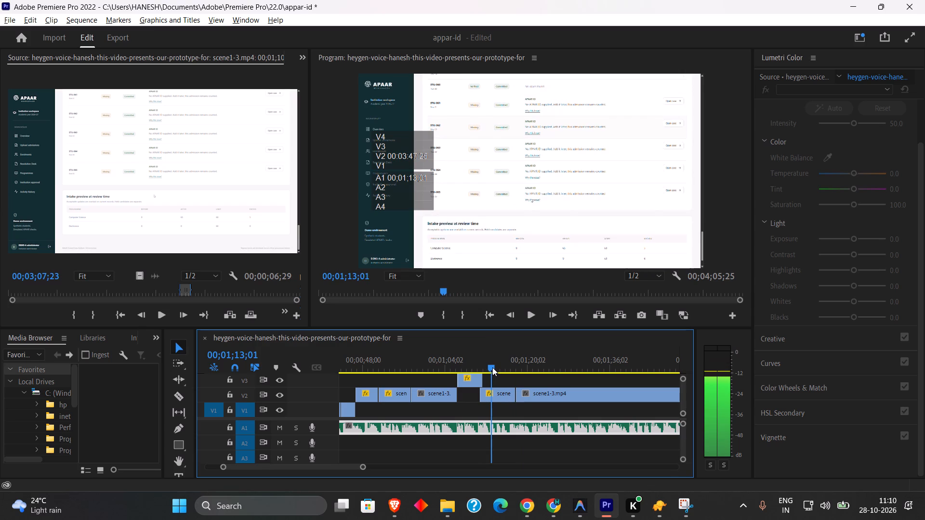
click(498, 394)
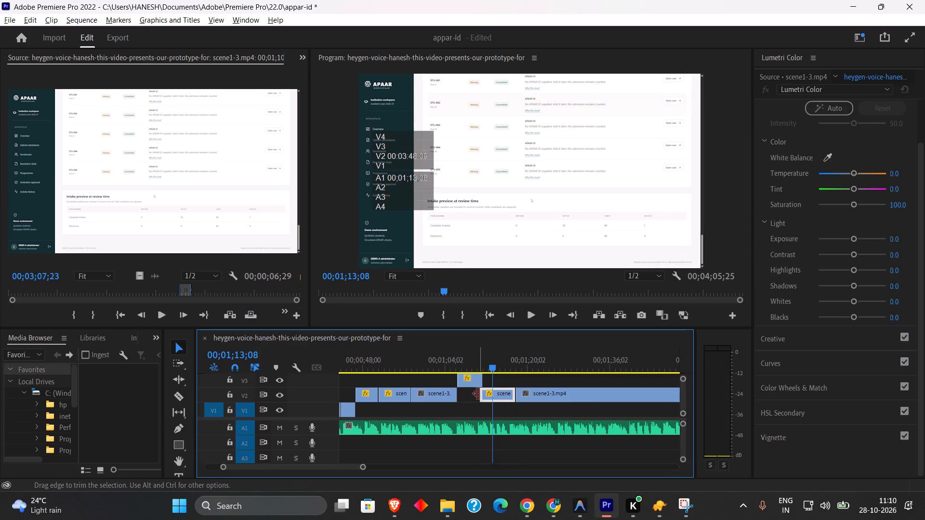
drag(481, 395, 490, 397)
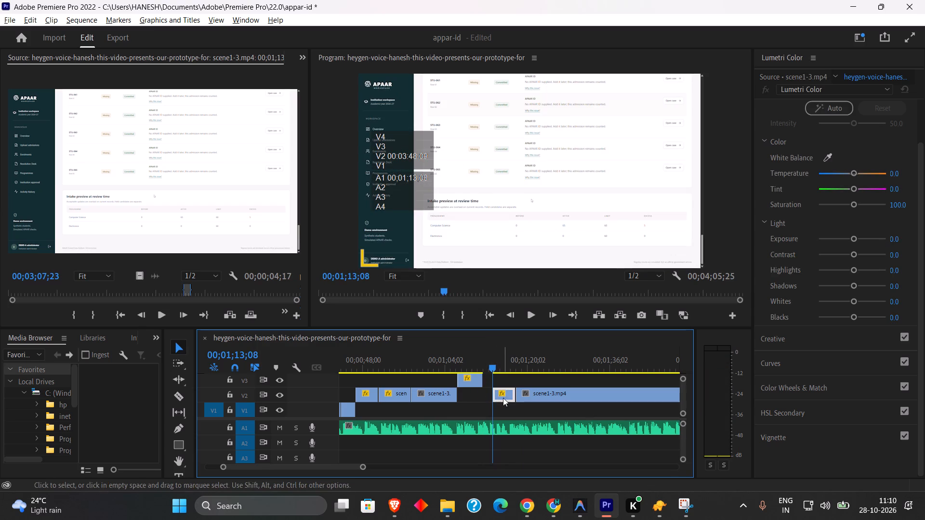
Close the gap by moving the trimmed review piece back against the V3 clip's end, with the last scene1-3 clip directly after it on V1.
drag(505, 396, 498, 396)
drag(533, 394, 526, 385)
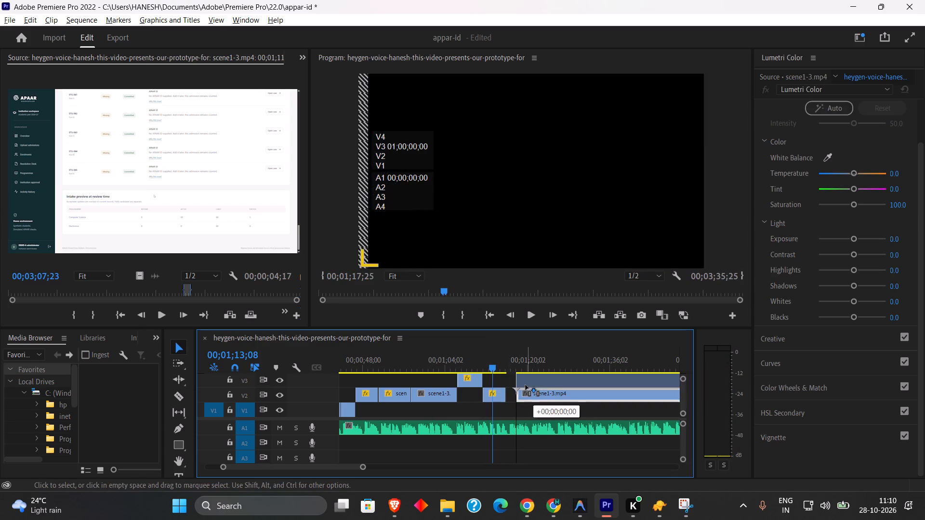
drag(526, 385, 523, 404)
drag(531, 408, 524, 408)
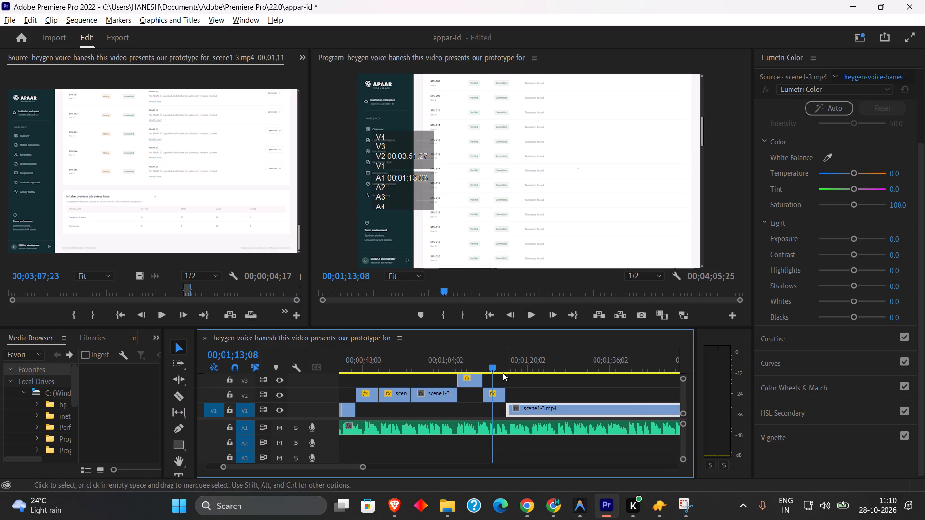
Play and scrub the join into the admissions overview footage, from the review piece to about 00;01;44, checking it against the narration.
drag(501, 368, 482, 367)
key(space)
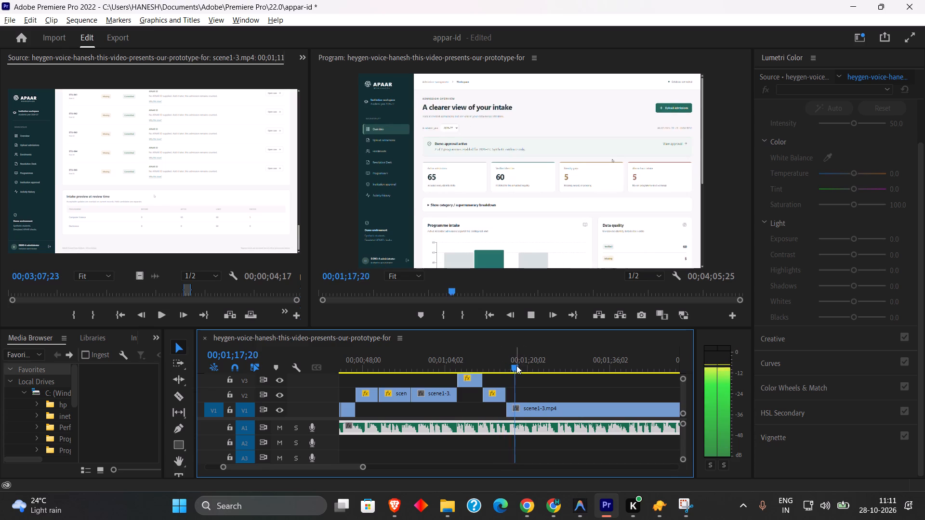
drag(516, 365, 562, 374)
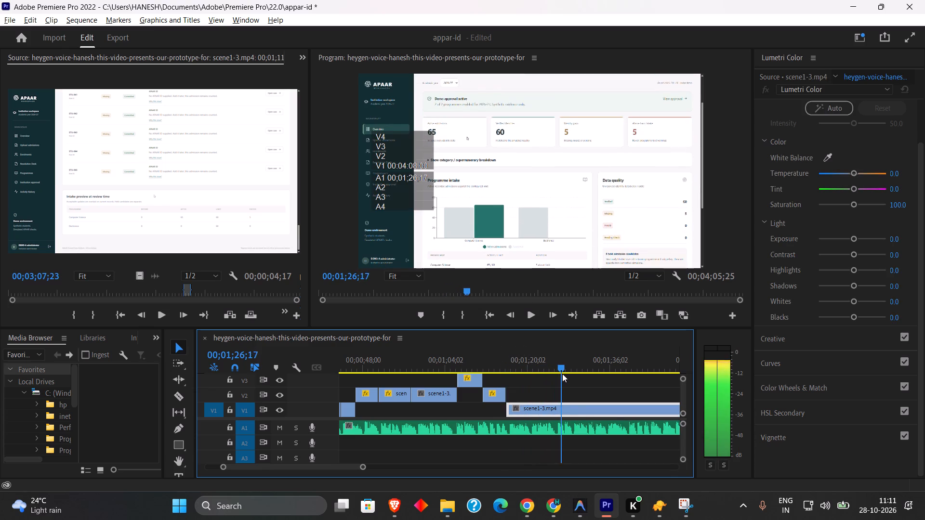
drag(562, 374, 657, 380)
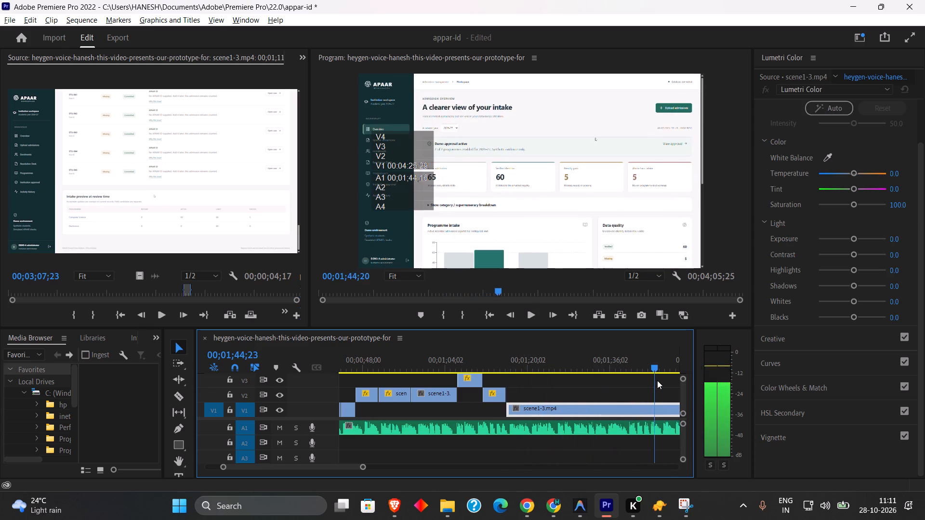
drag(657, 380, 530, 379)
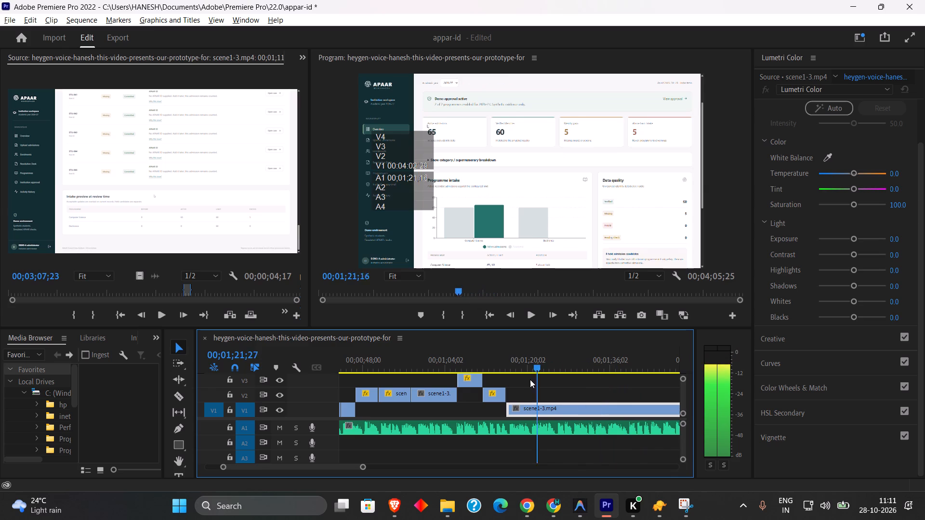
drag(530, 379, 501, 375)
key(space)
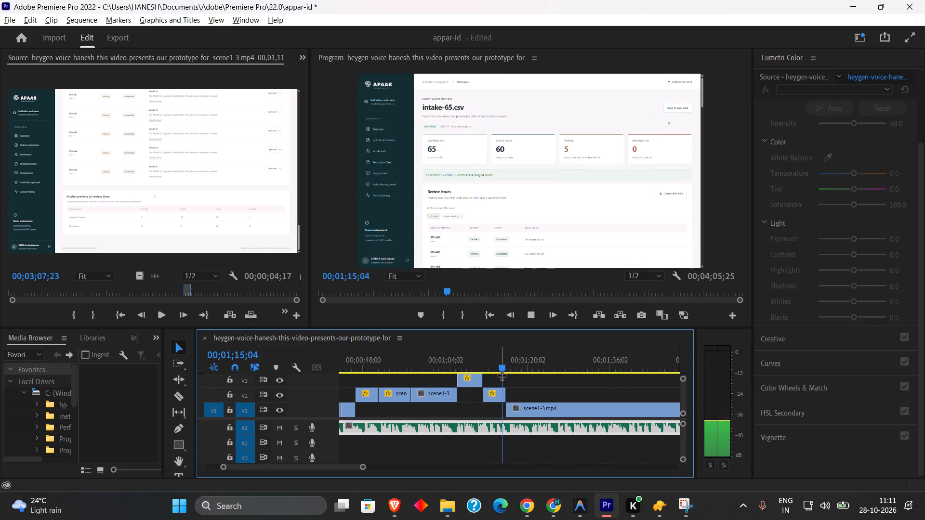
drag(503, 375, 534, 382)
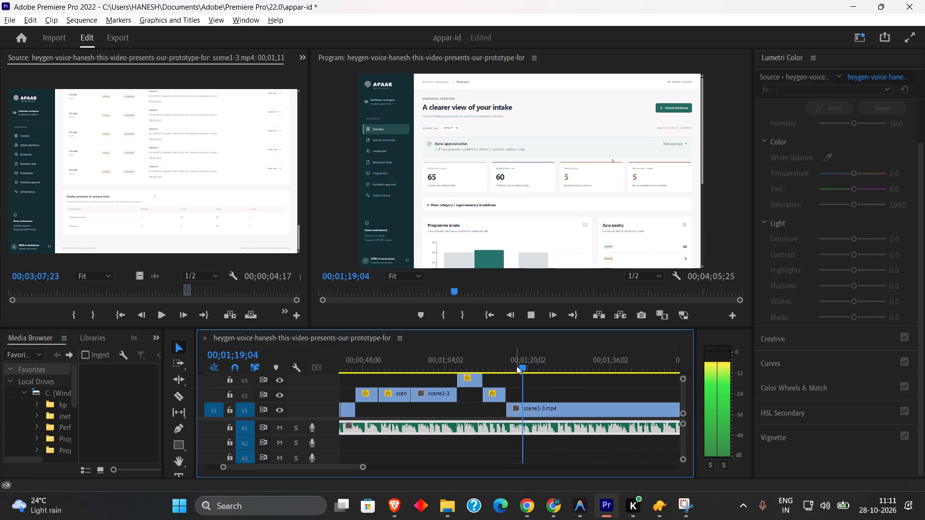
key(space)
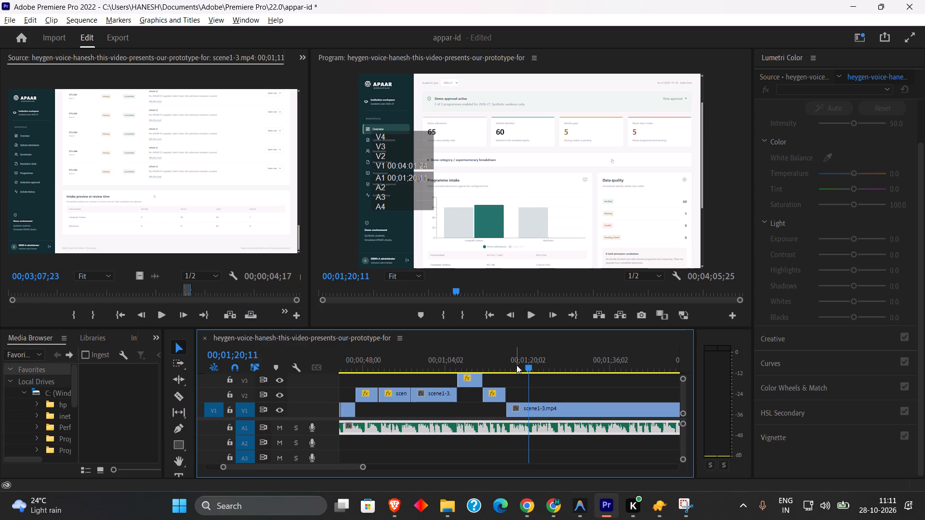
drag(516, 365, 506, 360)
key(space)
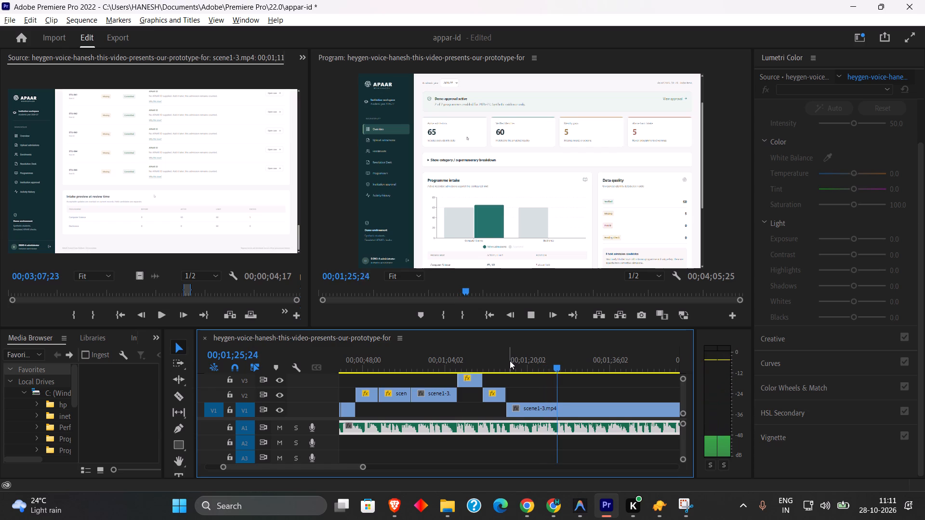
Split the V1 scene1-3 clip at 00;01;25;19, during the admissions overview page.
drag(529, 362, 531, 362)
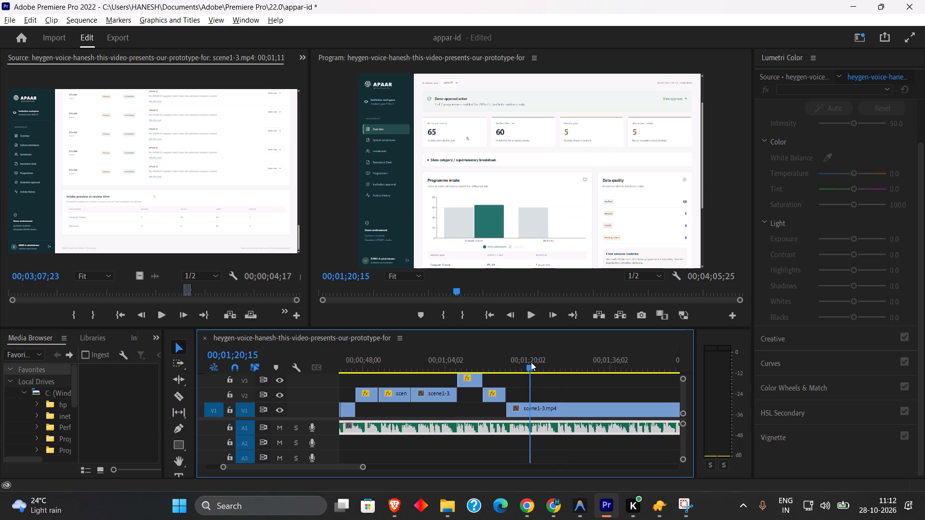
drag(531, 362, 551, 366)
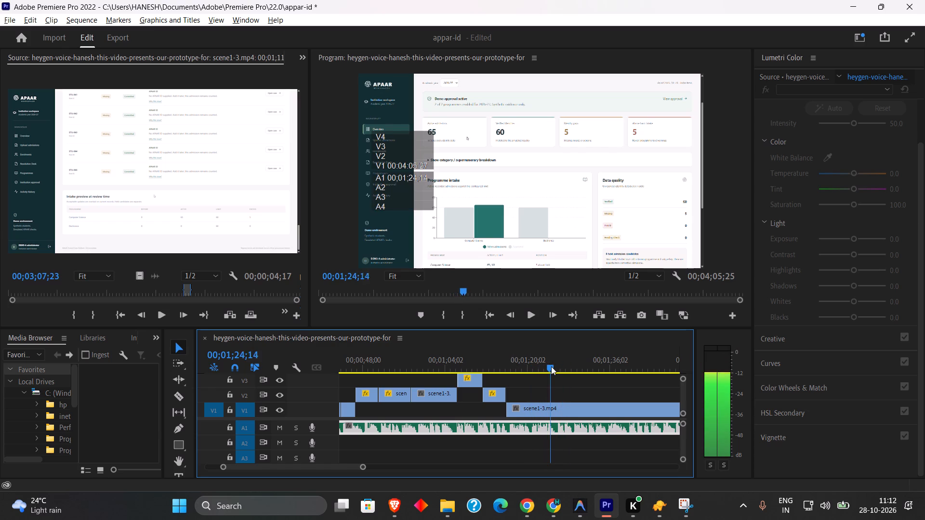
drag(551, 366, 557, 368)
click(554, 407)
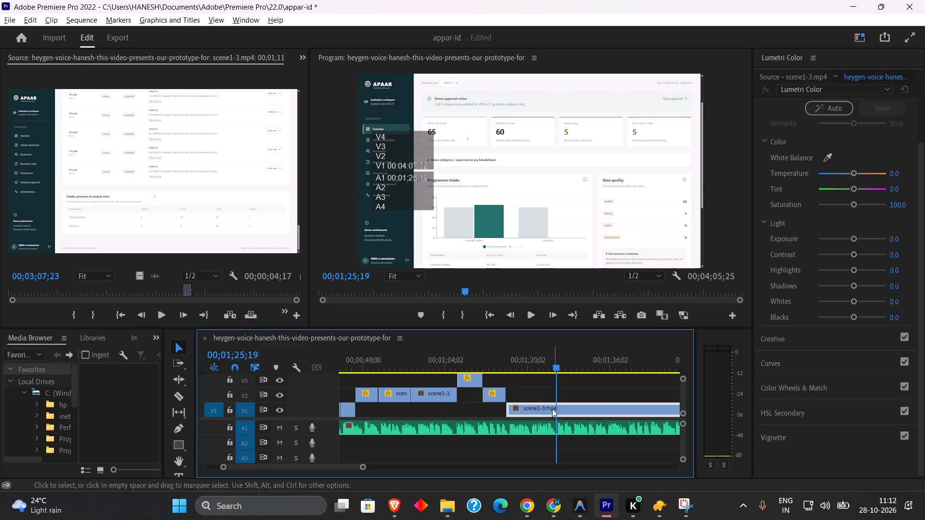
click(176, 398)
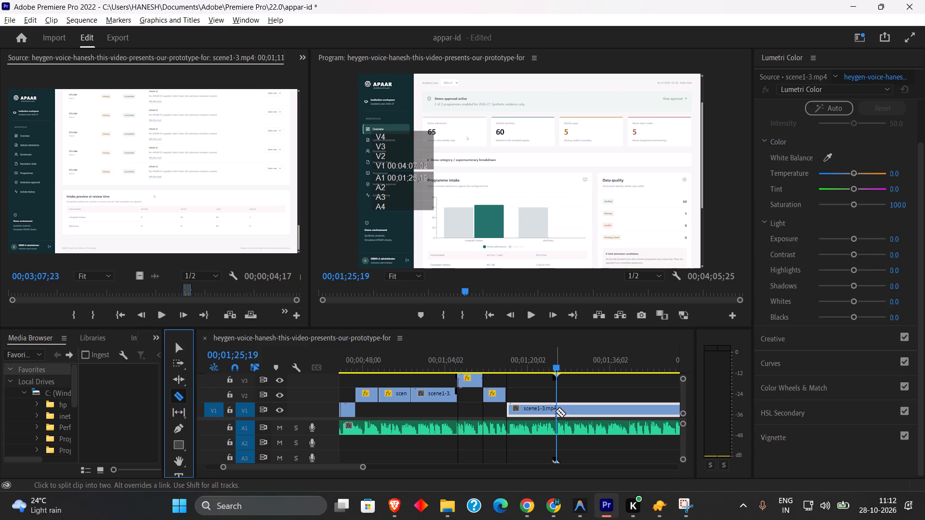
click(555, 411)
click(181, 347)
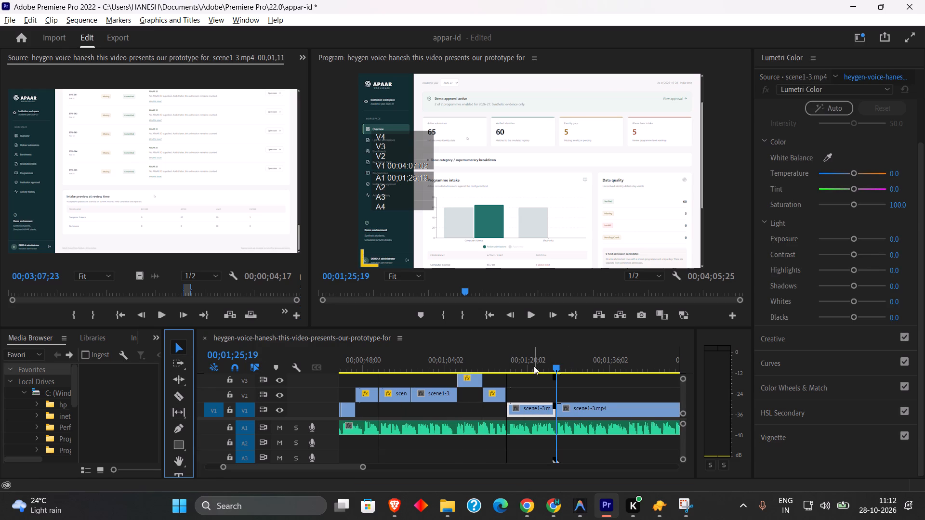
Scrub and play the overview footage after the new cut, up to about 00;01;46, to see where the overview scene ends.
drag(534, 366, 659, 371)
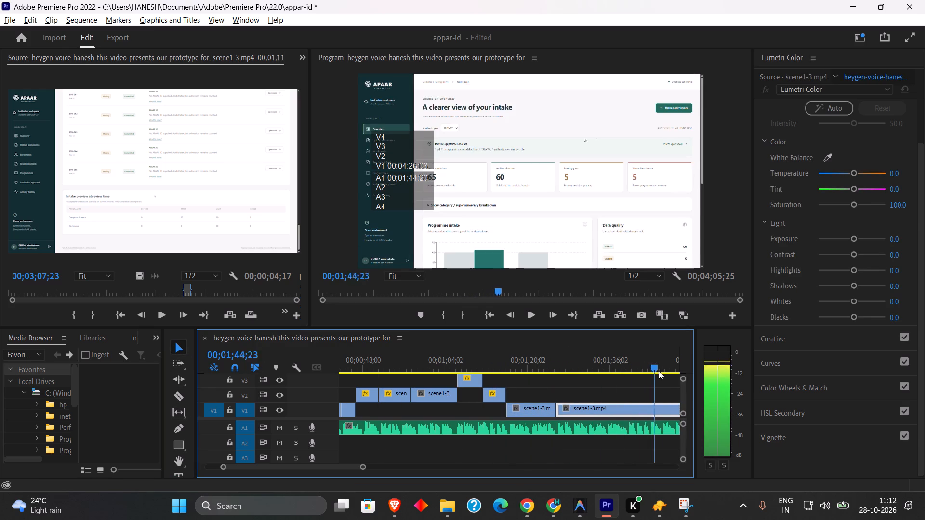
drag(659, 371, 581, 374)
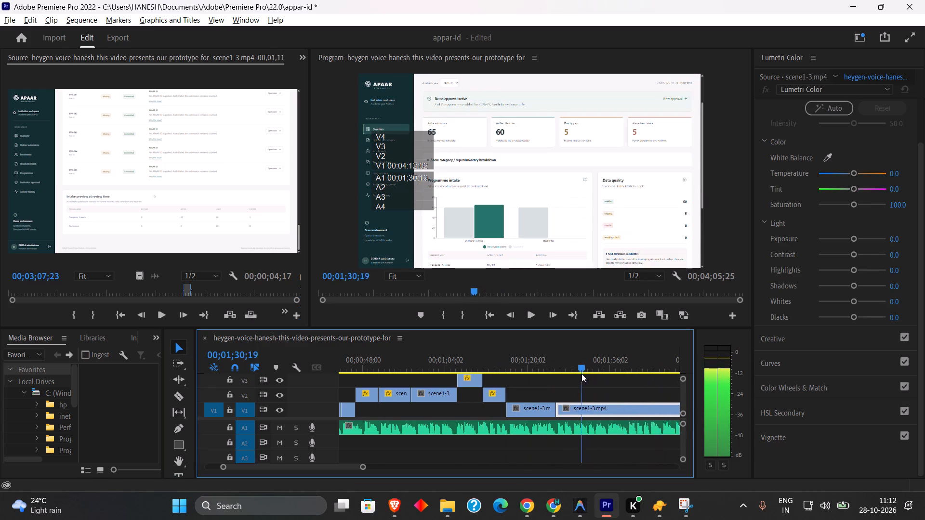
drag(581, 374, 557, 374)
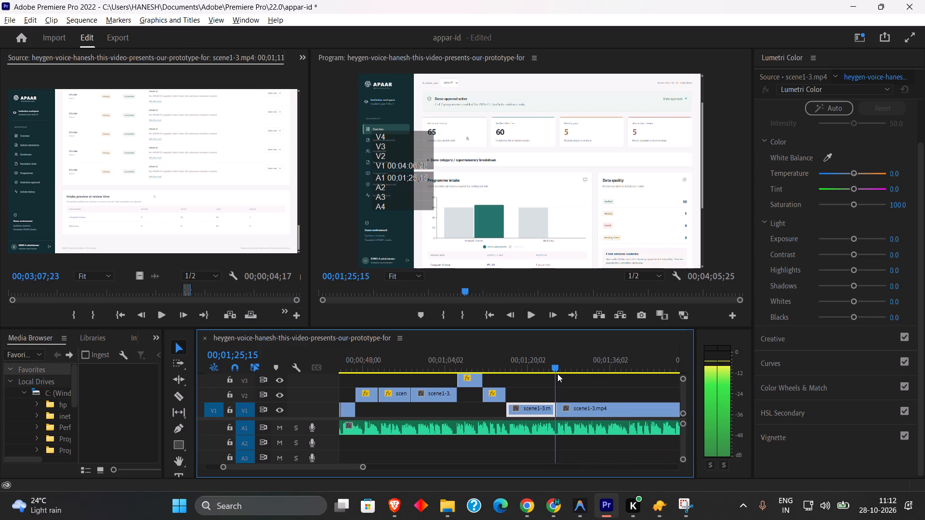
drag(557, 374, 558, 374)
key(space)
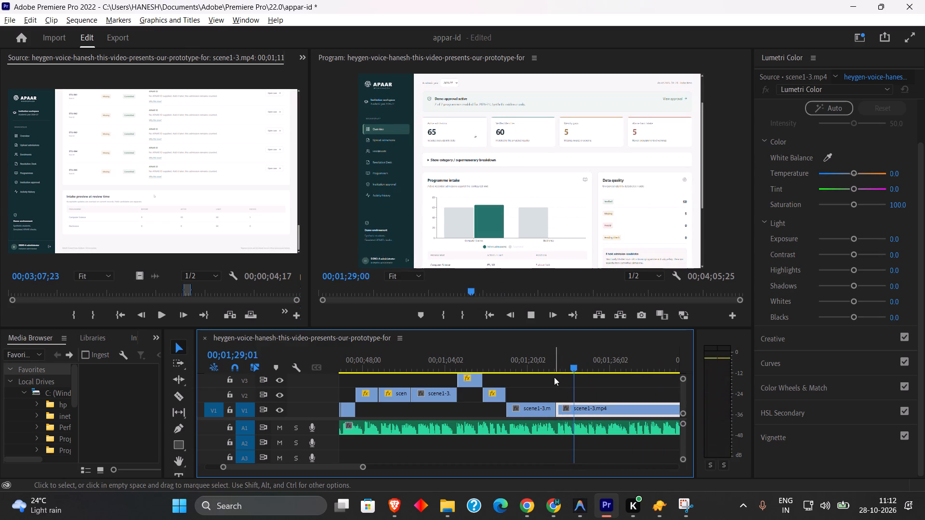
drag(564, 368, 664, 366)
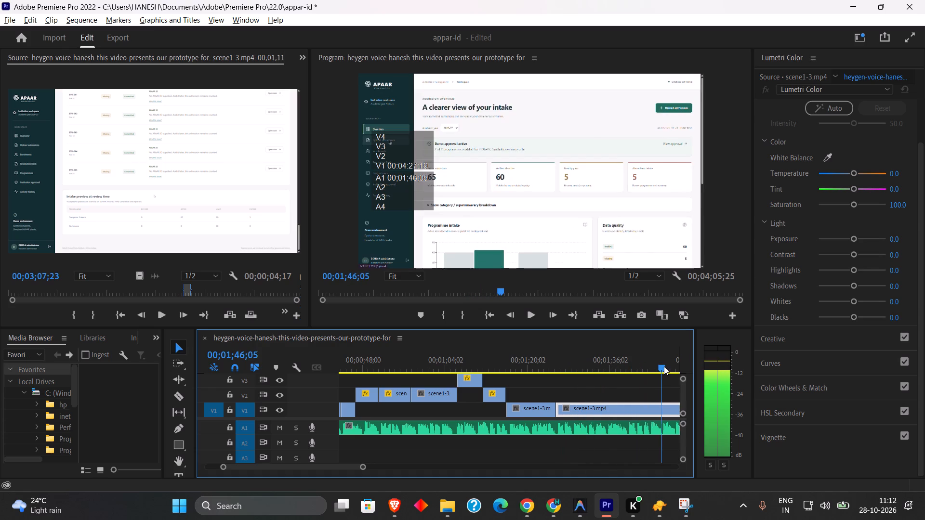
drag(664, 366, 656, 364)
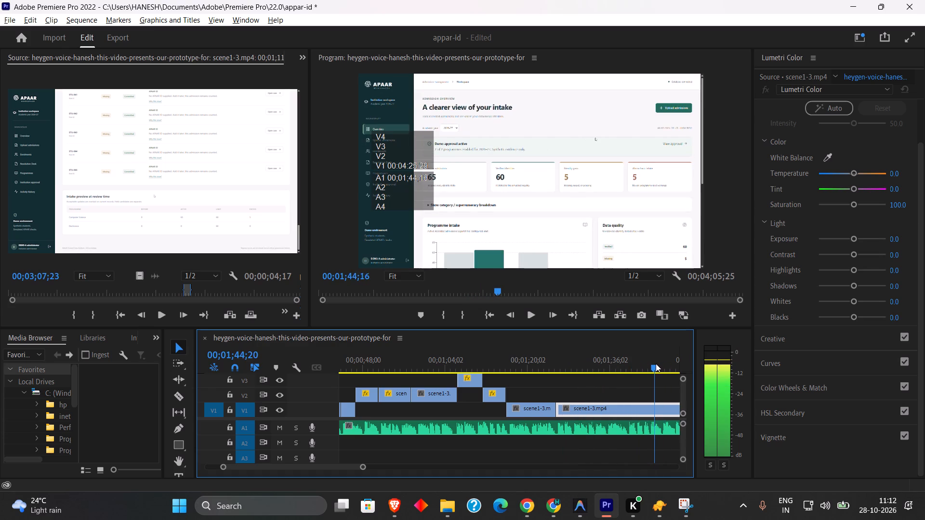
drag(656, 364, 659, 364)
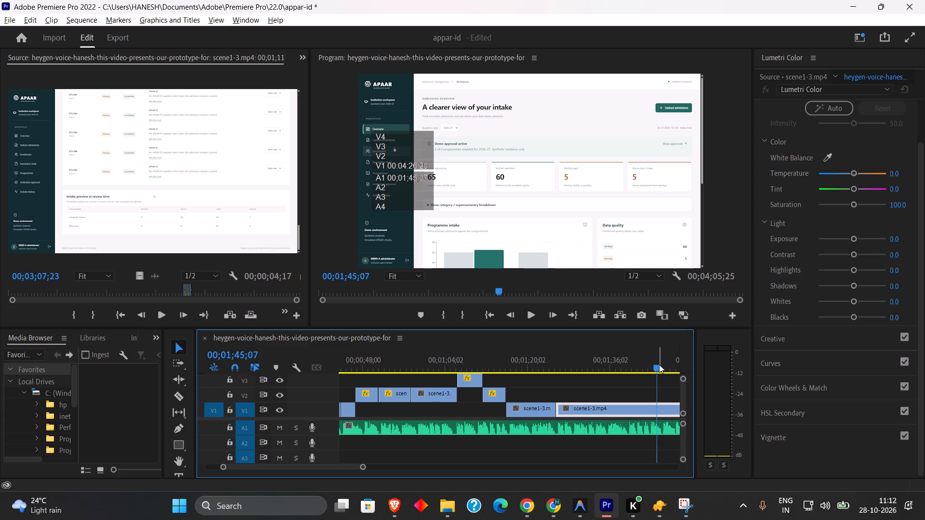
Scrub the upload, review issues and Resolution Desk footage between about 00;01;52 and 00;02;53 to locate the scene for the next narration part.
drag(659, 364, 647, 371)
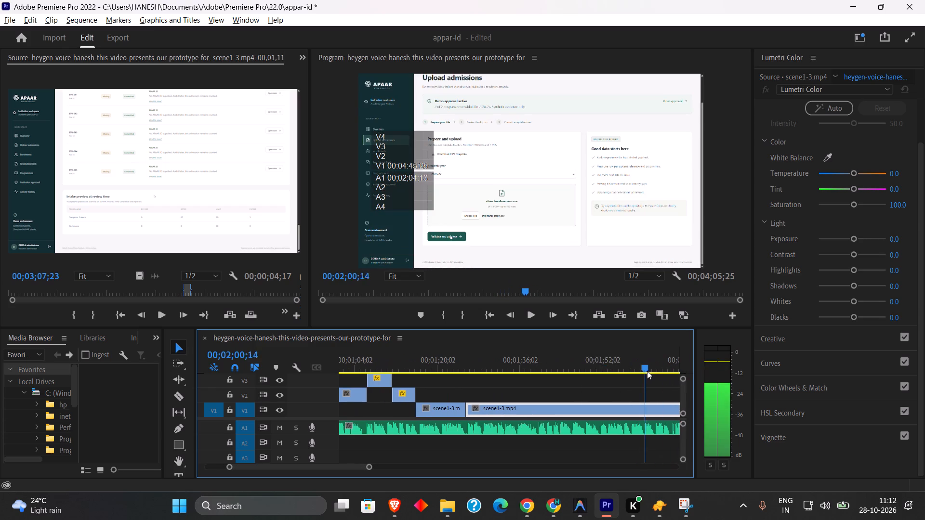
drag(647, 371, 655, 374)
key(space)
drag(607, 369, 622, 371)
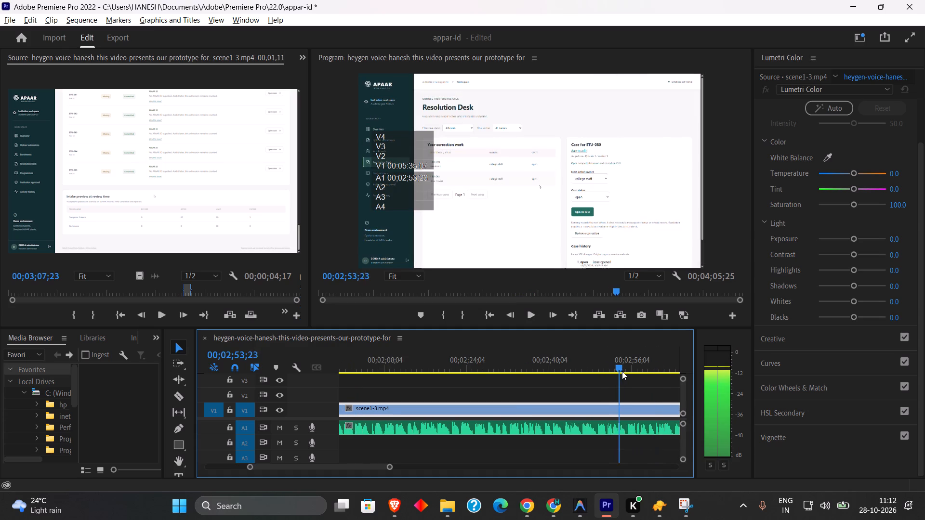
drag(622, 371, 589, 363)
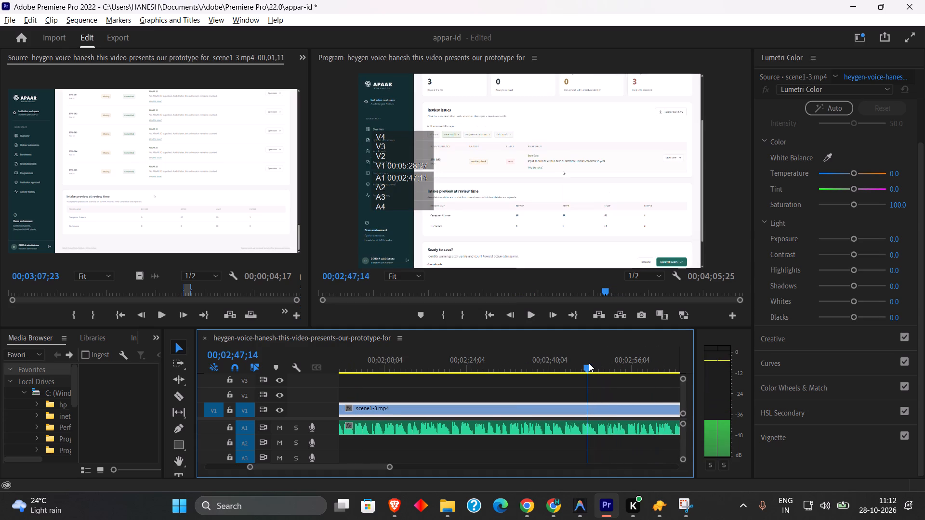
drag(589, 363, 491, 343)
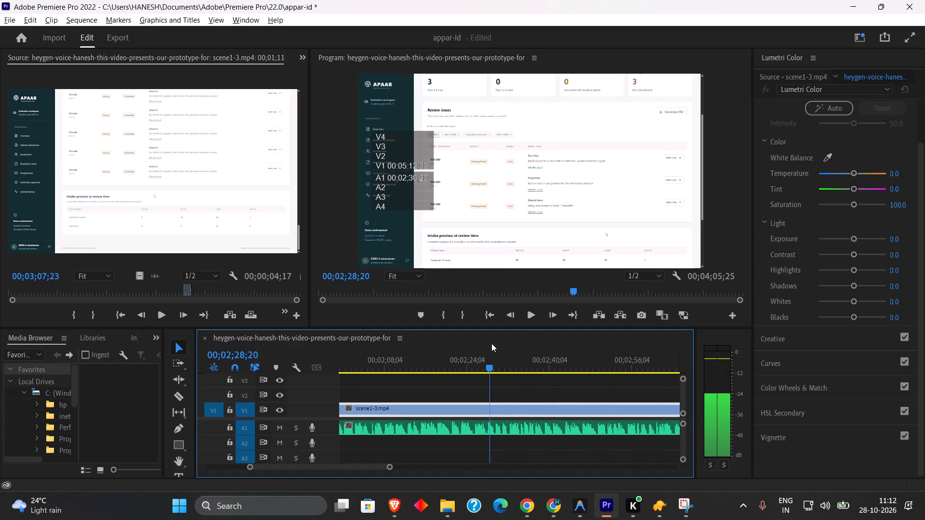
drag(491, 343, 465, 344)
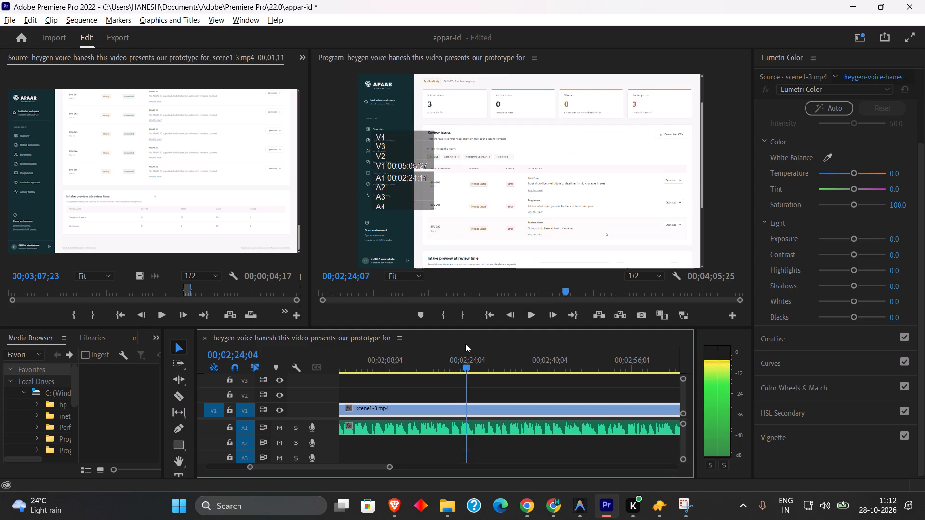
drag(465, 344, 407, 335)
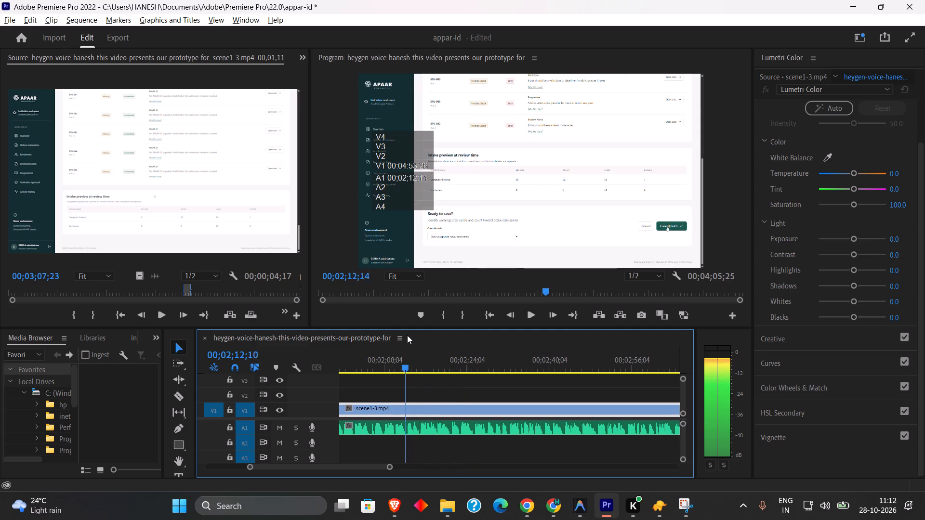
drag(407, 335, 361, 329)
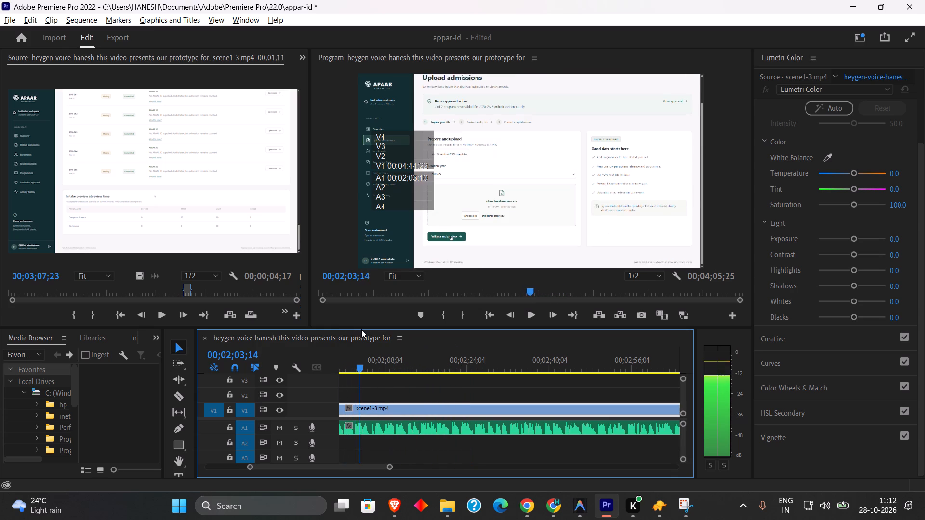
drag(361, 329, 339, 326)
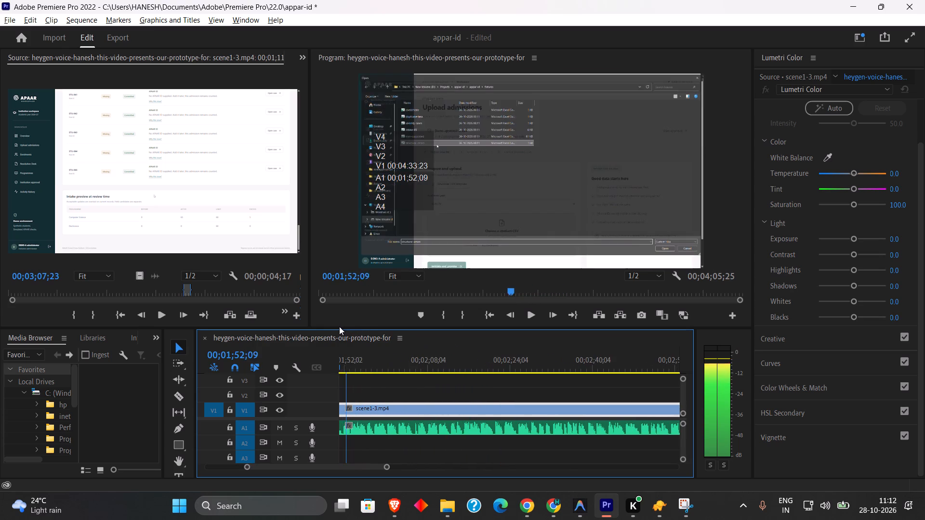
Split the V1 scene1-3 clip at 00;01;55;17, where the Upload admissions page shows the chosen file ready to validate.
drag(339, 326, 358, 325)
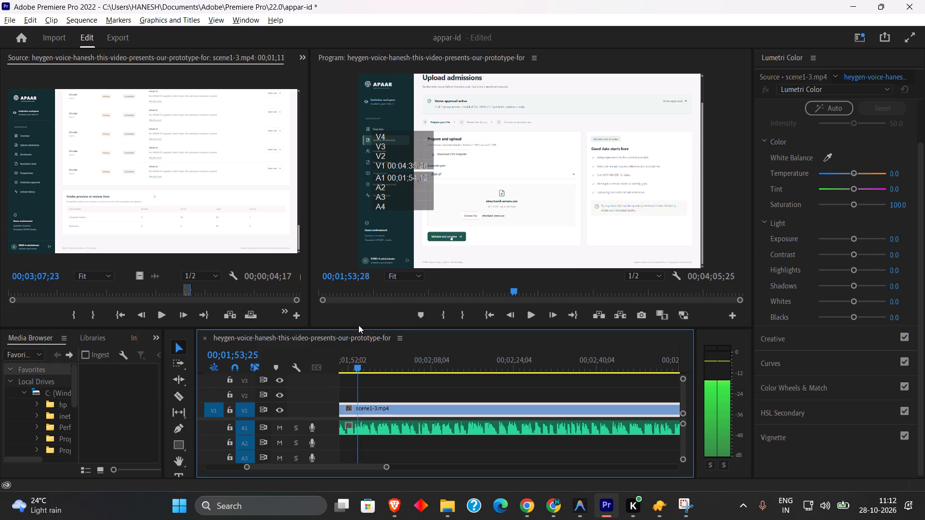
drag(358, 325, 368, 326)
click(386, 406)
click(181, 400)
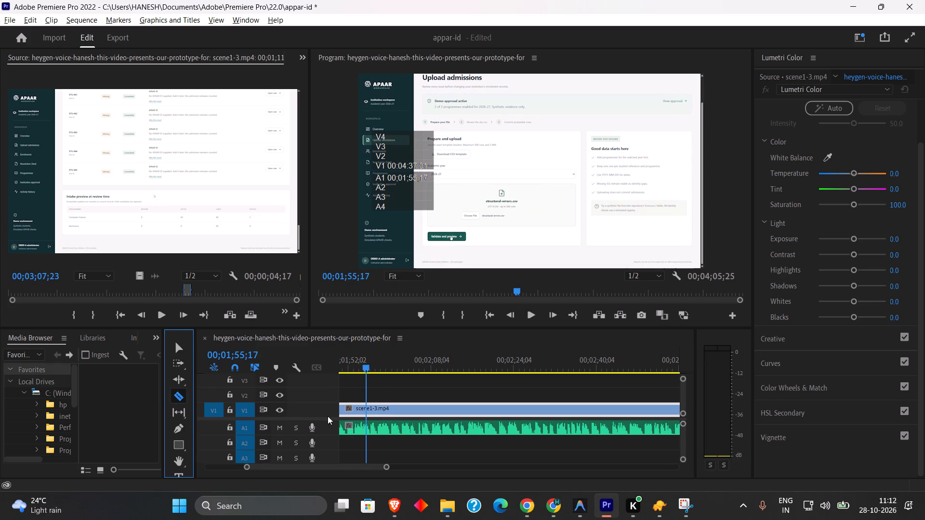
click(367, 409)
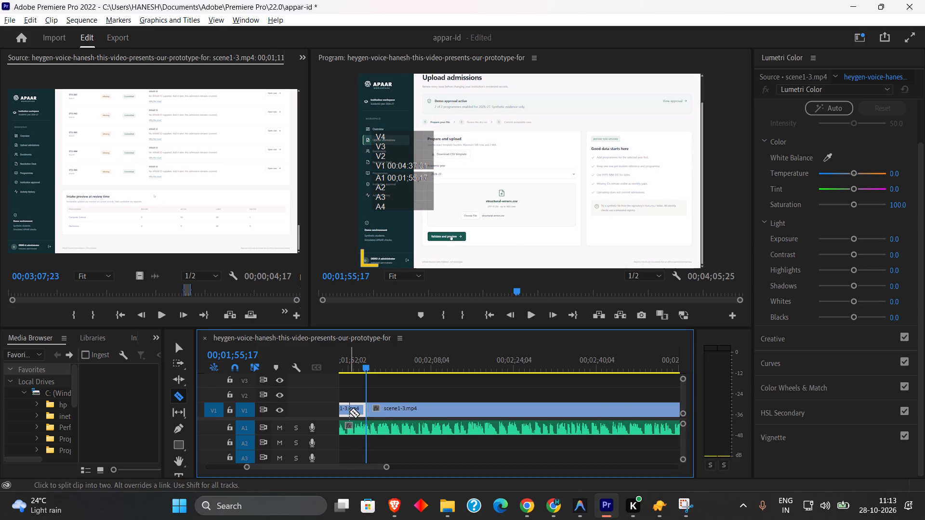
Delete the V1 scene1-3 piece that ends at 00;01;55;17, between the overview clip and the upload footage.
click(181, 350)
click(352, 412)
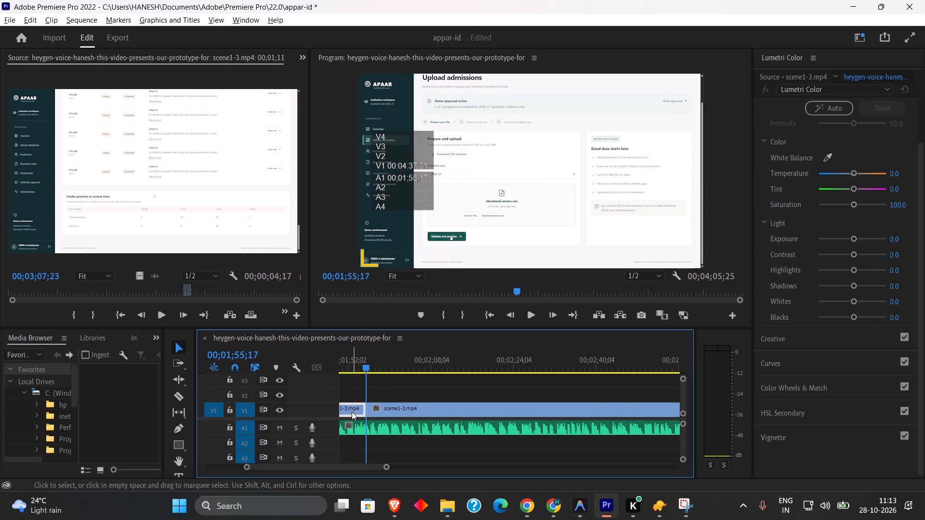
key(BackSpace)
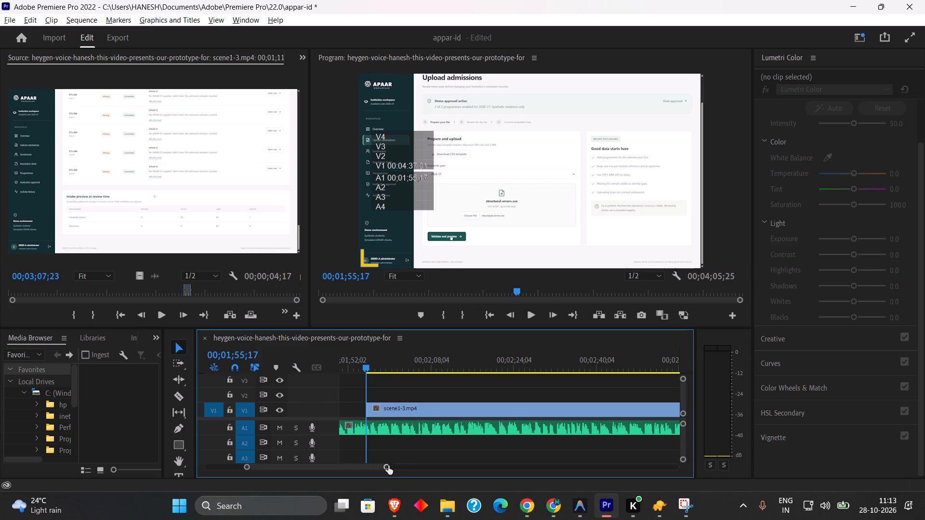
Close the V1 gap by moving the upload footage back to the end of the overview clip, at about 00;01;25.
drag(388, 466, 412, 467)
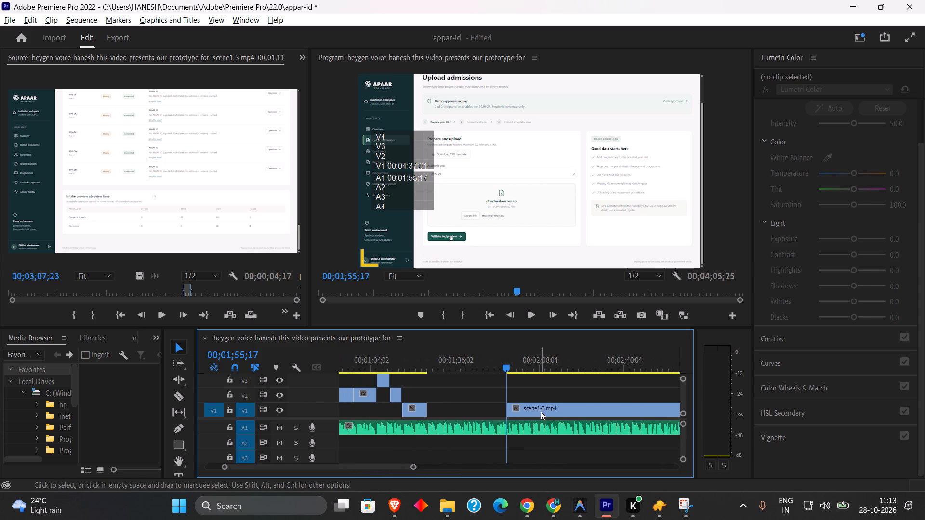
drag(541, 411, 461, 410)
Play and scrub the join between the overview and upload clips, around 00;01;24 to 00;01;28, checking it against the narration.
drag(432, 370, 419, 369)
key(space)
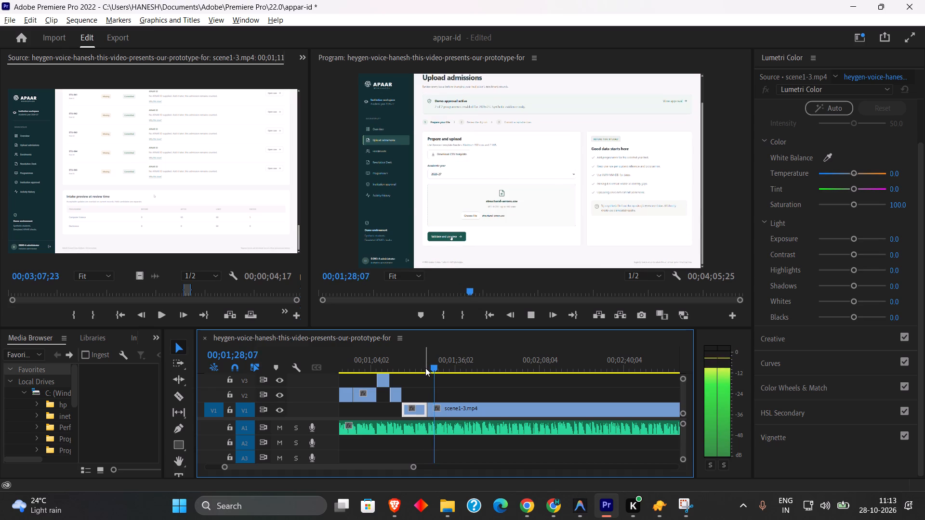
click(425, 368)
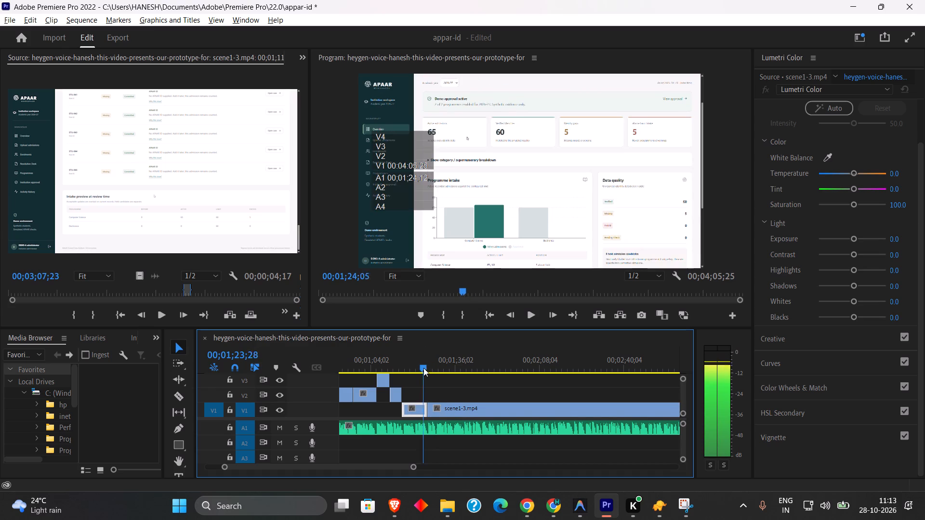
key(space)
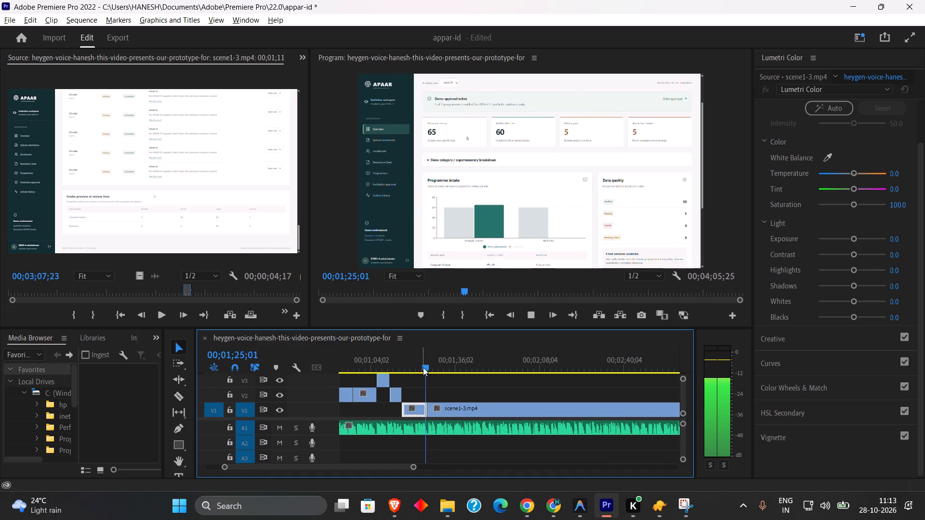
key(space)
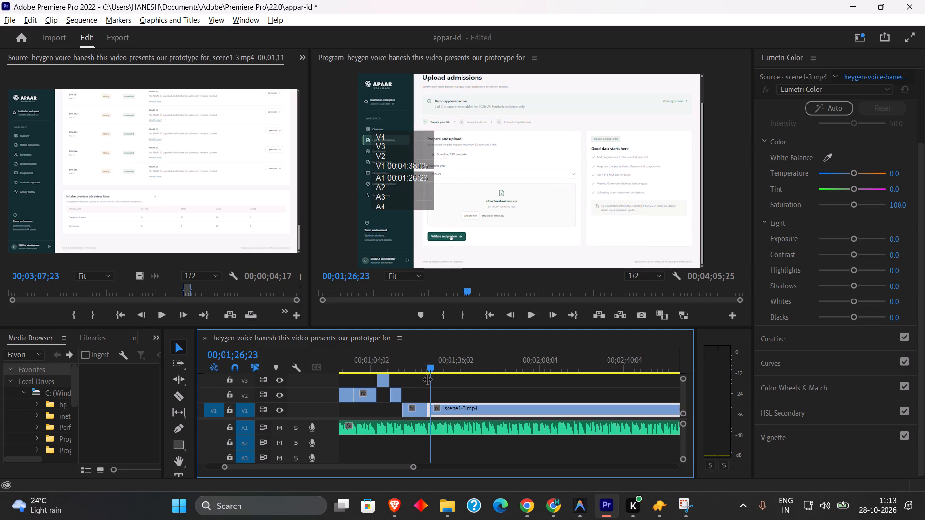
drag(414, 465, 370, 467)
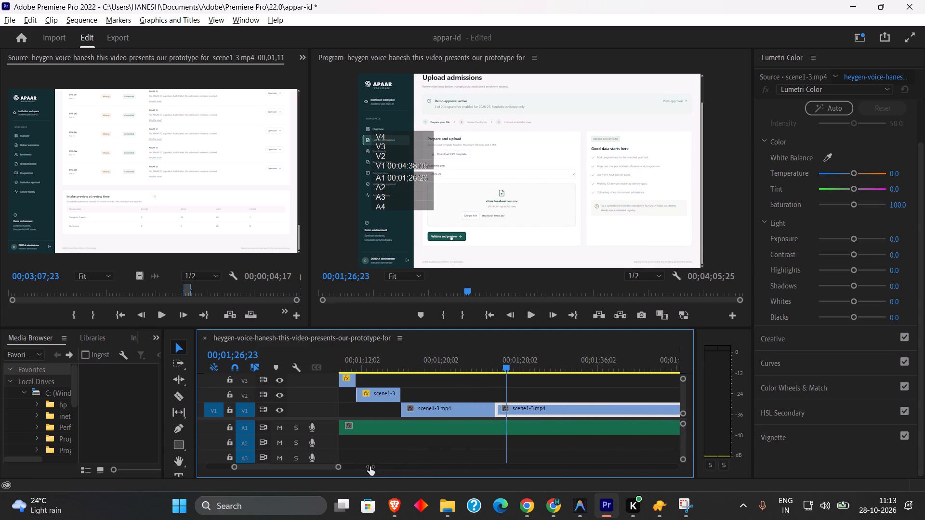
drag(370, 467, 365, 466)
drag(485, 368, 490, 369)
key(space)
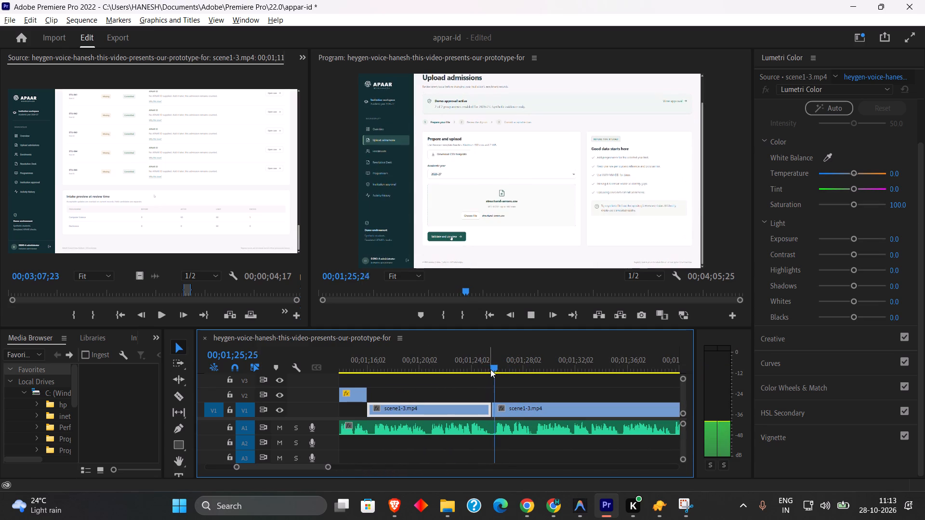
Split the A1 narration clip at 00;01;25;22, near the start of the upload footage.
drag(490, 369, 495, 371)
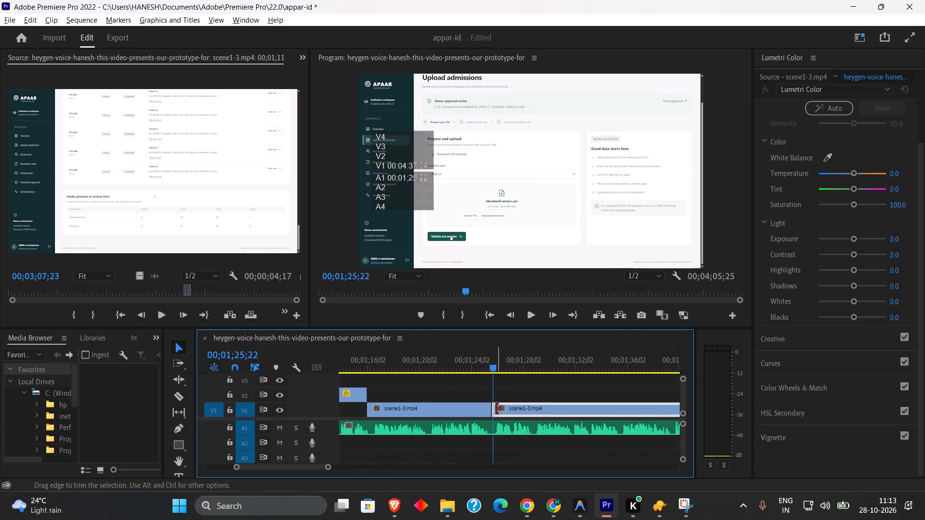
click(503, 427)
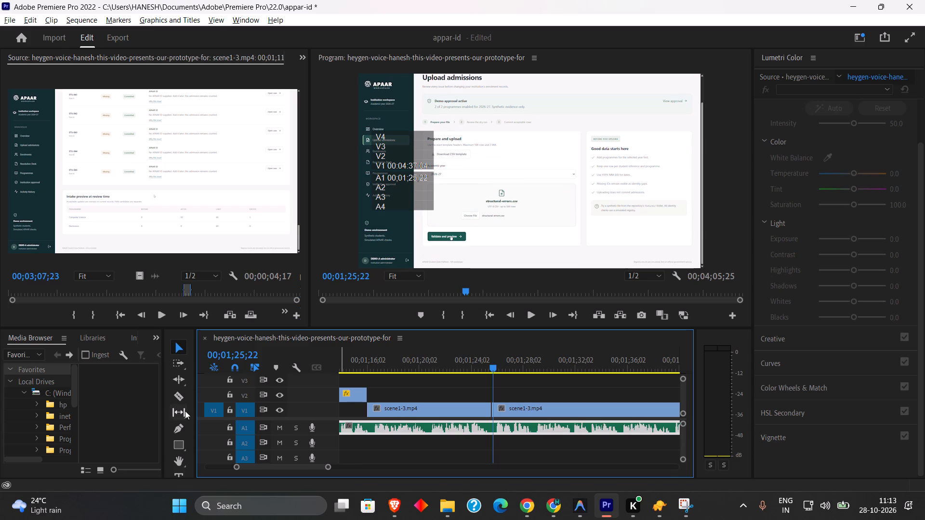
click(181, 396)
click(494, 426)
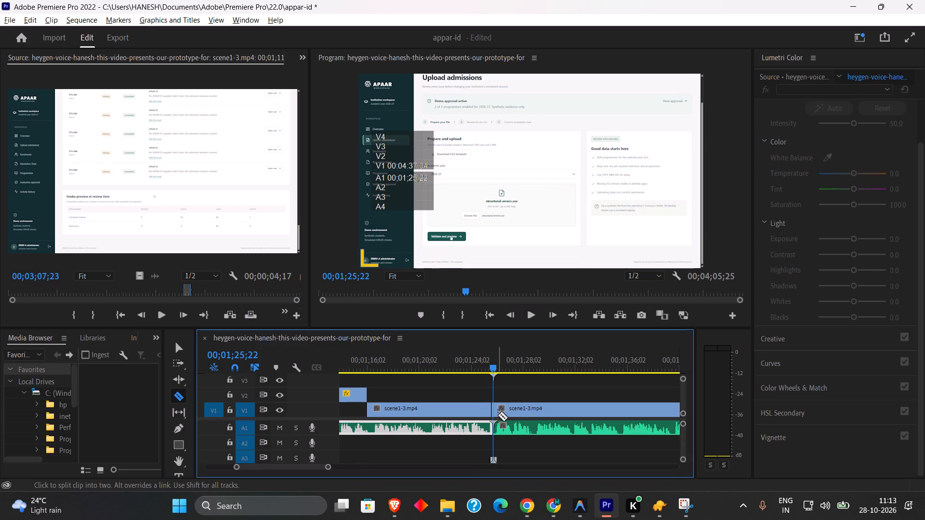
Shift the narration after the split forward in time, leaving a gap of about 2 seconds on A1.
click(183, 345)
drag(548, 429, 553, 429)
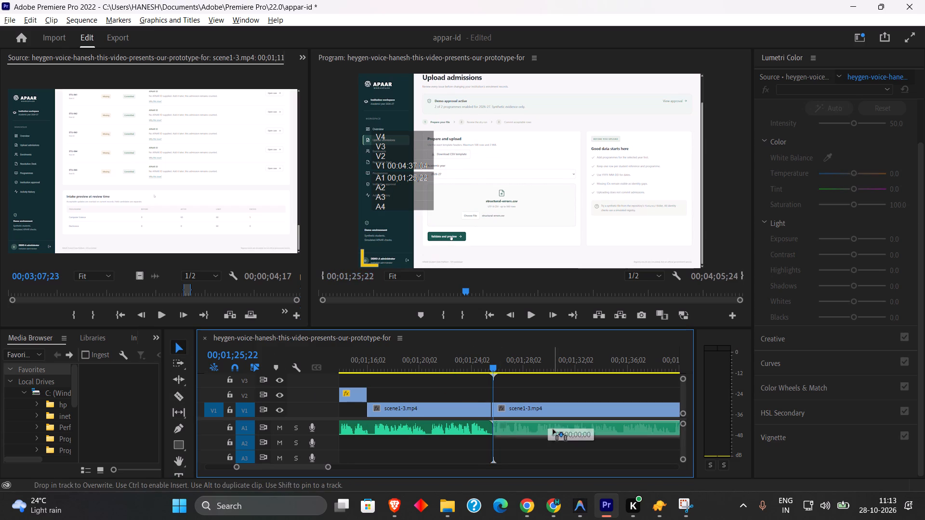
drag(553, 429, 572, 430)
Align the upload footage with the end of the overview clip at about 00;01;25;19 and move it up to V2.
drag(520, 413, 539, 416)
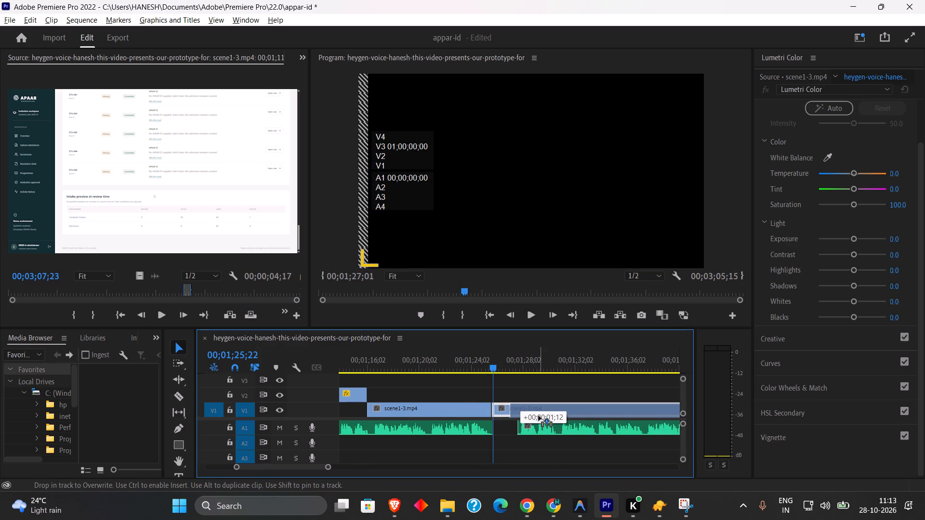
drag(539, 416, 525, 413)
drag(521, 404, 519, 403)
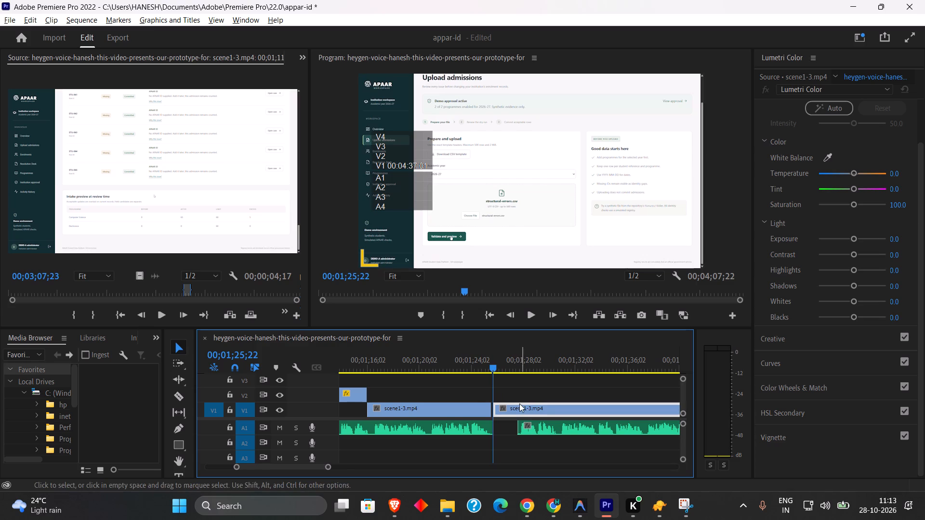
drag(519, 403, 512, 410)
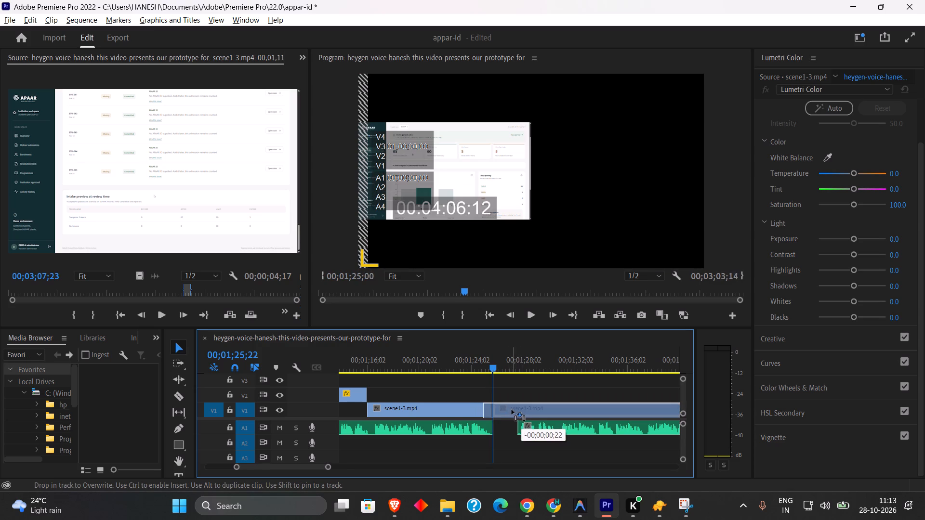
drag(512, 410, 516, 410)
click(485, 369)
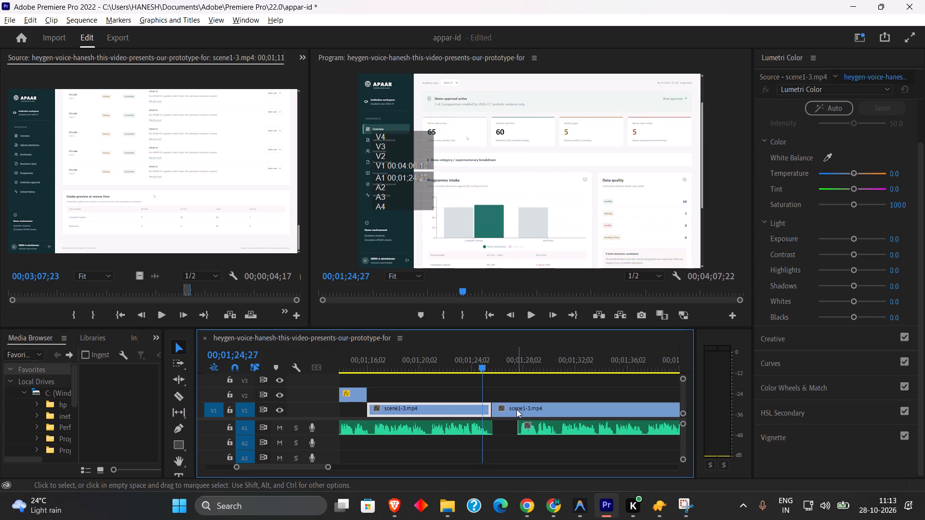
drag(516, 408, 515, 396)
Play and scrub the upload footage from about 00;01;25 to 00;01;36, checking its timing against the shifted narration.
key(space)
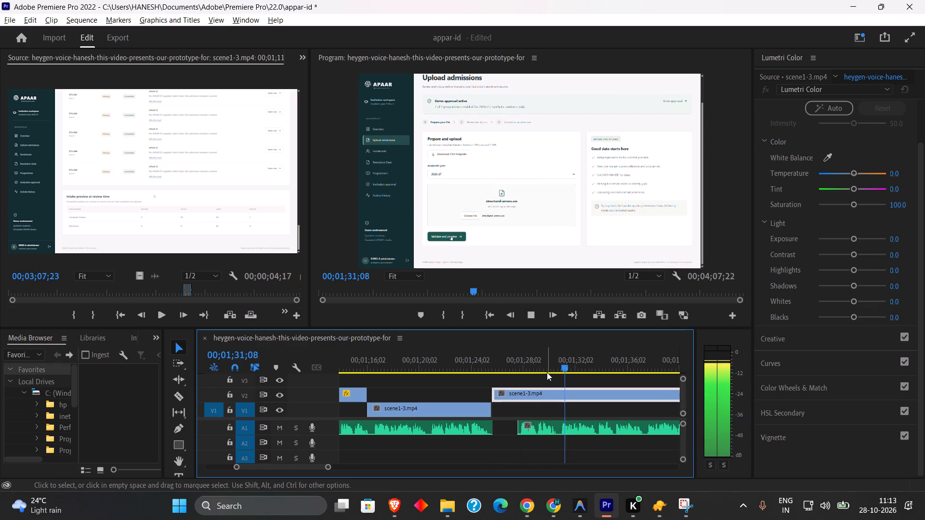
drag(552, 365, 636, 372)
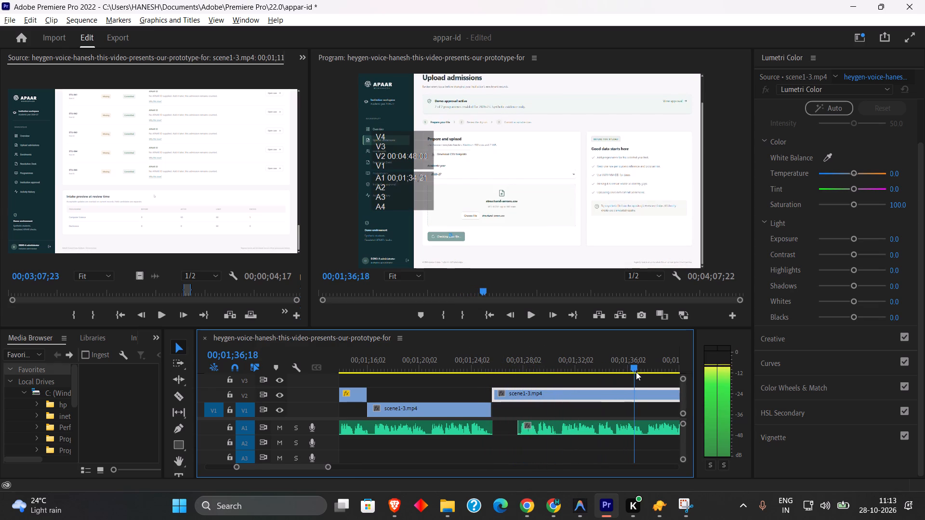
drag(636, 372, 608, 372)
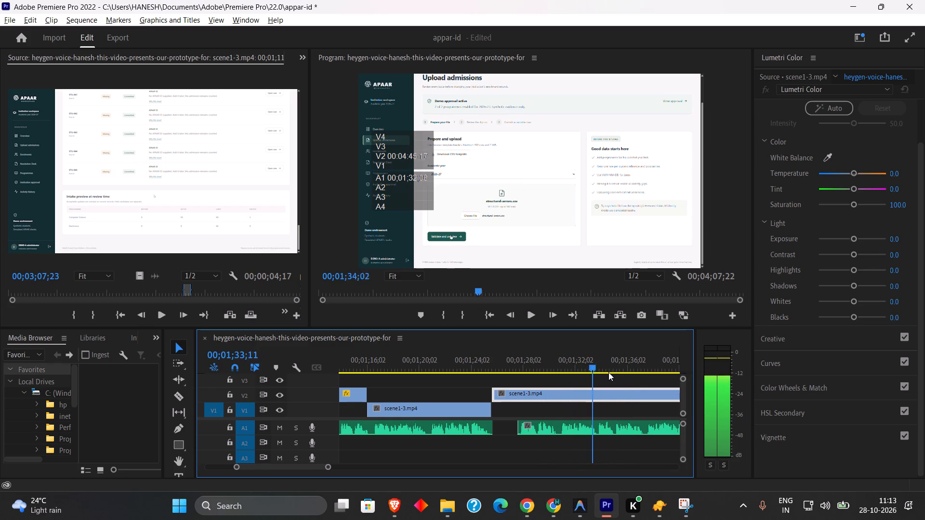
drag(608, 372, 492, 359)
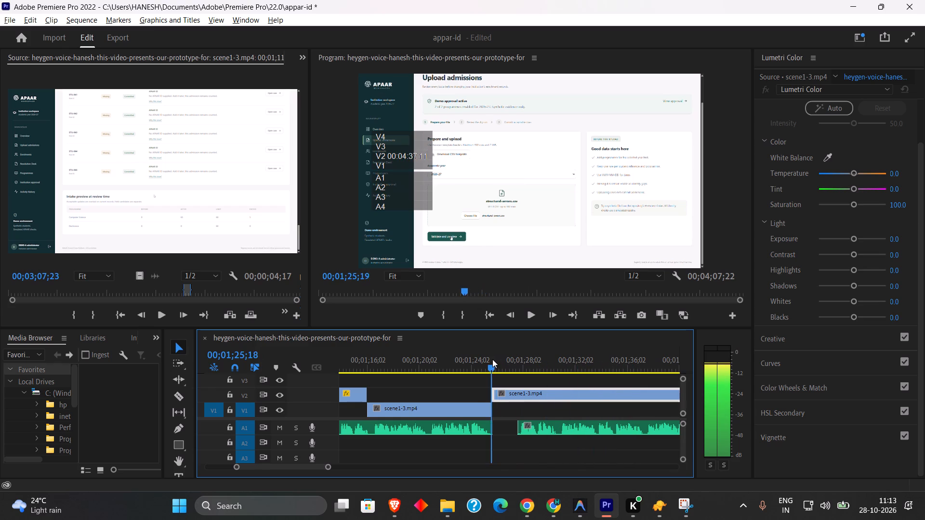
drag(492, 359, 493, 359)
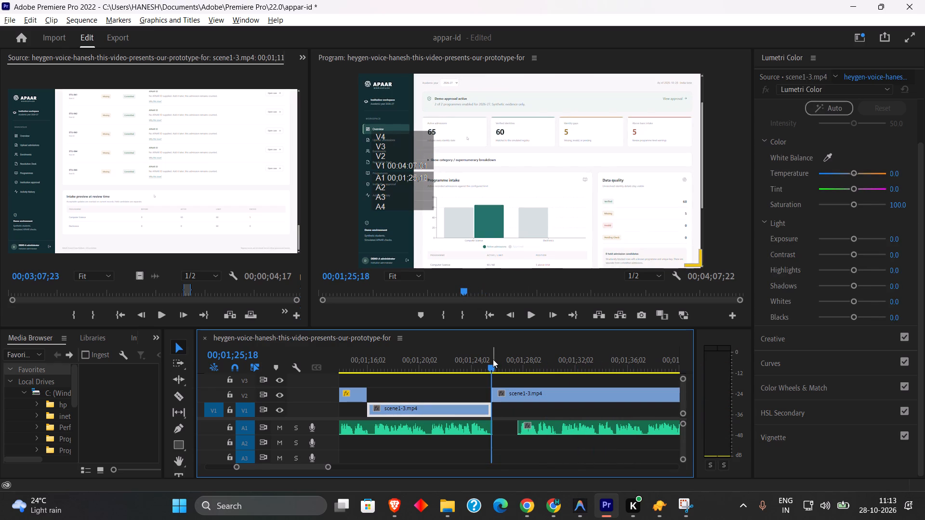